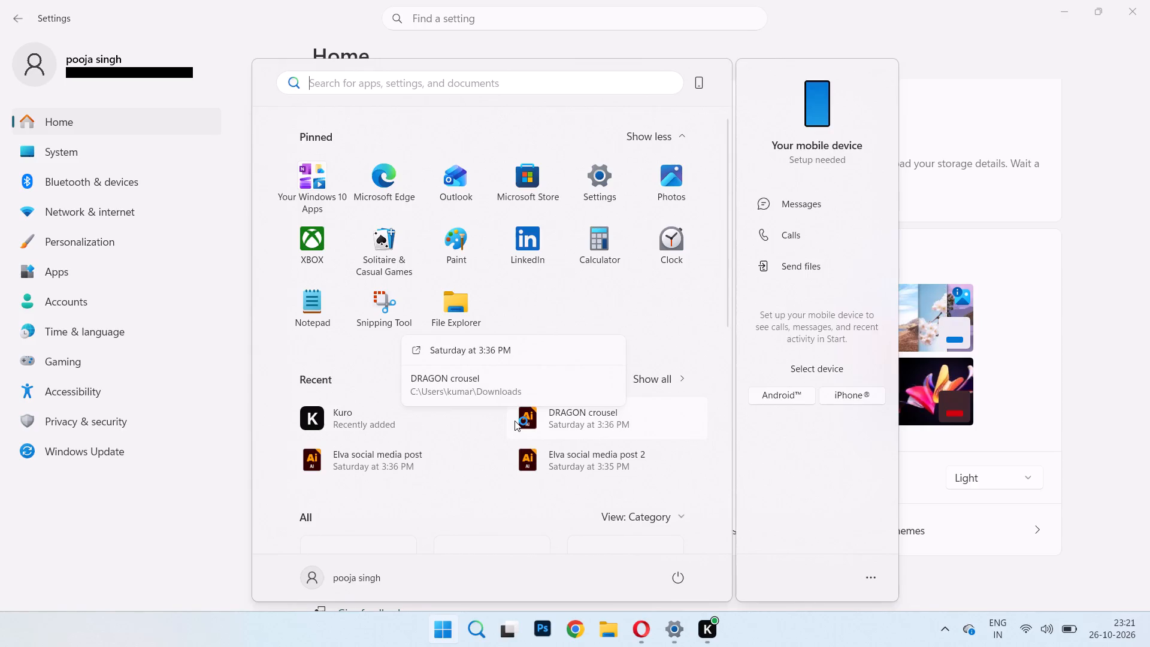
Find Adobe Illustrator 2026 among the recent Windows searches and launch it.
left_click(425, 89)
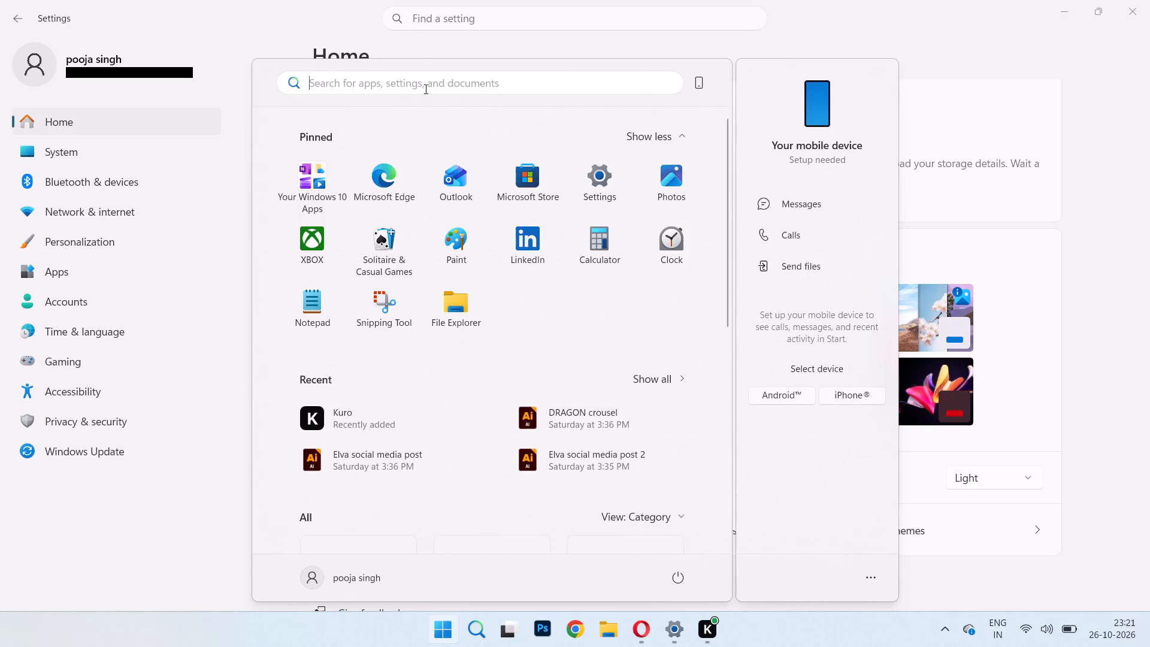
double_click(385, 251)
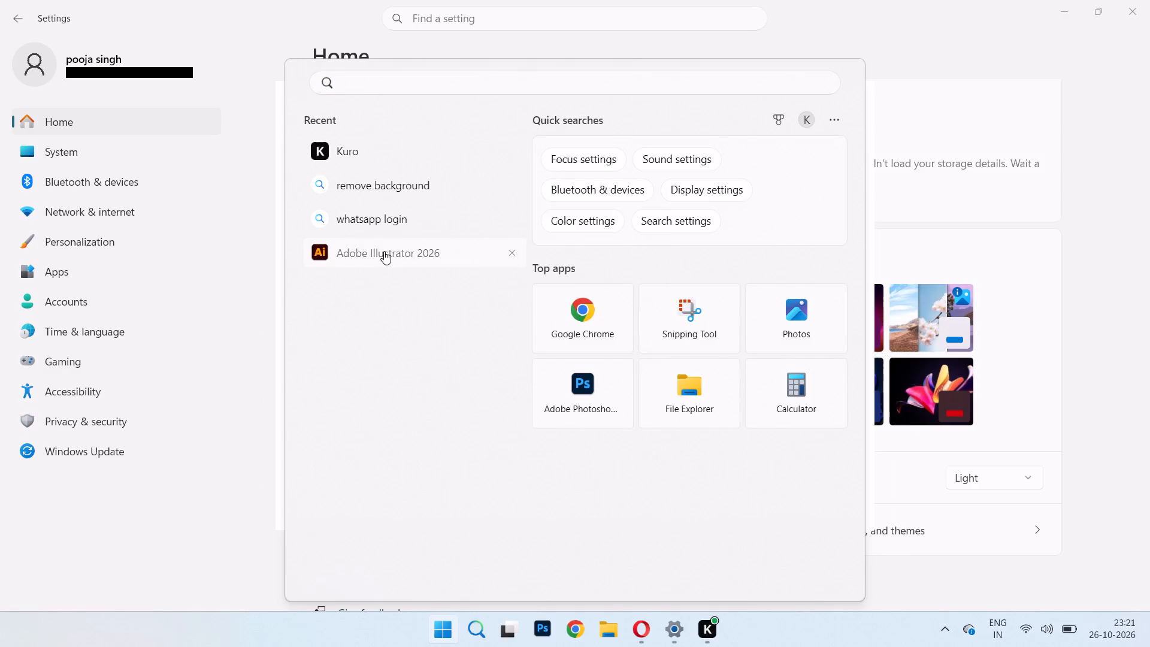
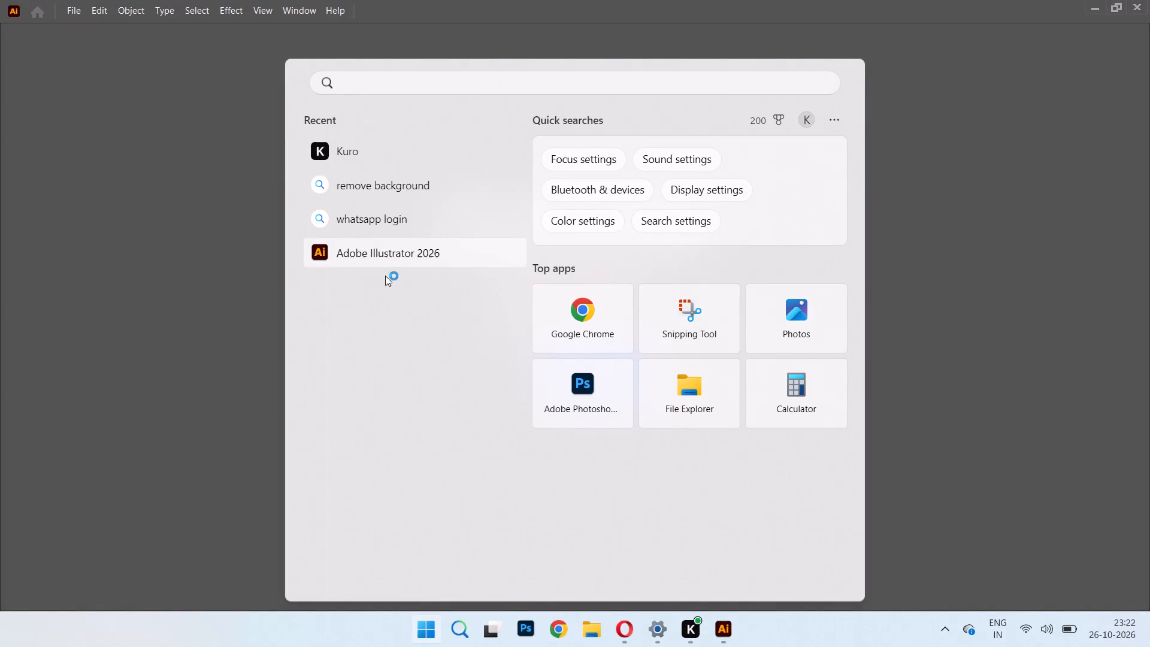
Launch Adobe Illustrator 2026 from the recent searches and proceed to the recovered Genova documents.
left_click(406, 253)
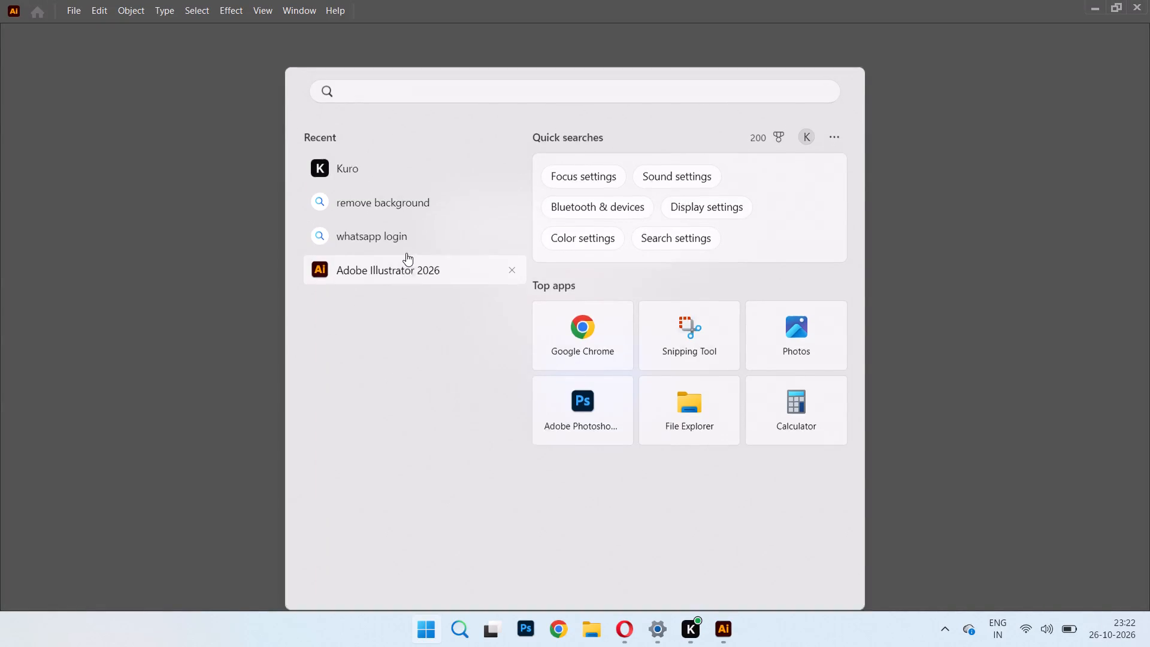
left_click(585, 371)
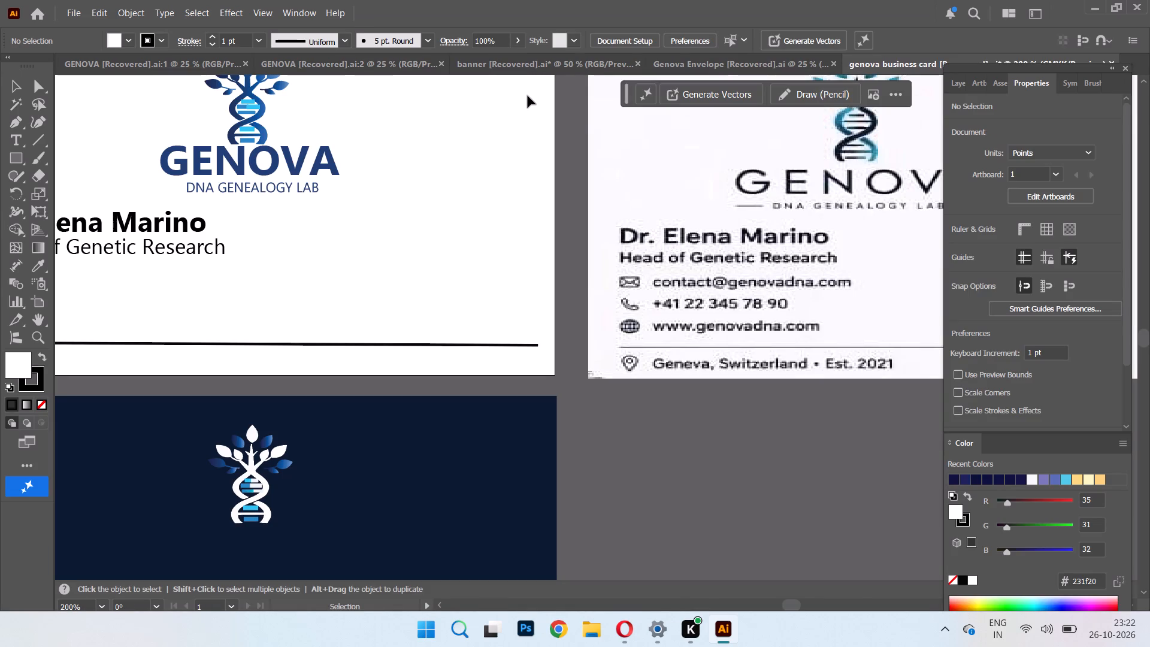
Review the recovered Genova brand sheet, banner, envelope and business card documents, ending on the business card.
key("ctrl+minus")
key("ctrl+minus")
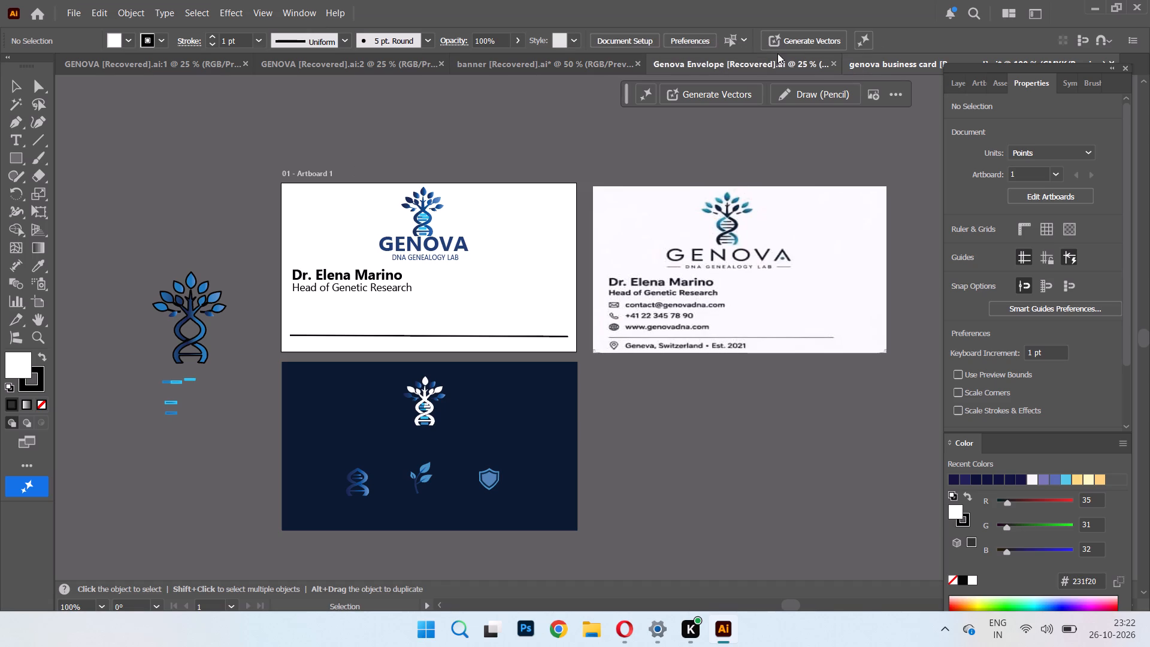
left_click(765, 69)
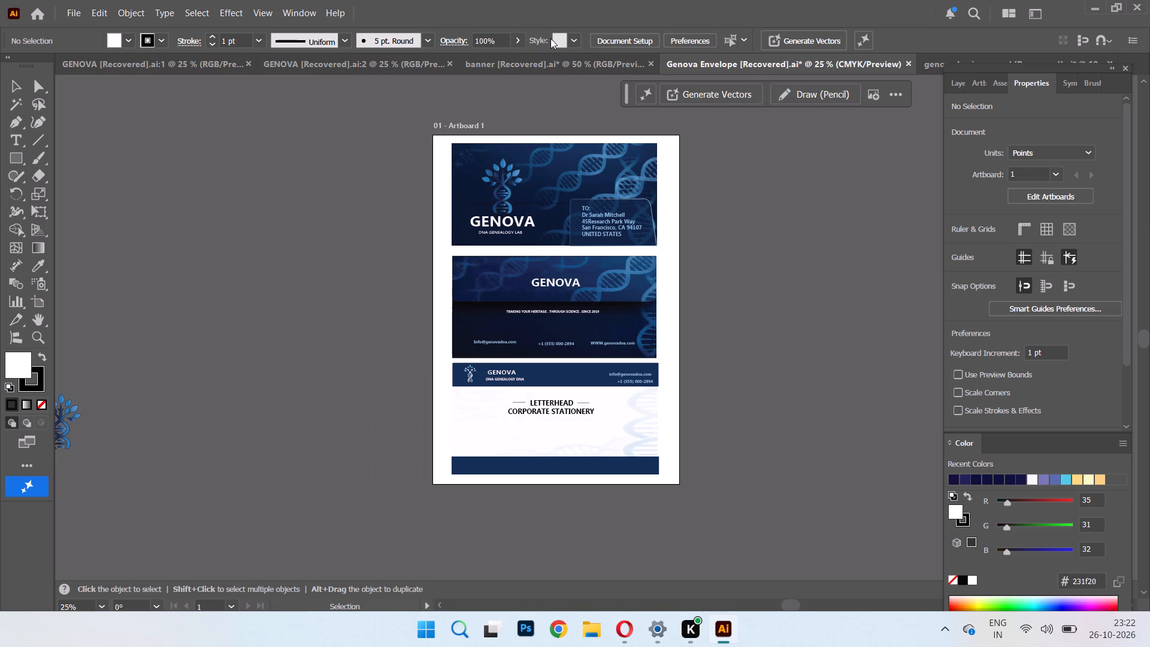
left_click(513, 59)
left_click(373, 64)
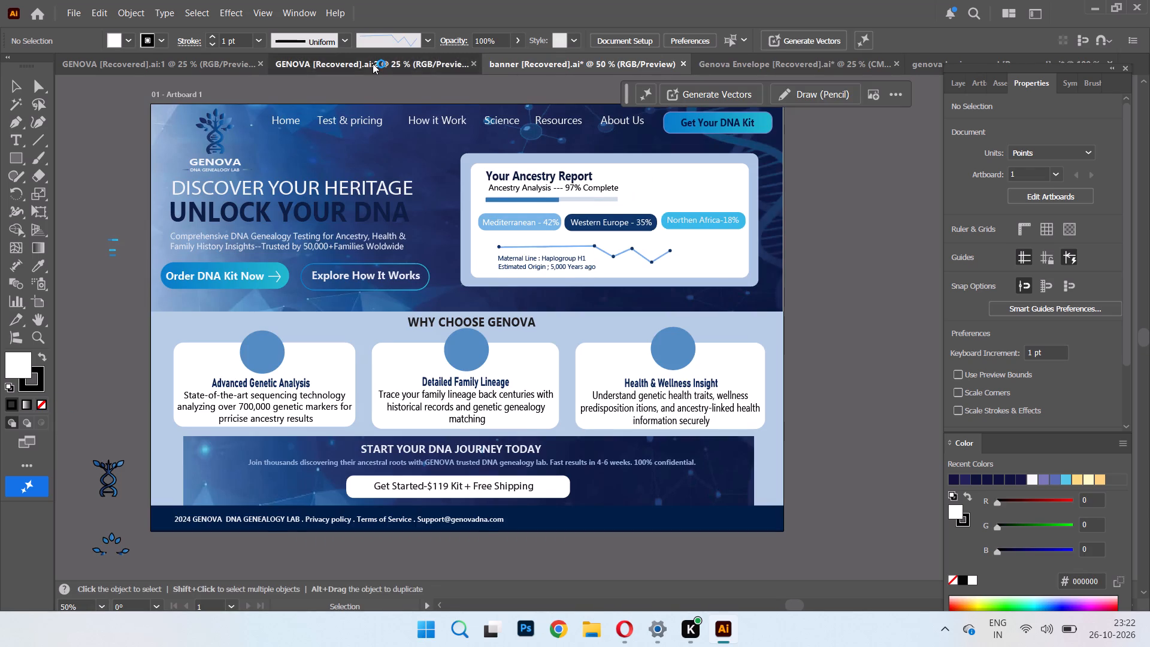
left_click(225, 61)
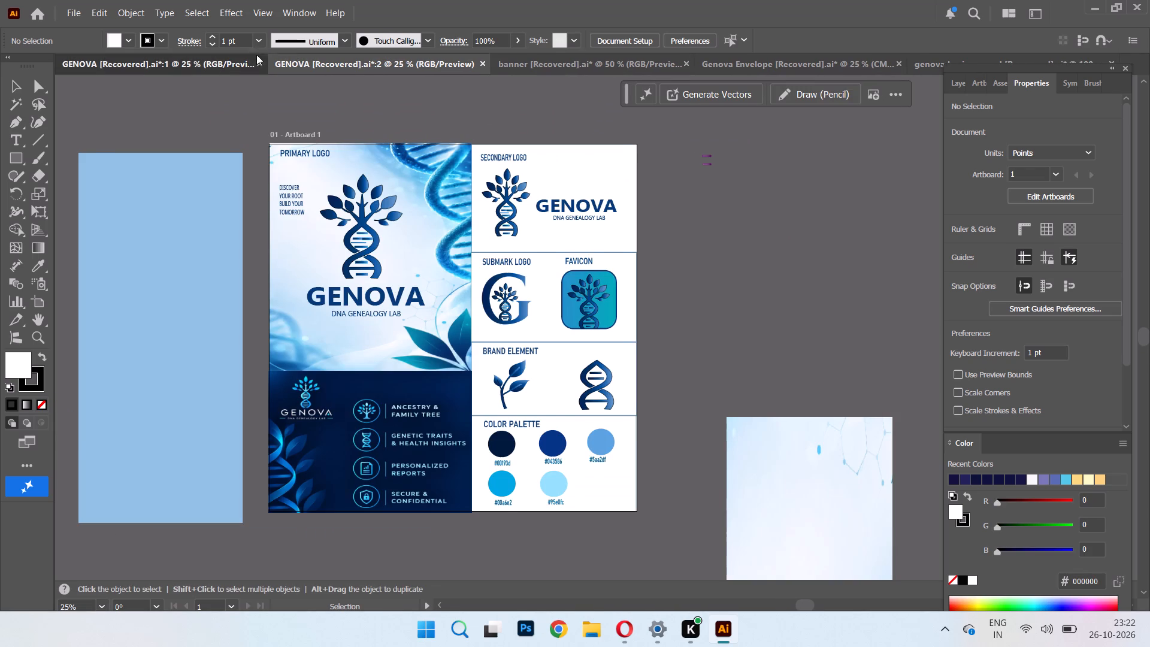
left_click(404, 67)
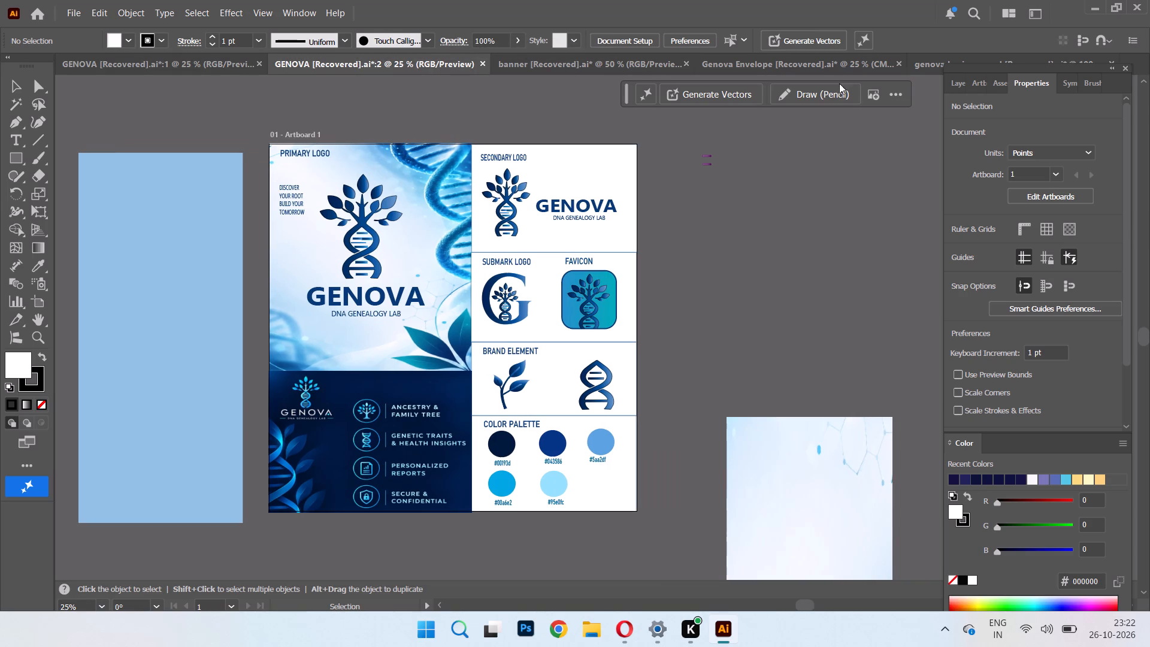
left_click(780, 68)
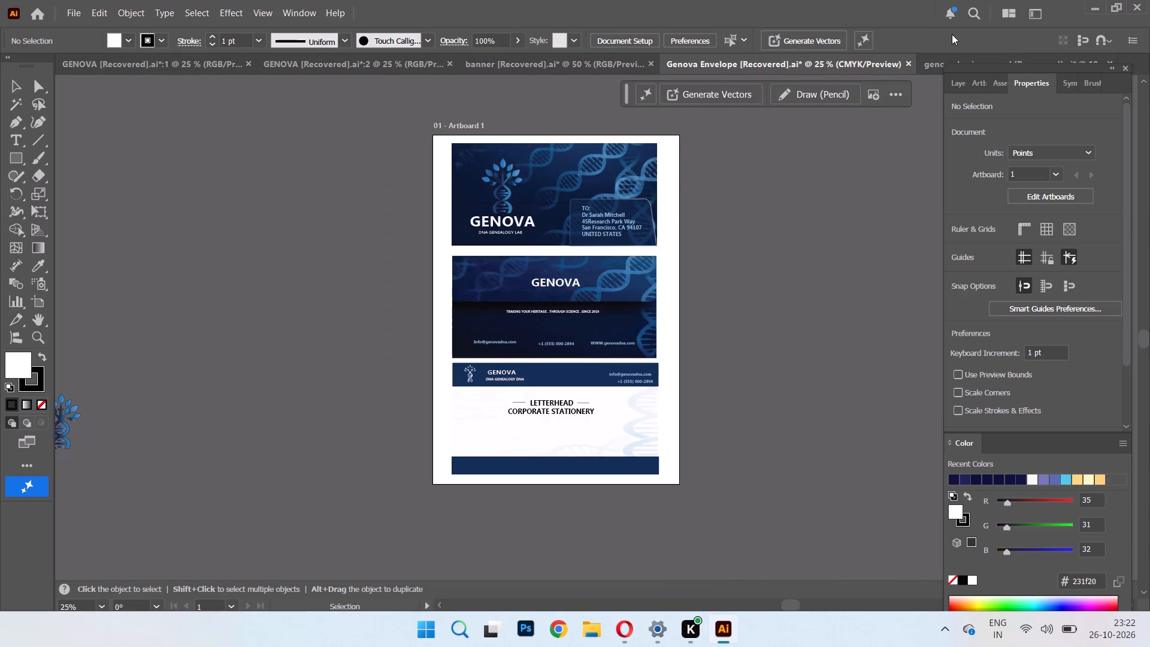
left_click(930, 62)
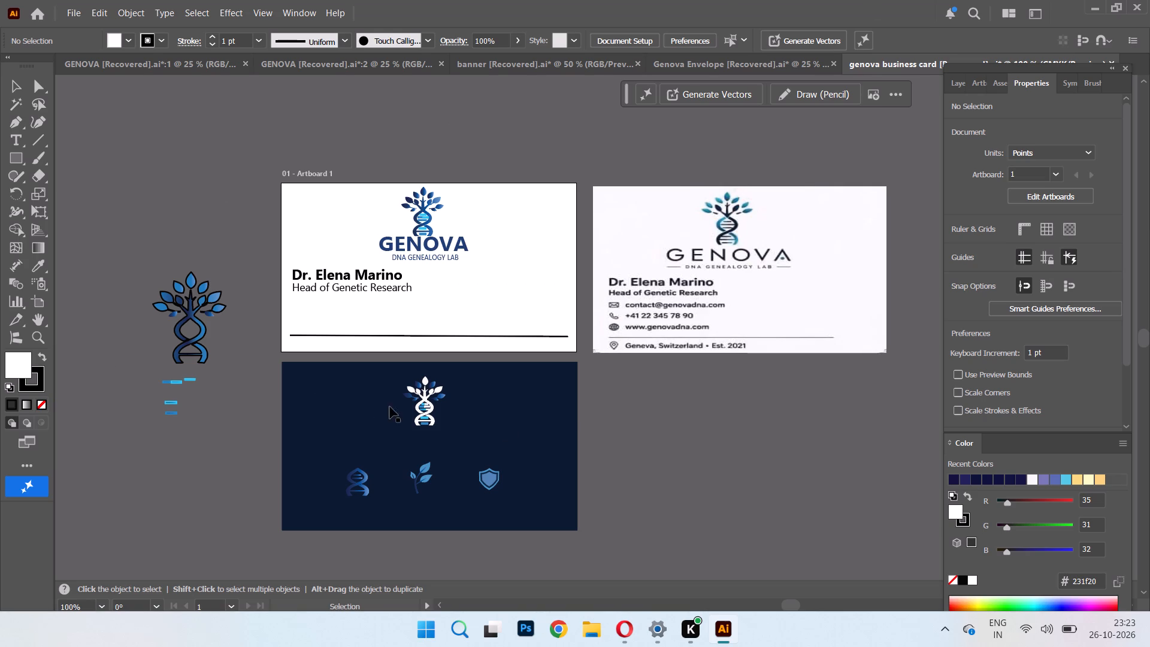
Move the dark navy card background off the lower logo and icons, to the empty canvas beneath the reference card.
left_click_drag(309, 401, 573, 445)
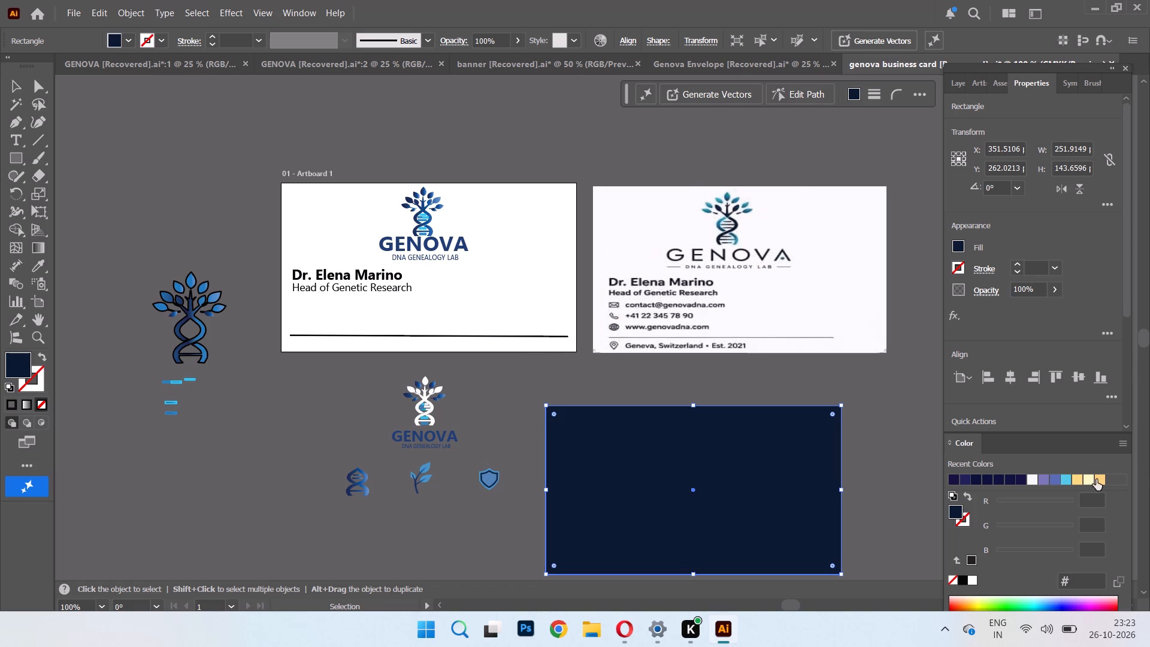
Set the font size of the "Head of Genetic Research" job title on the artboard card to 8 pt.
left_click(337, 273)
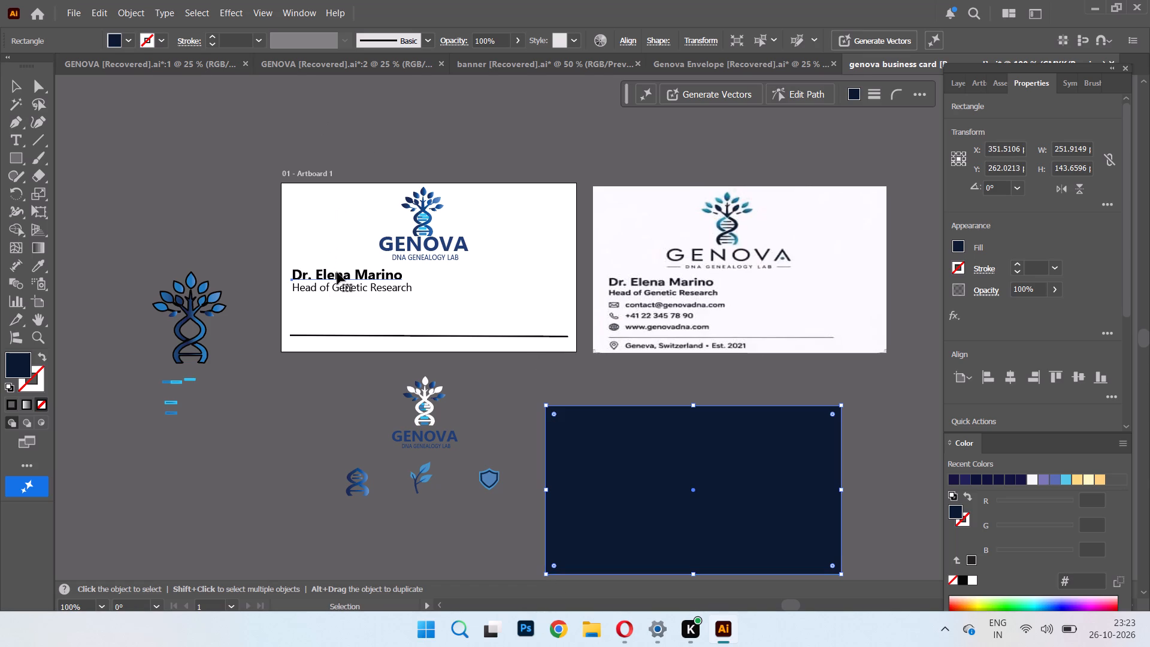
left_click(340, 290, "shift")
left_click(340, 289, "shift")
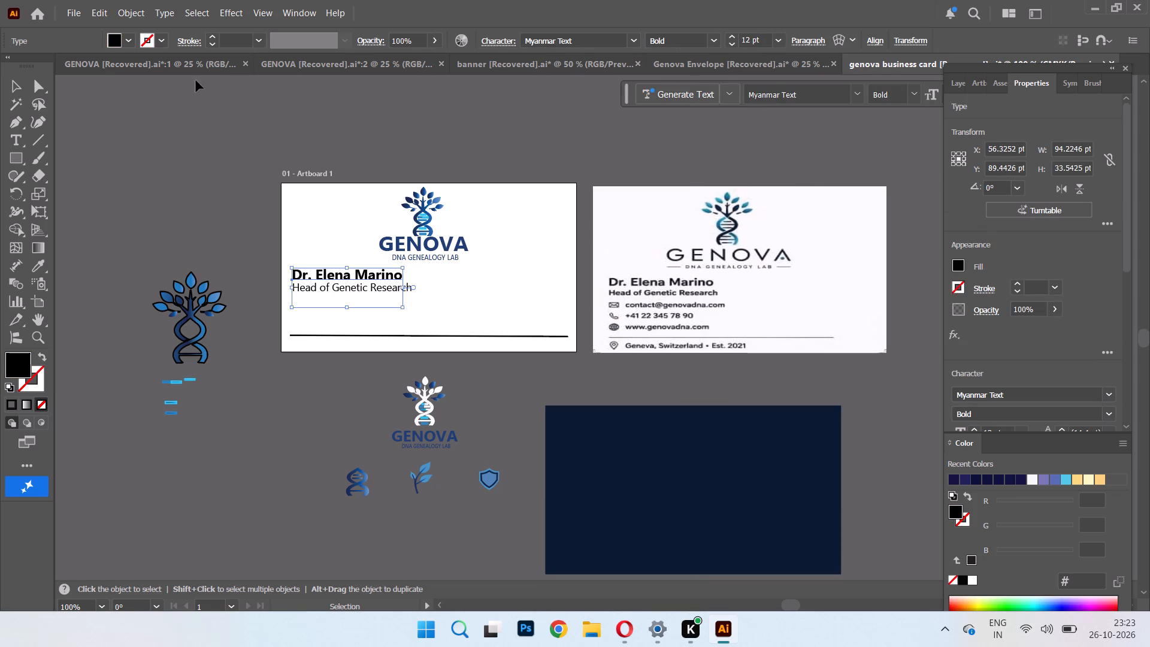
left_click(205, 148)
left_click(343, 282)
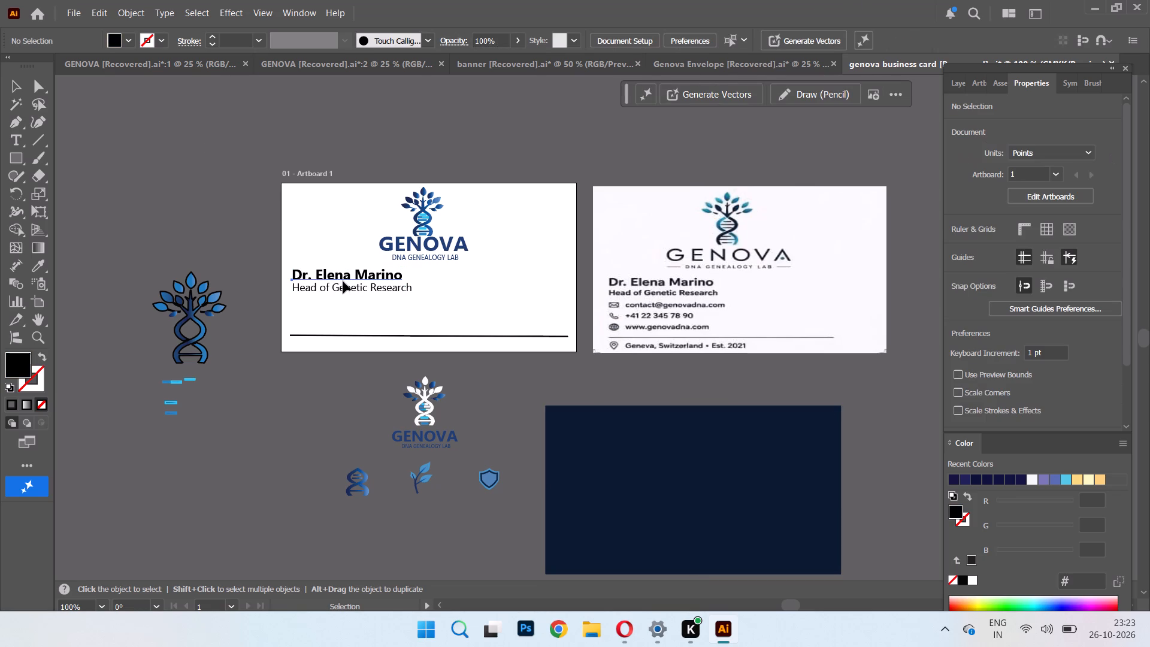
left_click(259, 186)
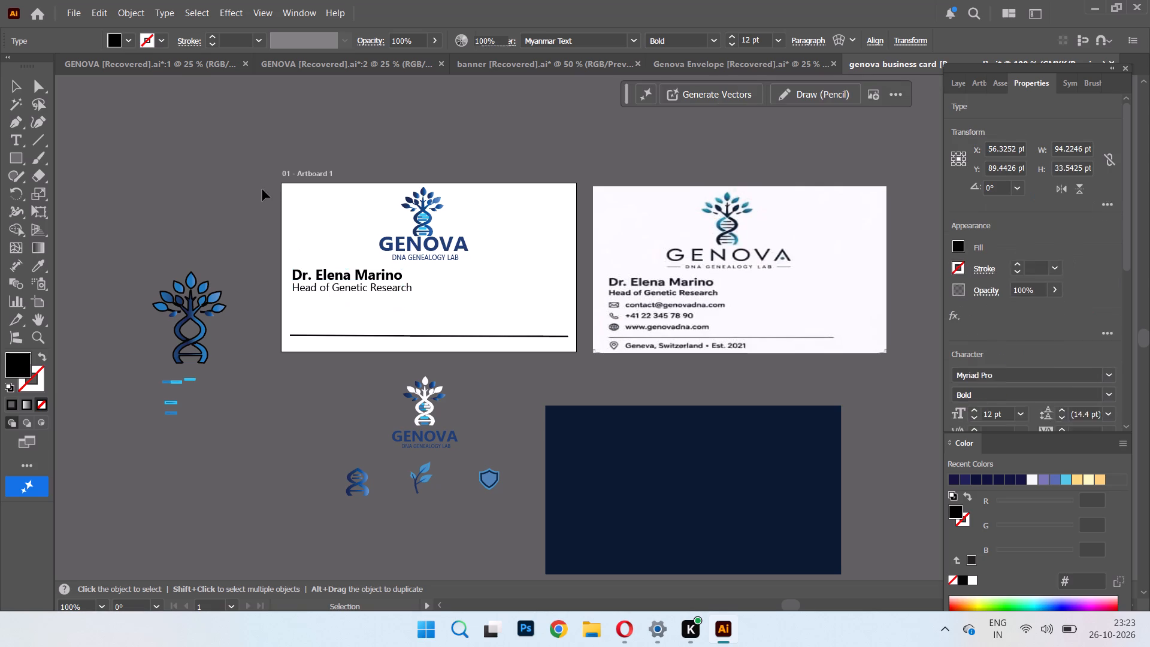
left_click(342, 286)
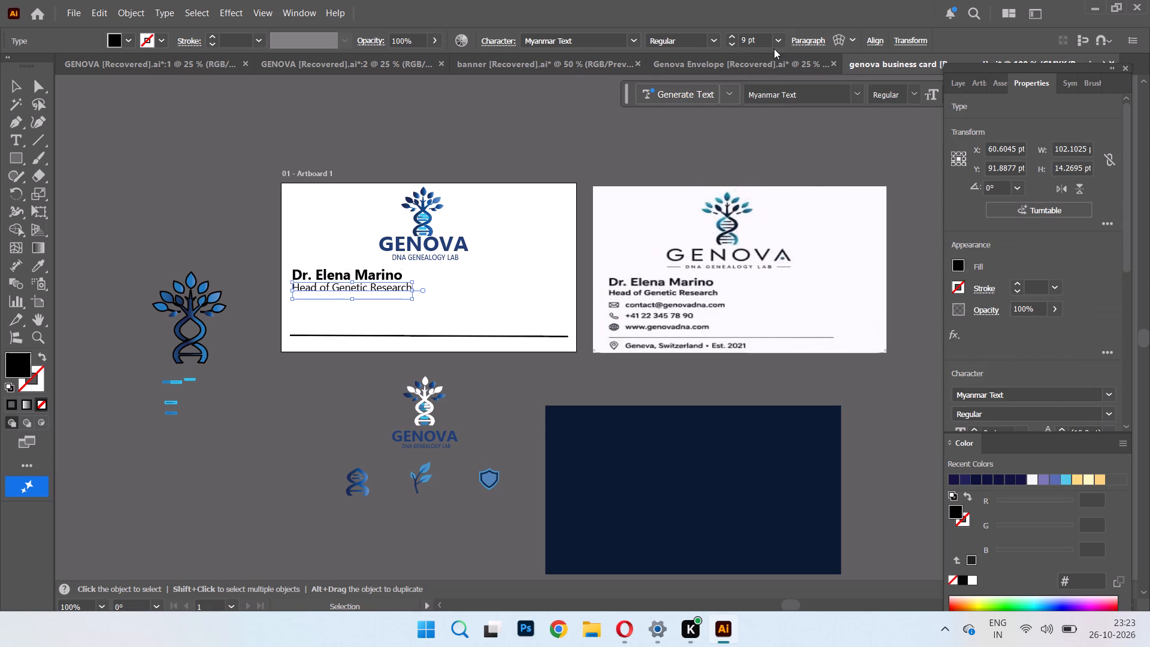
left_click(775, 41)
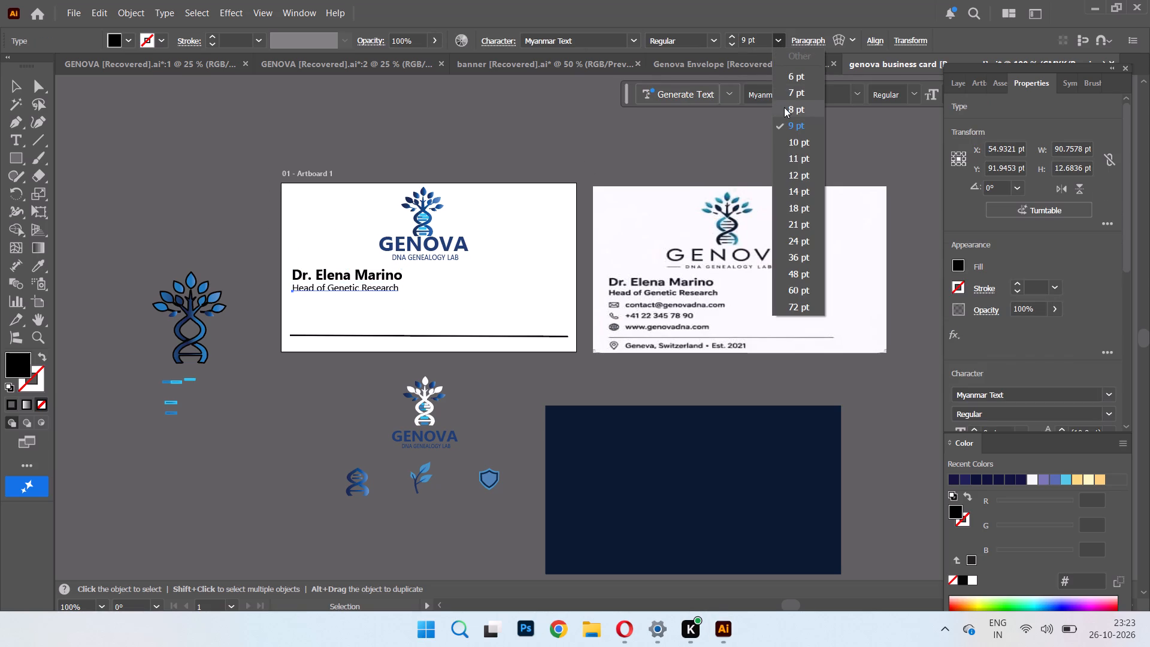
left_click(784, 107)
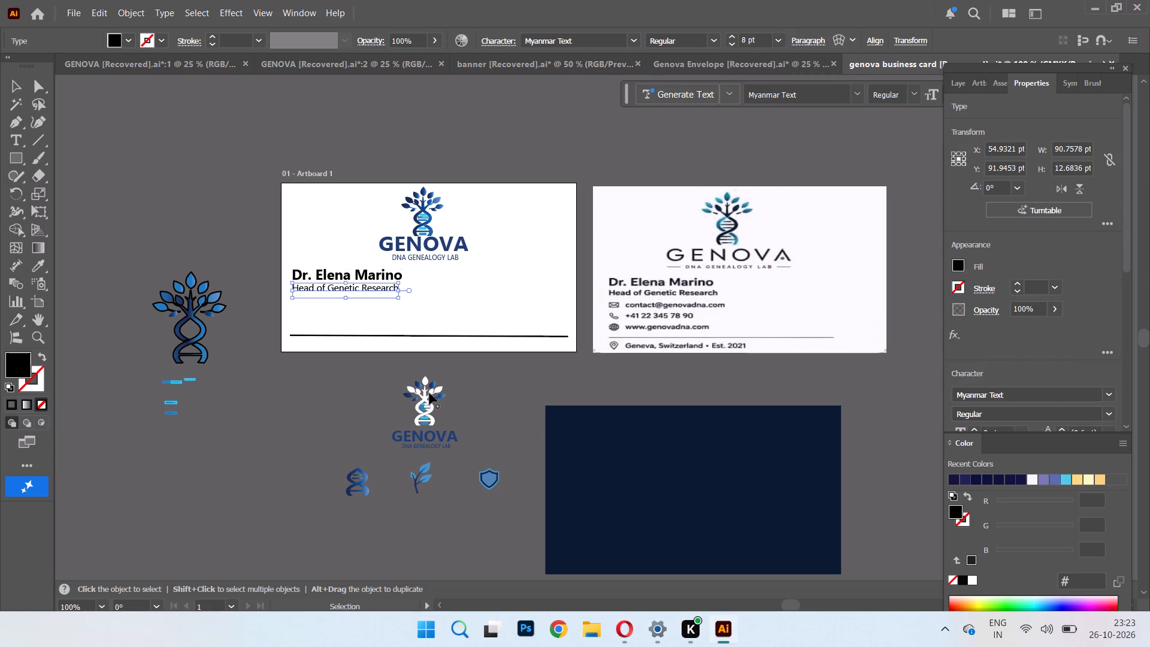
Add a text line with the company contact e-mail from the reference card, beneath the job title on the artboard card.
left_click(15, 147)
left_click(343, 307)
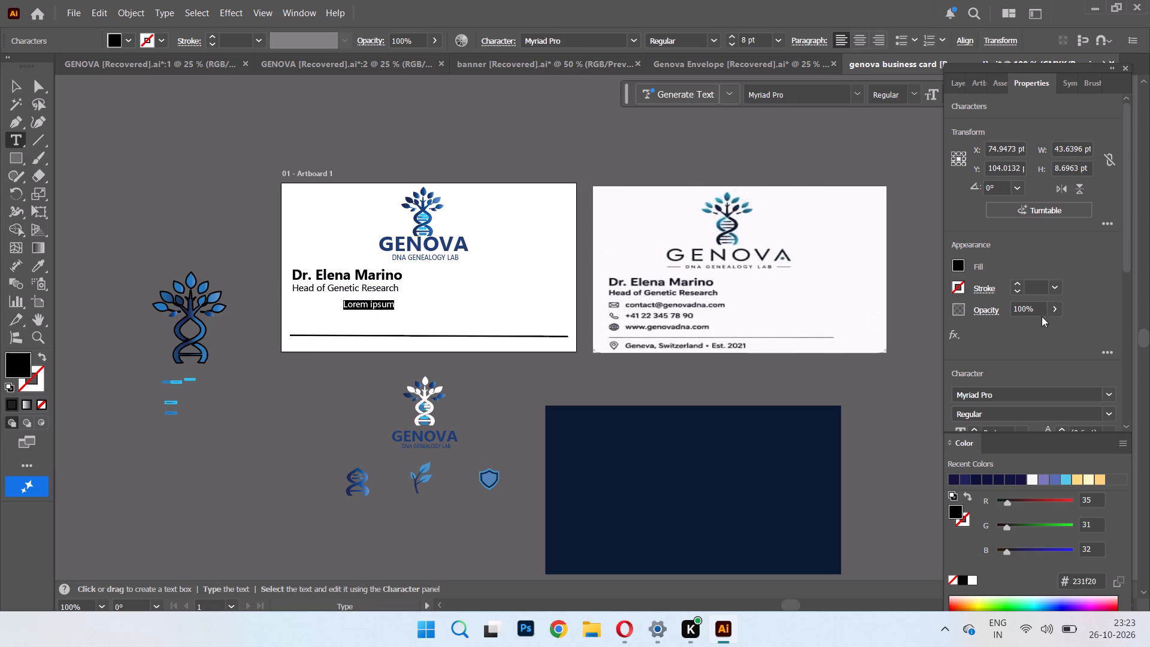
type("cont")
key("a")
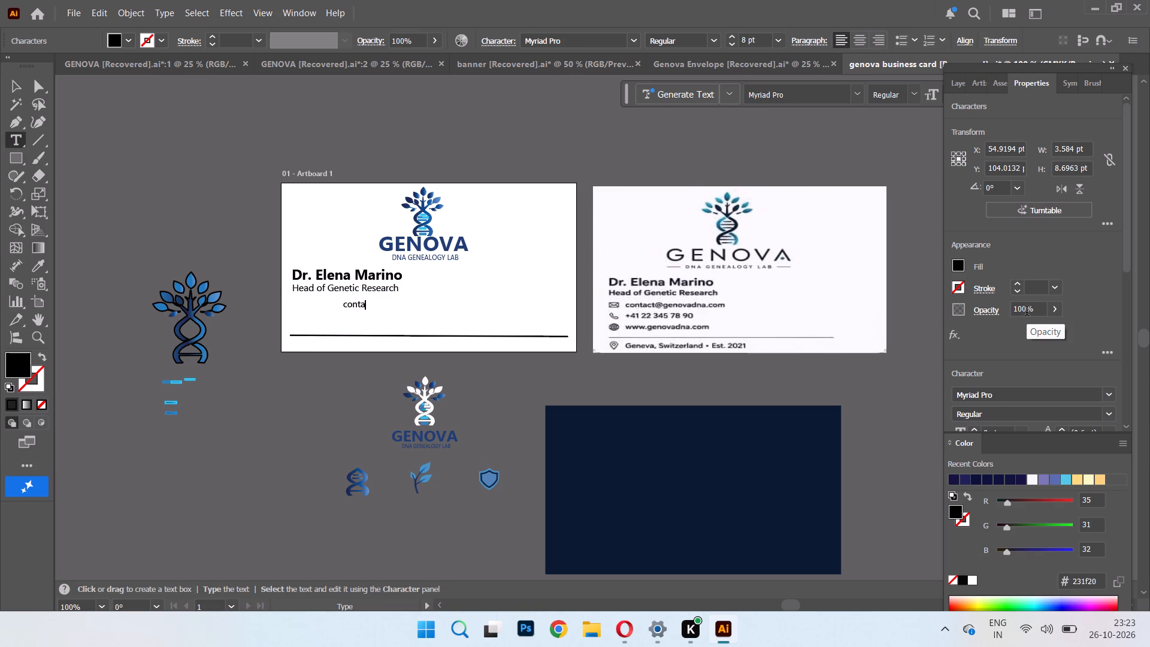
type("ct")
Complete the company's contact e-mail line below "Head of Genetic Research" on the white card, matching the reference card.
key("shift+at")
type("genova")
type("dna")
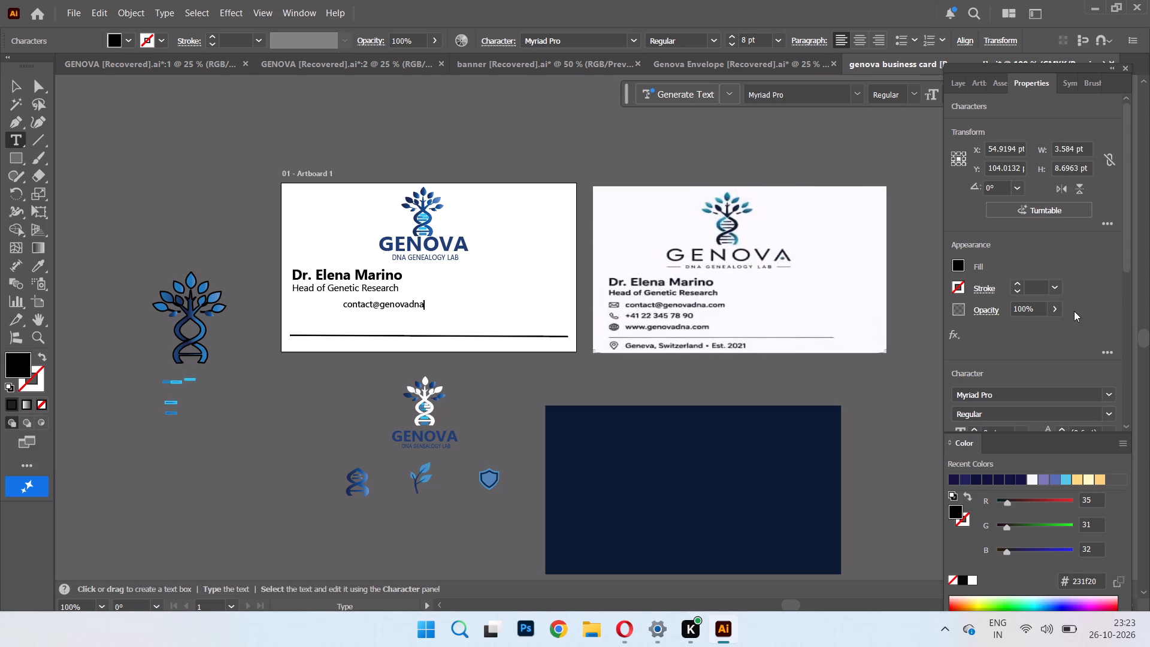
type(".com")
left_click(16, 81)
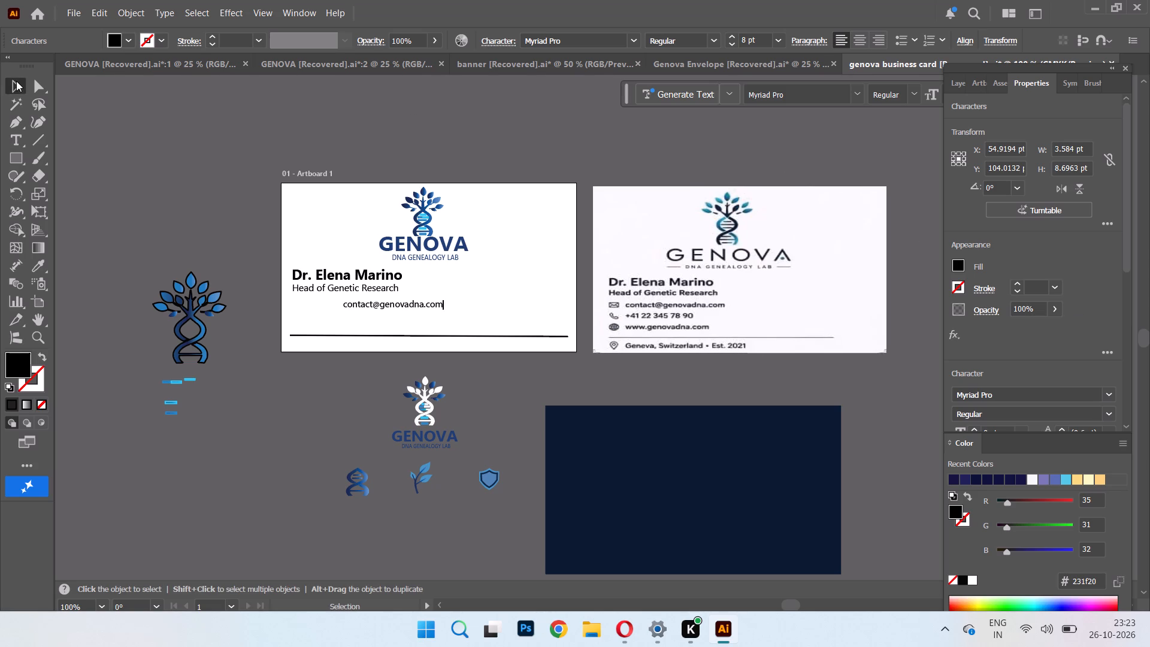
Begin another contact text line beneath the e-mail line on the white card with the Type tool.
left_click(6, 141)
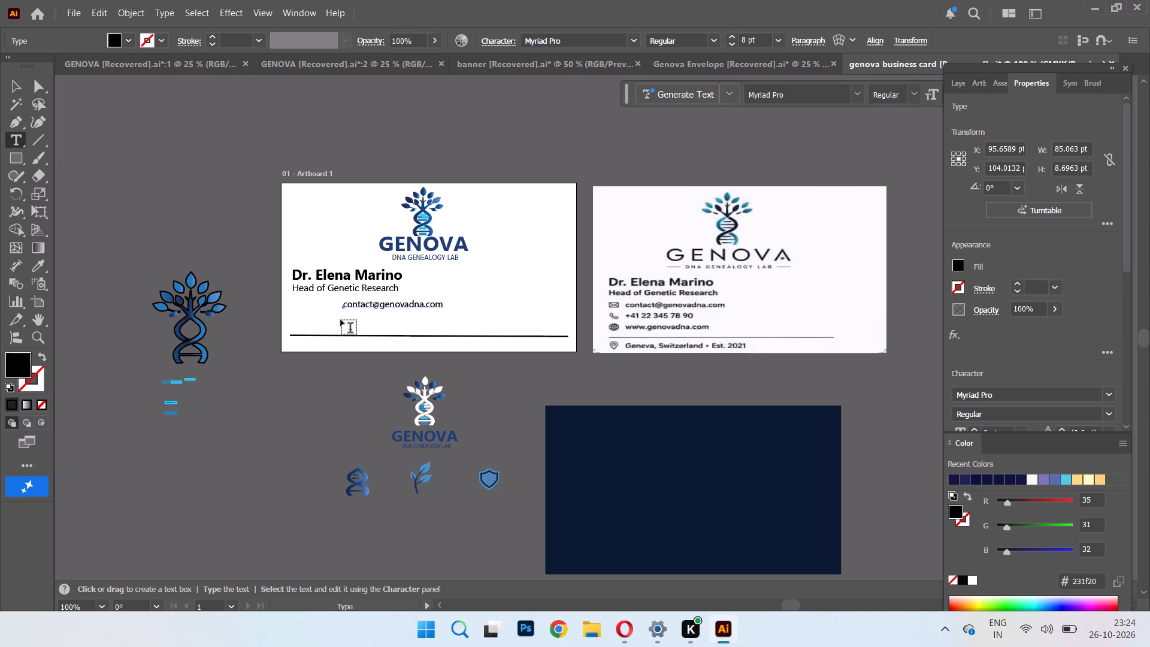
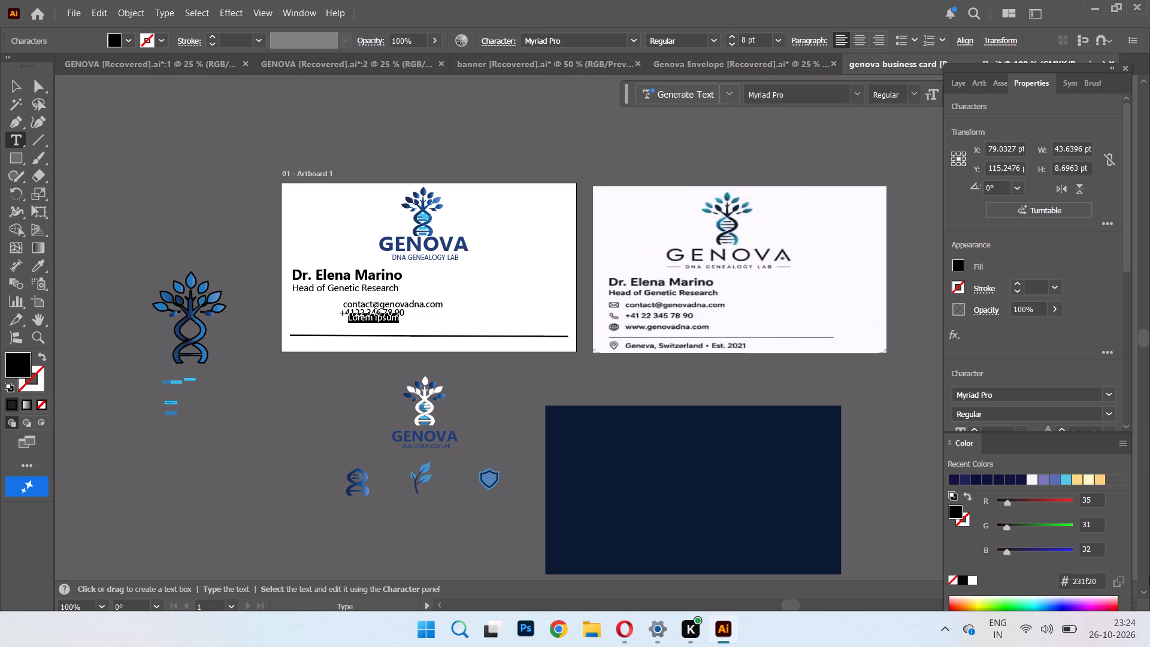
type("www")
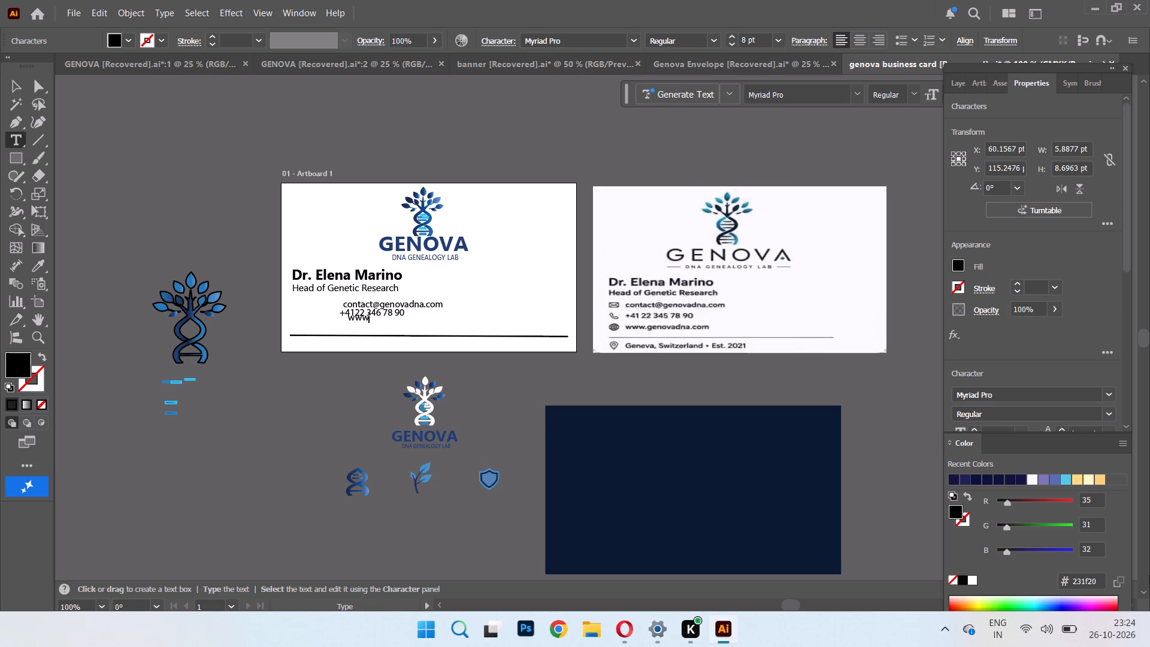
key("period")
key("g")
type("enova")
type("dna")
key("period")
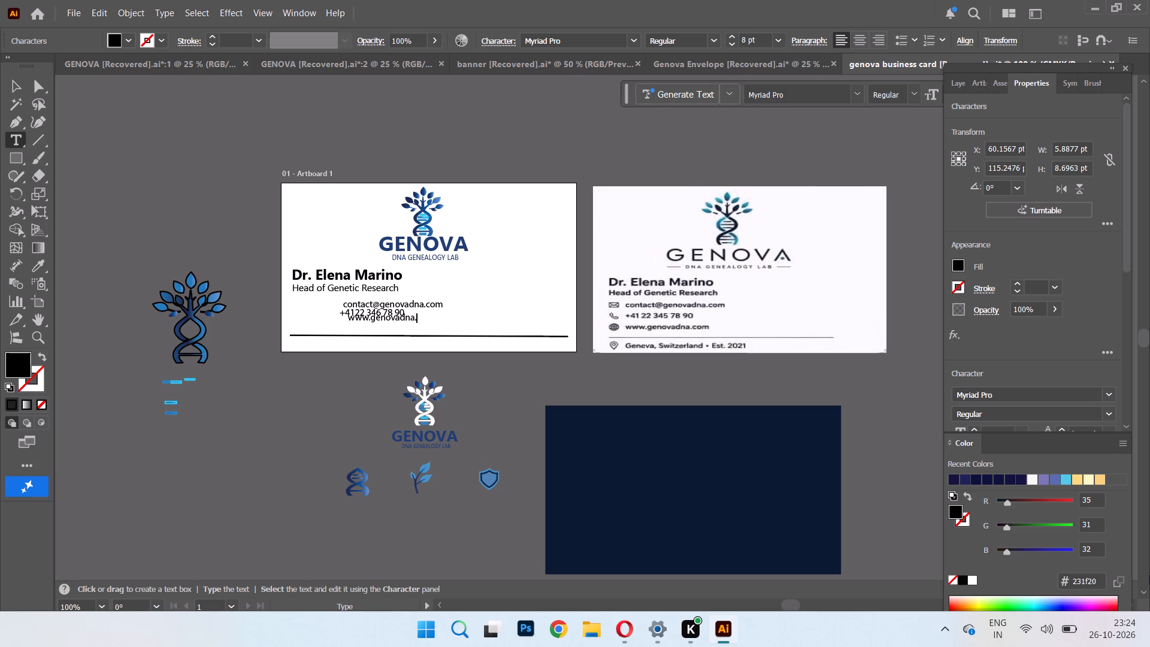
type("co")
key("m")
Arrange the website, phone and e-mail lines as an evenly spaced, left-aligned stack between the job title and the divider line.
left_click(14, 83)
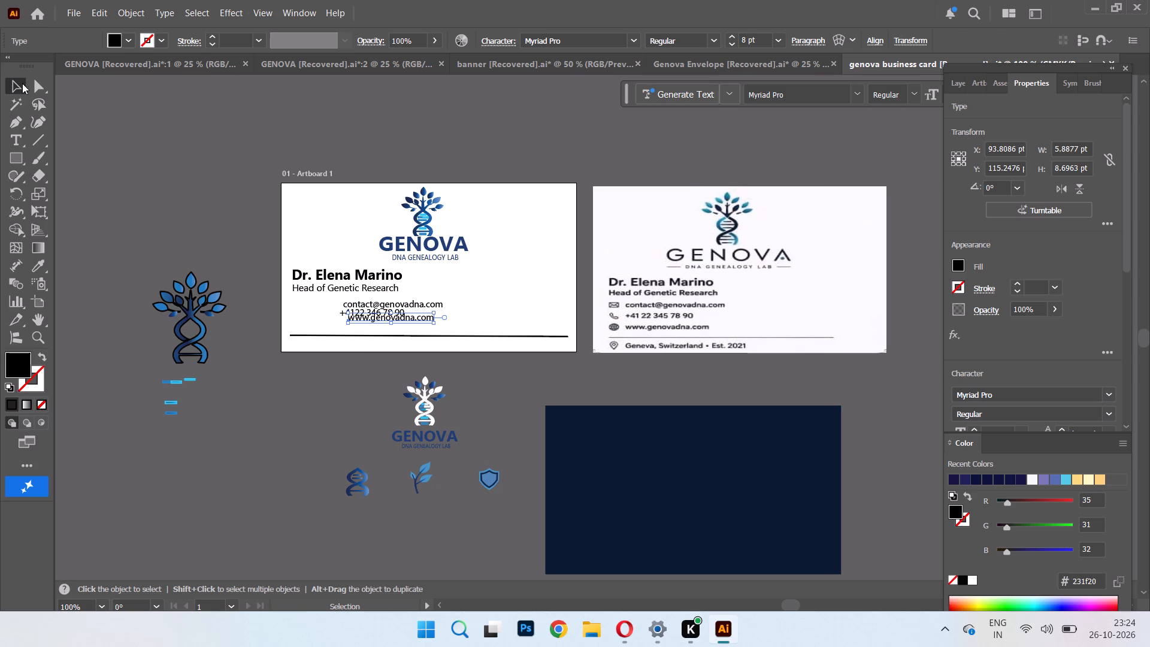
left_click_drag(385, 318, 374, 324)
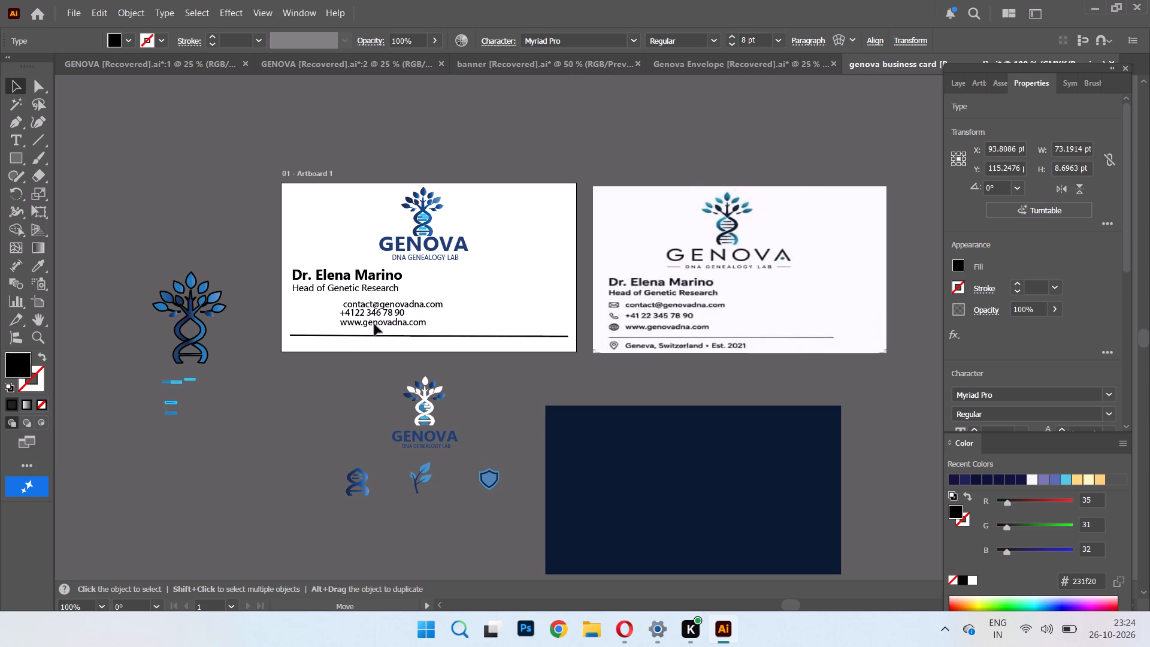
left_click_drag(374, 324, 351, 325)
left_click_drag(351, 325, 347, 325)
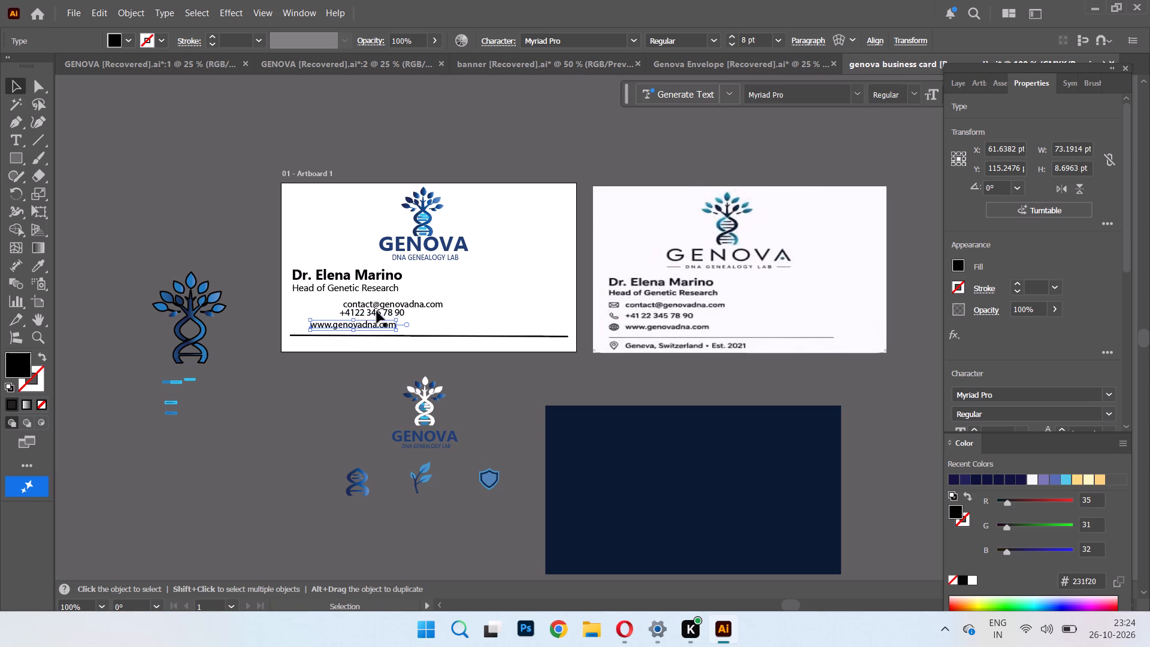
left_click_drag(377, 311, 349, 312)
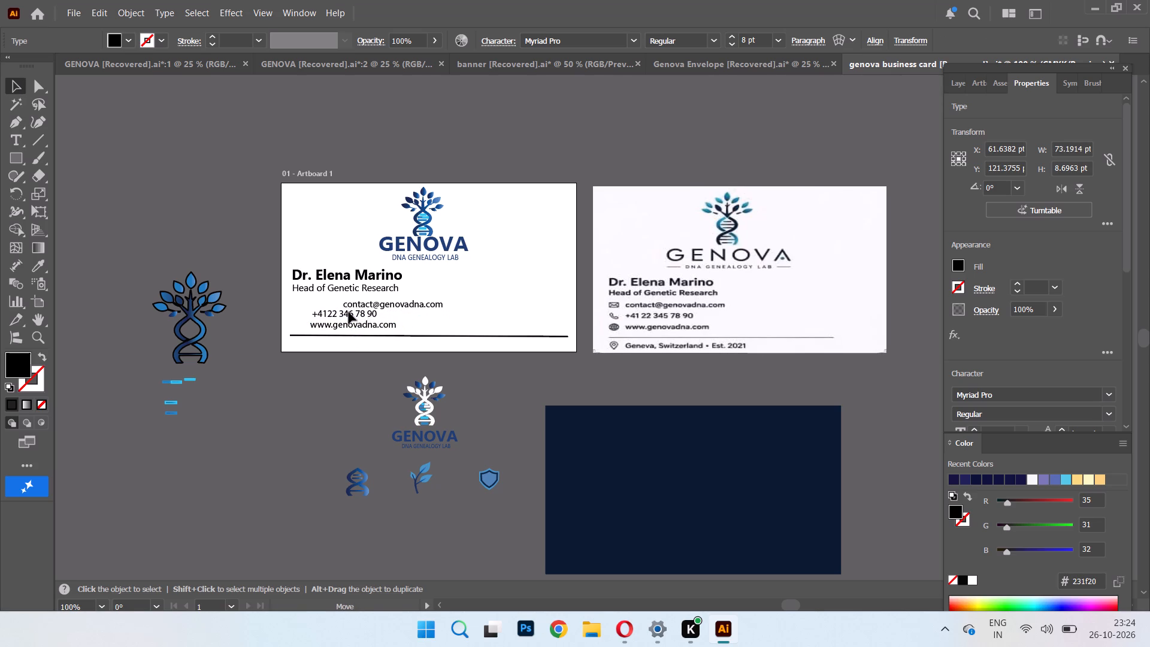
left_click_drag(349, 312, 347, 312)
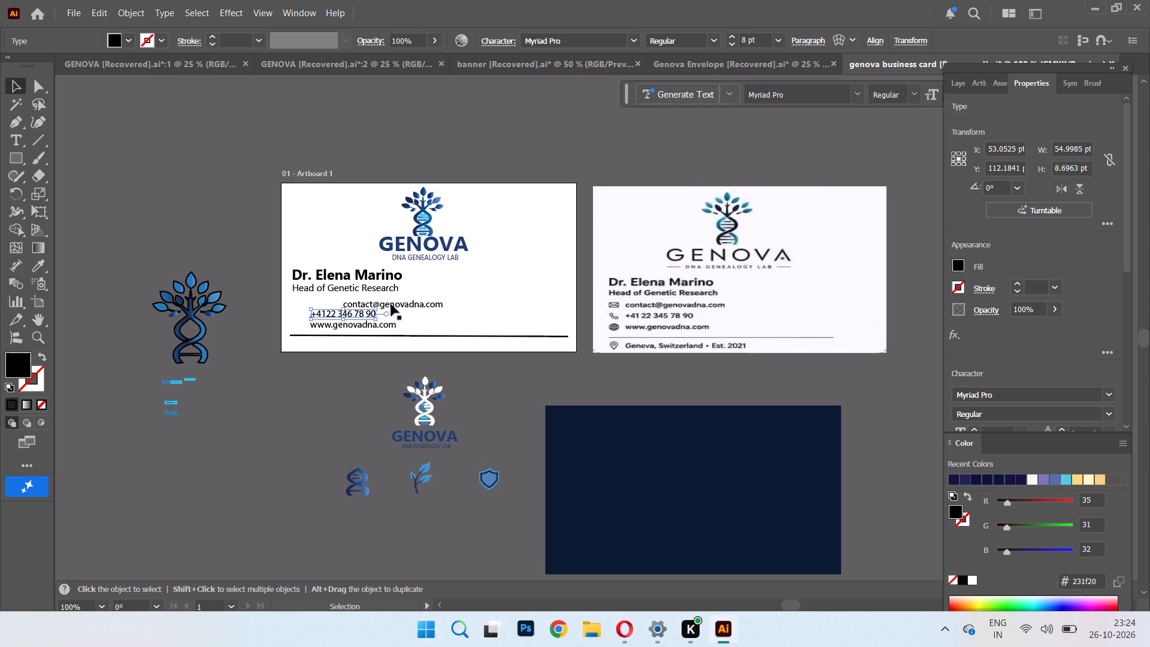
left_click(391, 304)
left_click_drag(402, 304, 375, 303)
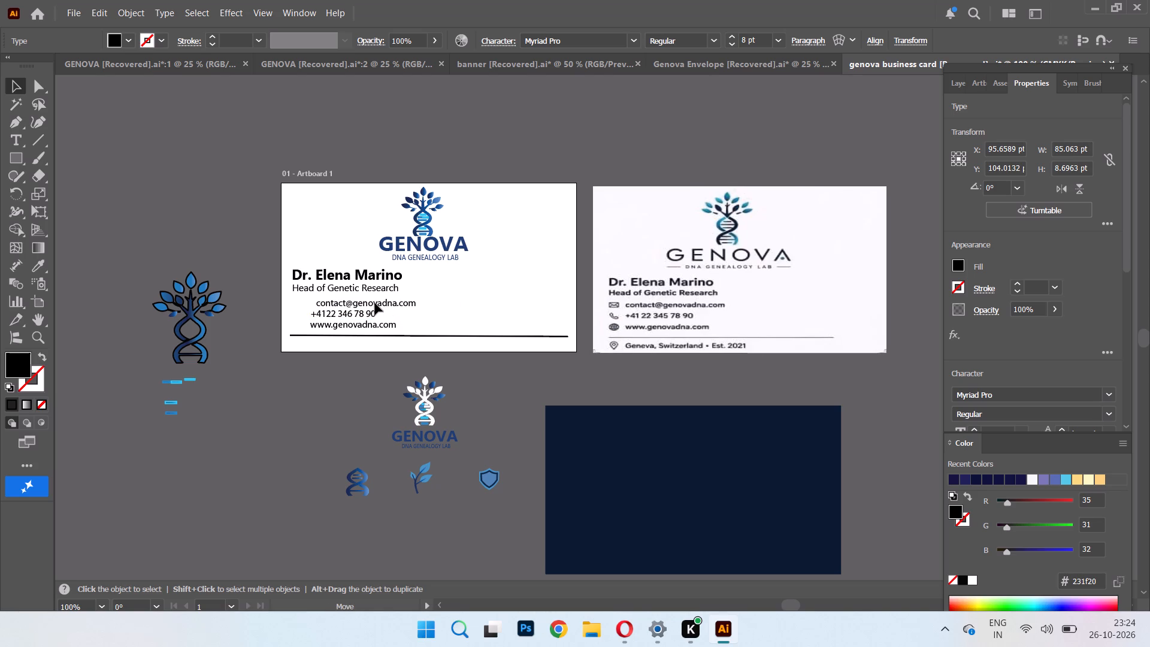
left_click_drag(375, 303, 369, 303)
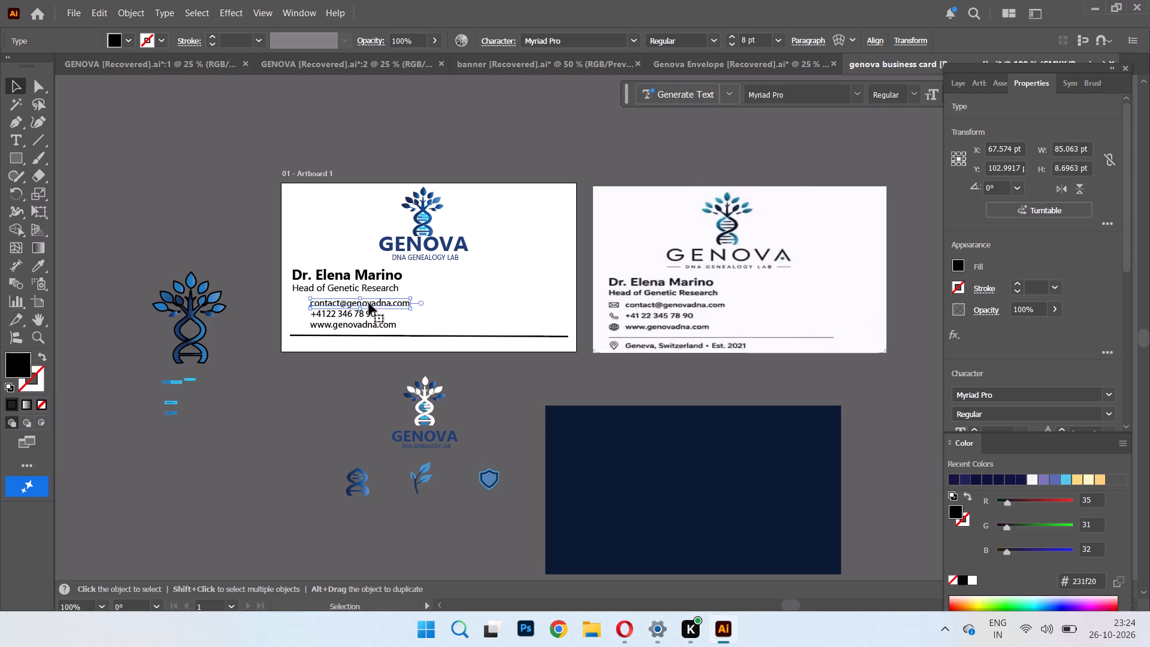
key("Down")
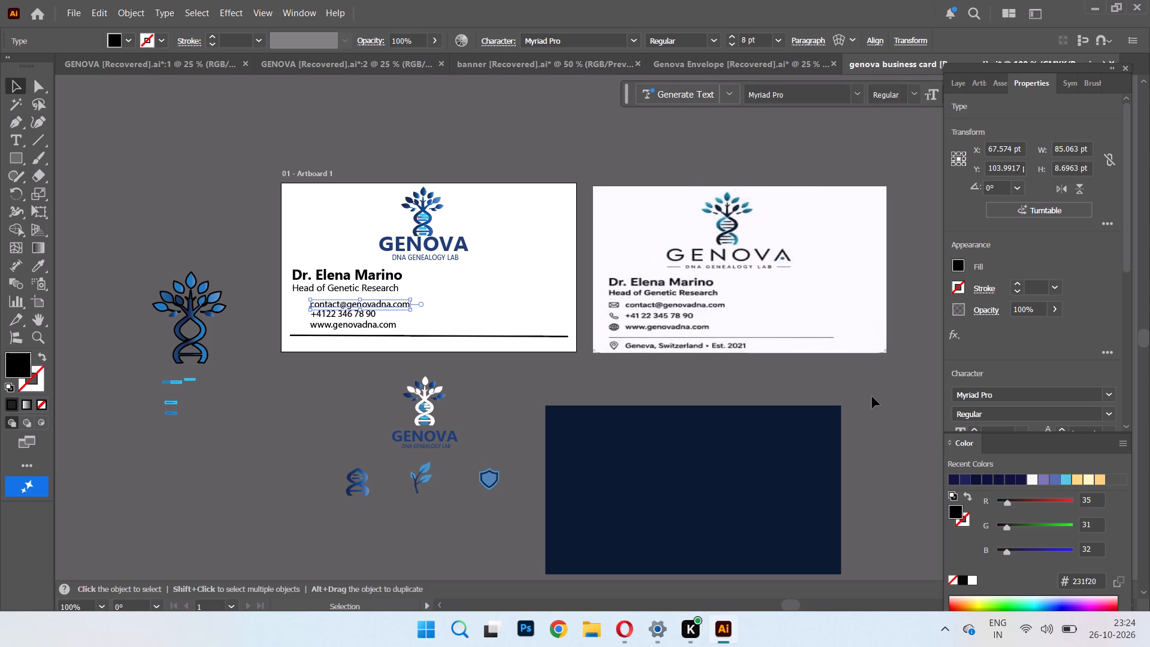
key("Up")
key("Up")
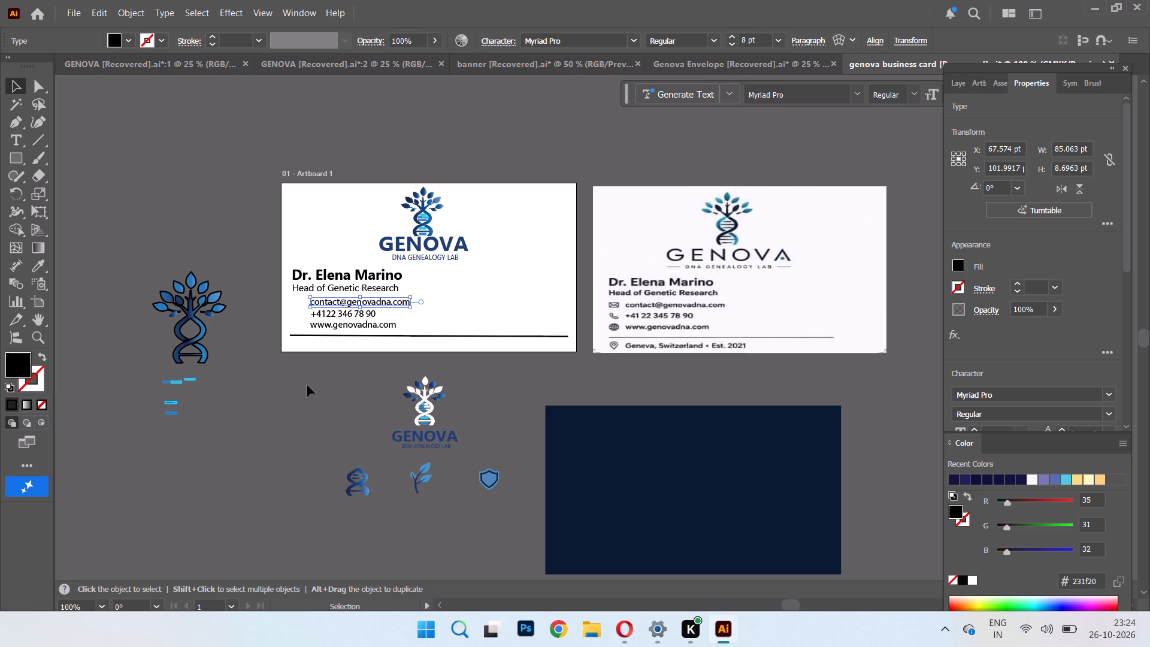
left_click(307, 385)
Create the text line "Genova, Switzerland . Est. 2021" on the empty canvas below the white card.
left_click(13, 134)
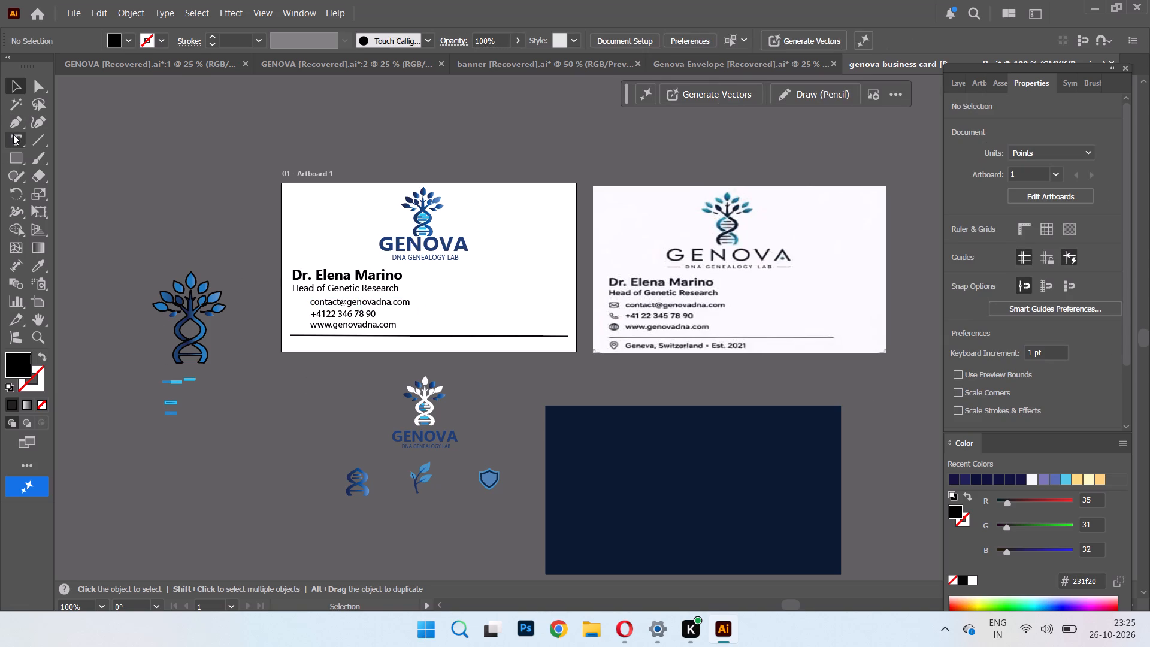
left_click(270, 394)
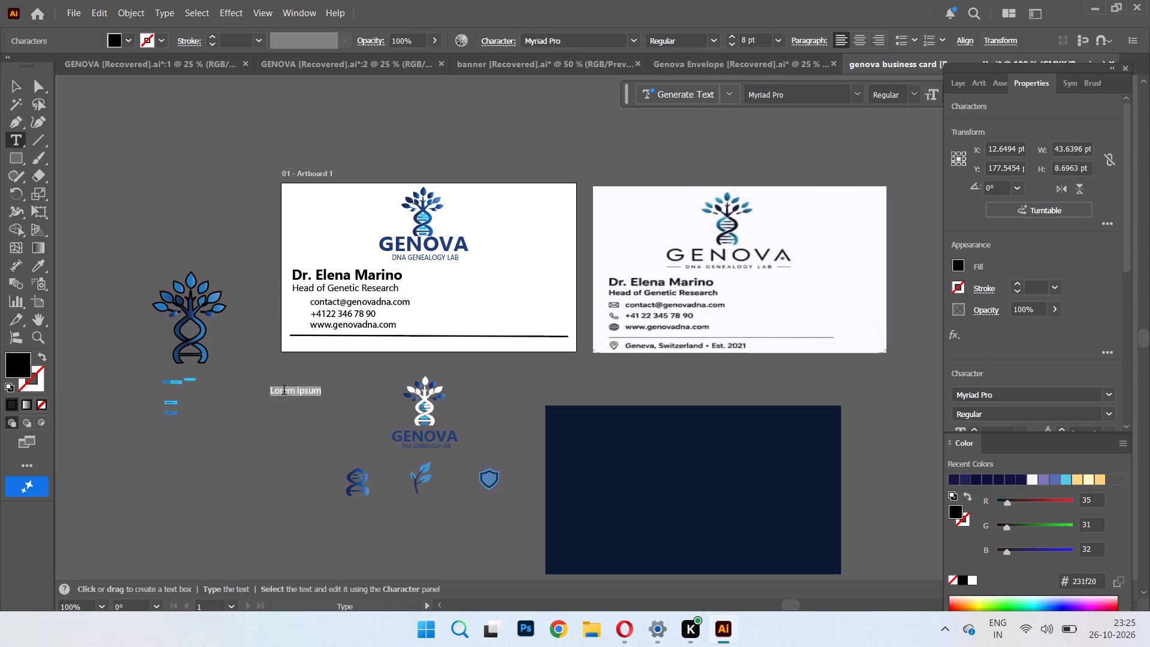
key("g")
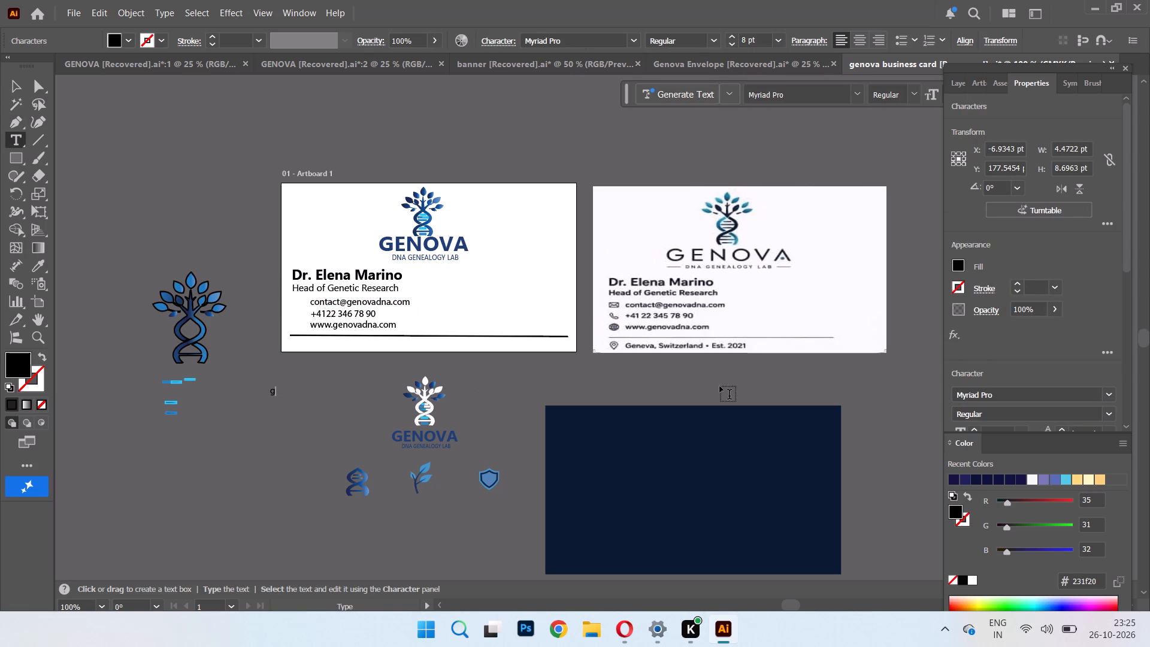
key("BackSpace")
key("g")
type("enova")
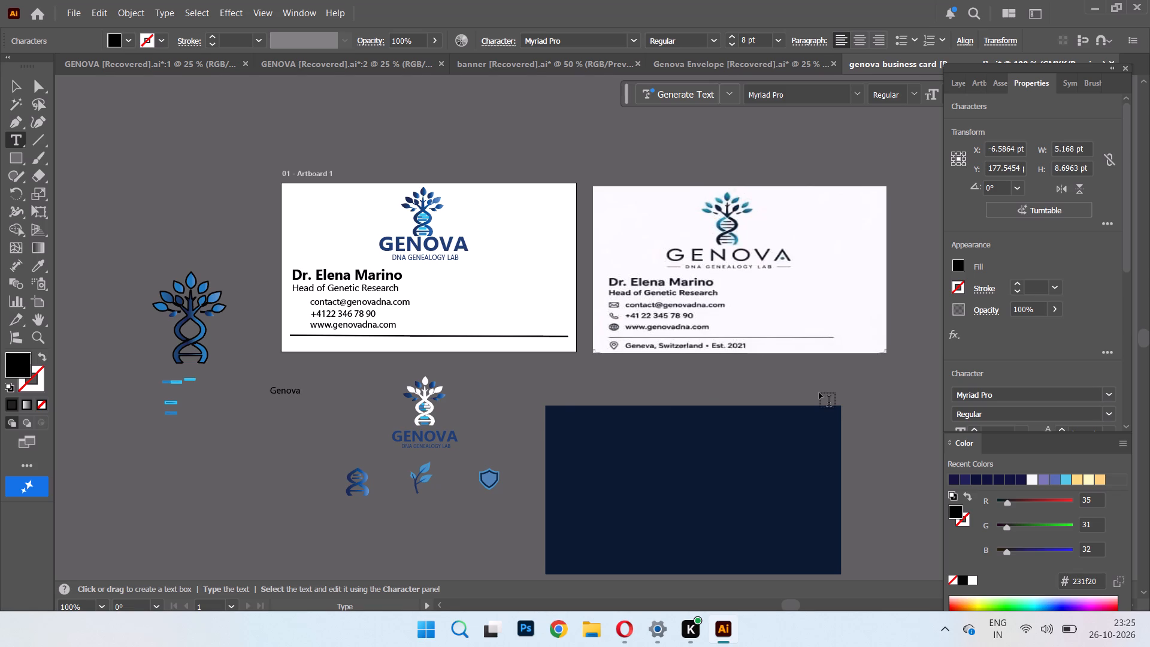
key("comma")
key("space")
key("s")
type("wi")
key("t")
type("zer")
type("le")
key("BackSpace")
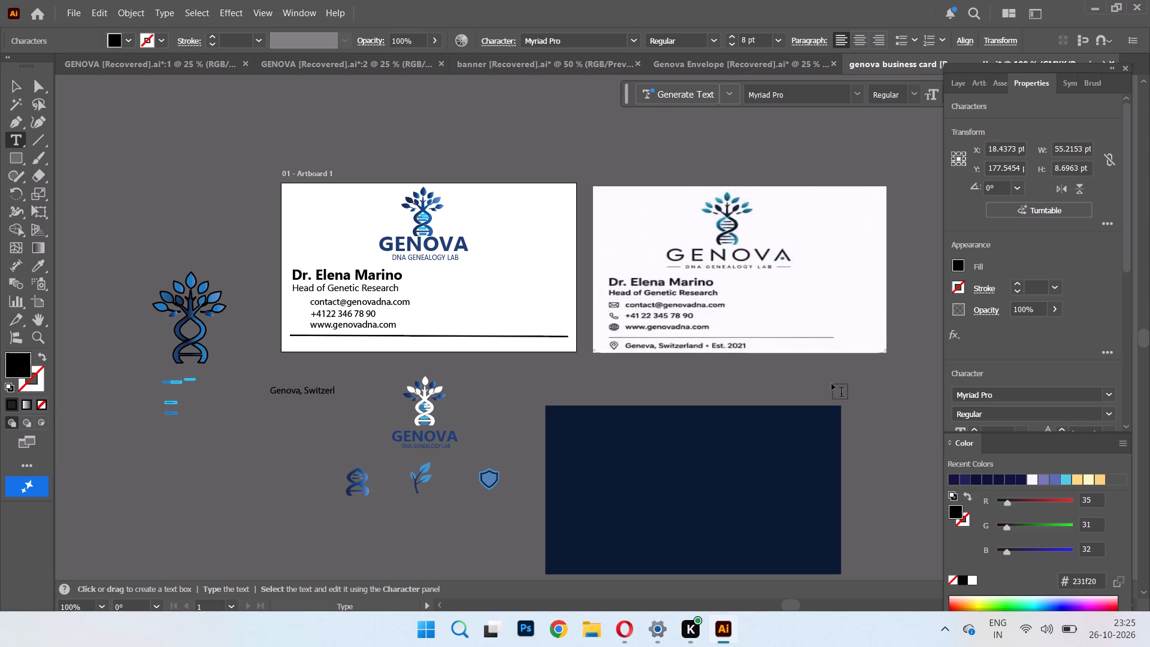
type("an")
type("d")
key("space")
type(".")
key("space")
type("st")
key("period")
key("space")
type("2021")
Move the location line onto the white card beneath the divider line, aligned with the contact lines' left edge.
left_click(15, 81)
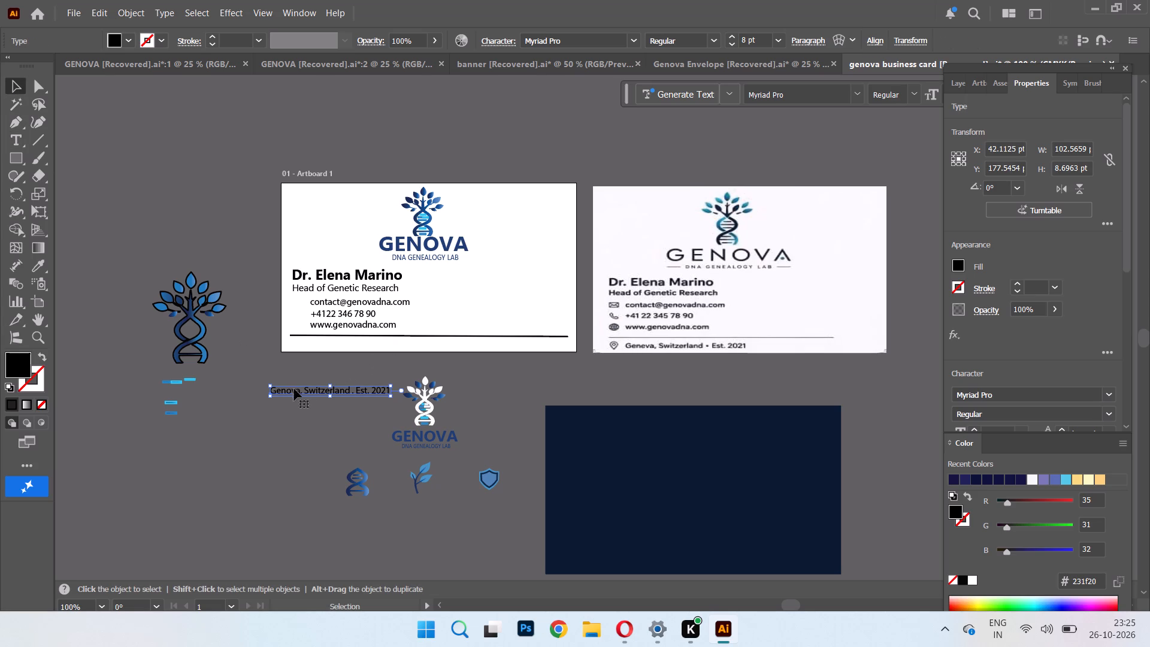
left_click_drag(325, 390, 347, 347)
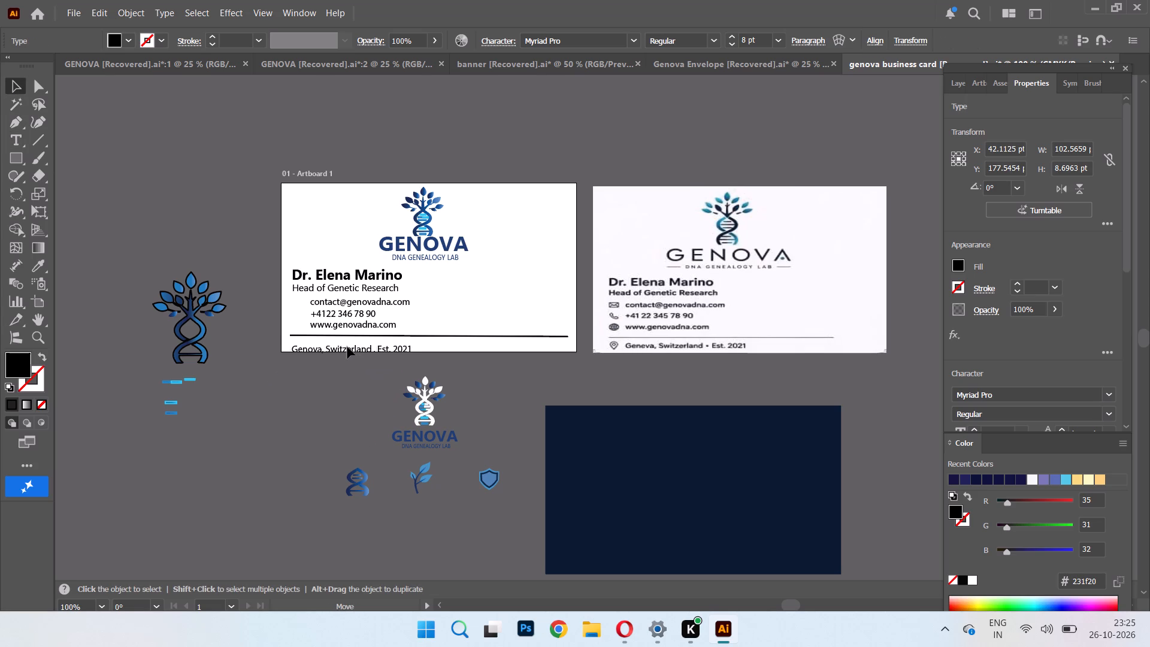
left_click_drag(347, 347, 362, 344)
left_click_drag(362, 344, 364, 343)
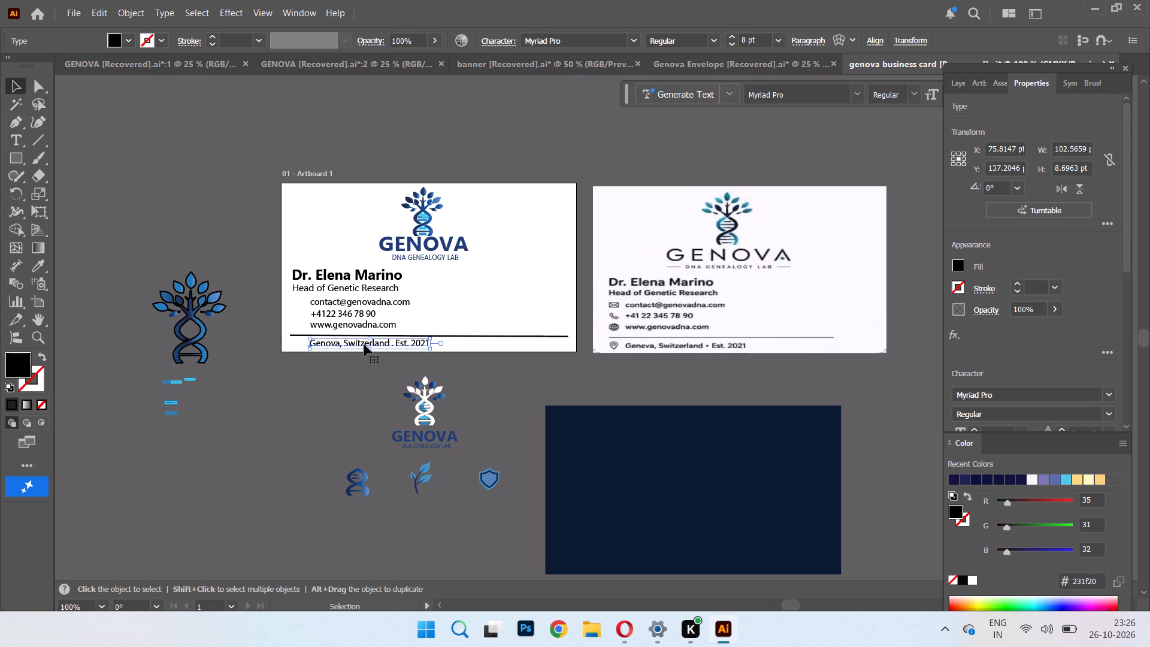
Save the document as "genova business card [Recovered]" in AI format, using the Illustrator 2020 version.
left_click(186, 184)
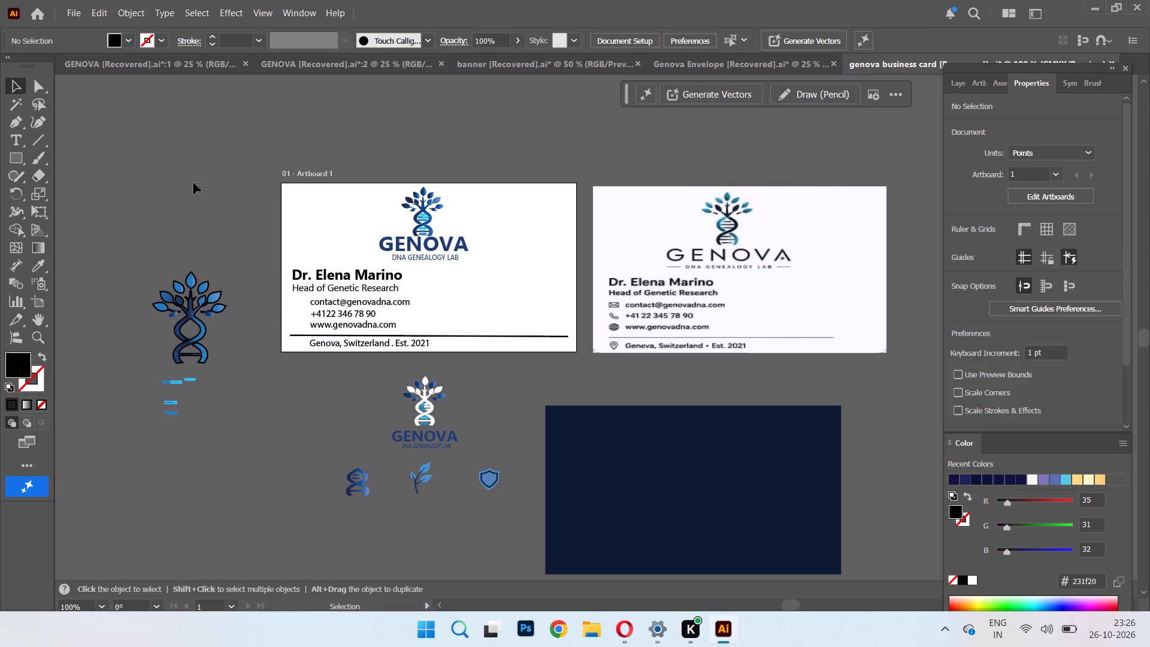
left_click(72, 16)
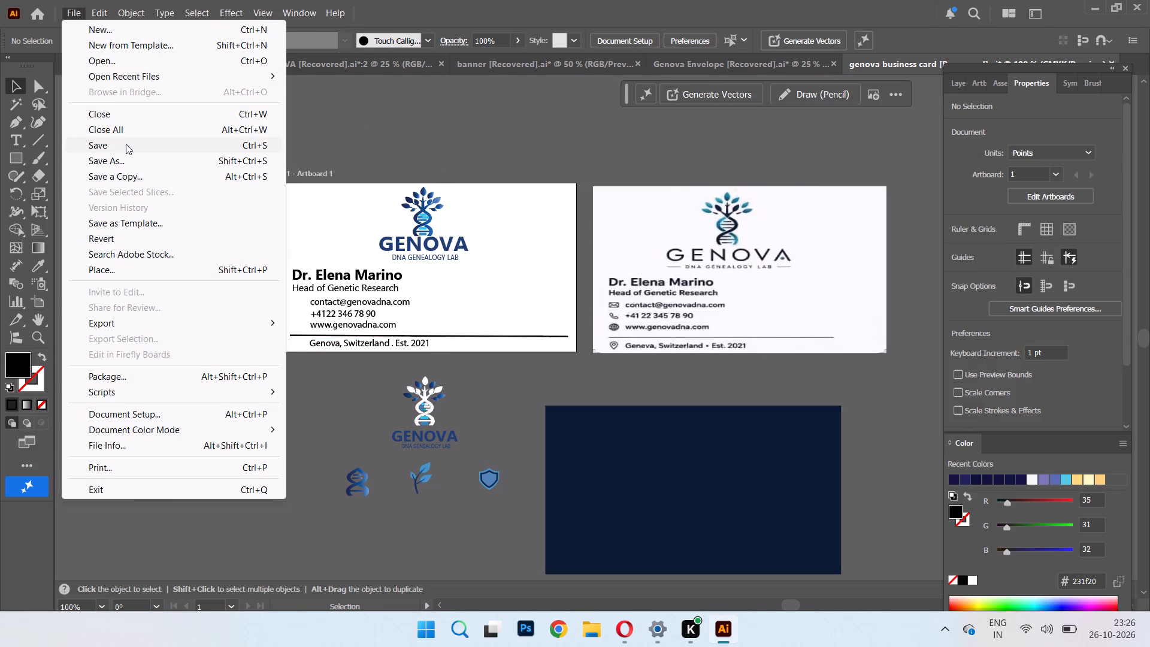
left_click(126, 144)
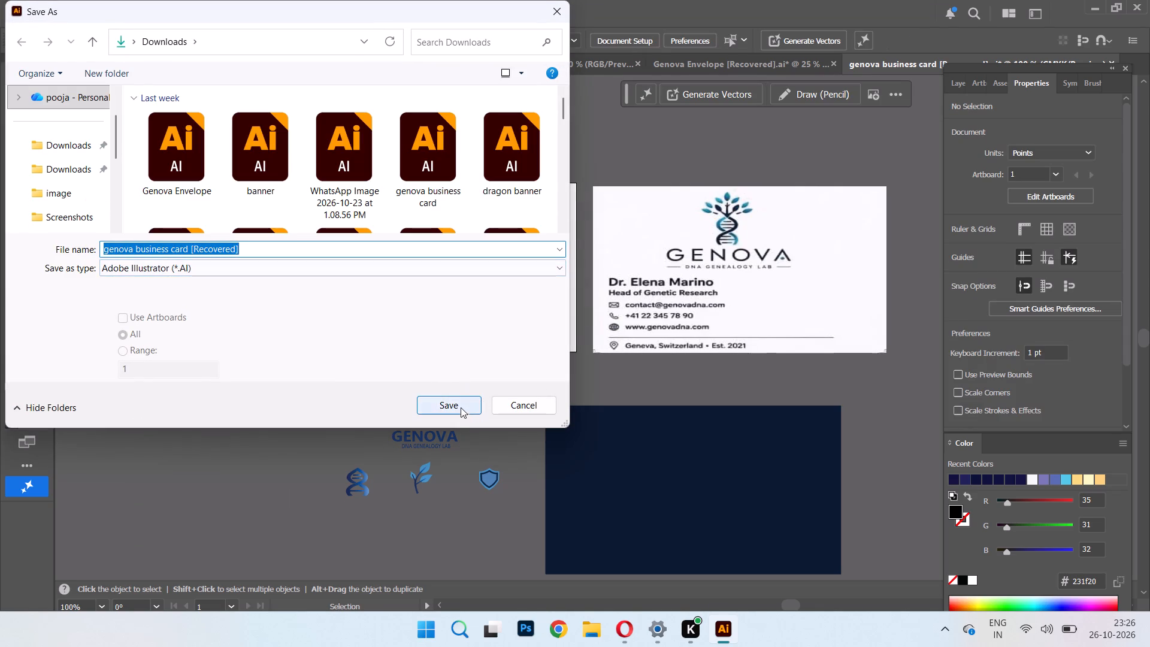
left_click(461, 404)
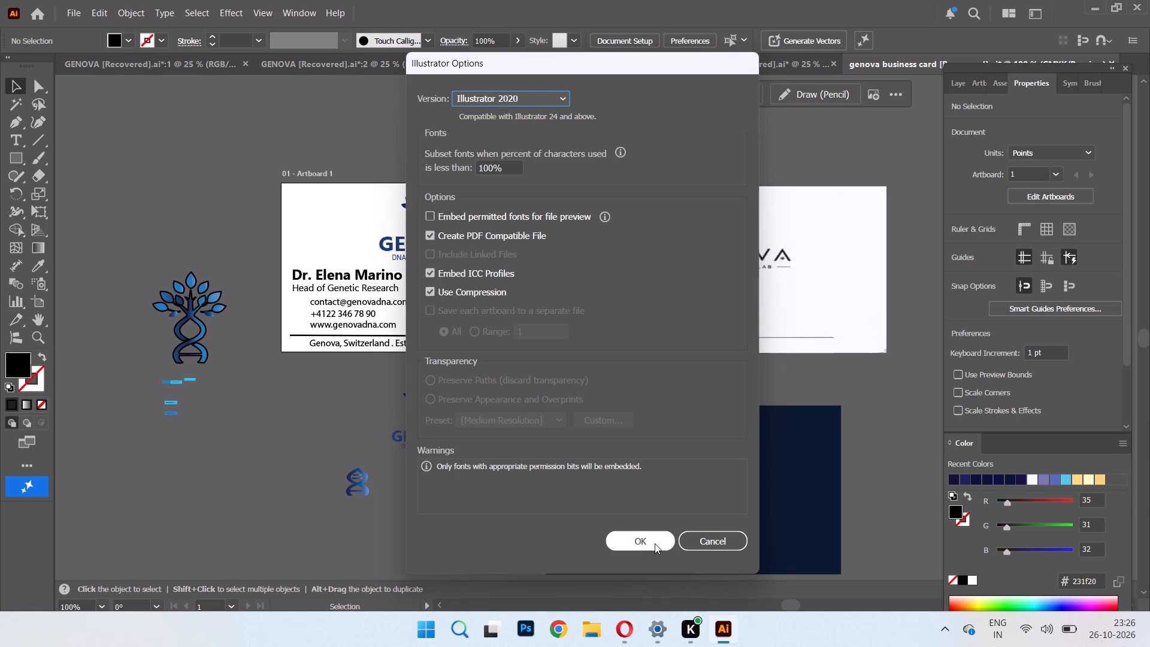
left_click(655, 543)
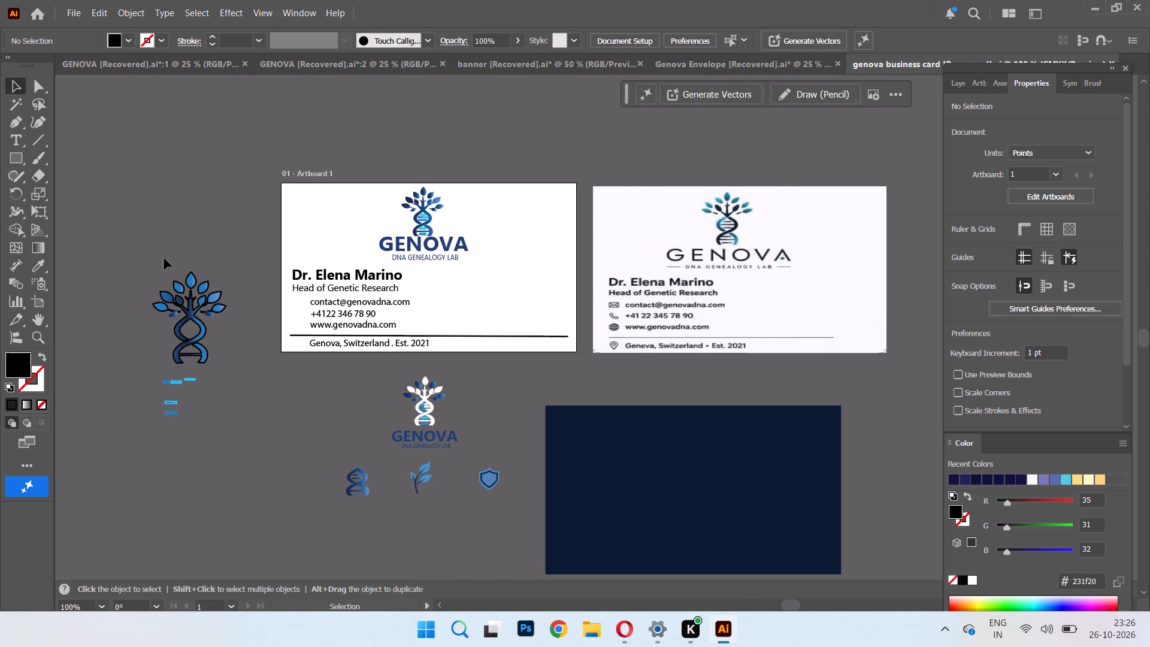
Delete the spare tree logo and the small blue bars lying outside the white card.
left_click_drag(122, 247, 253, 434)
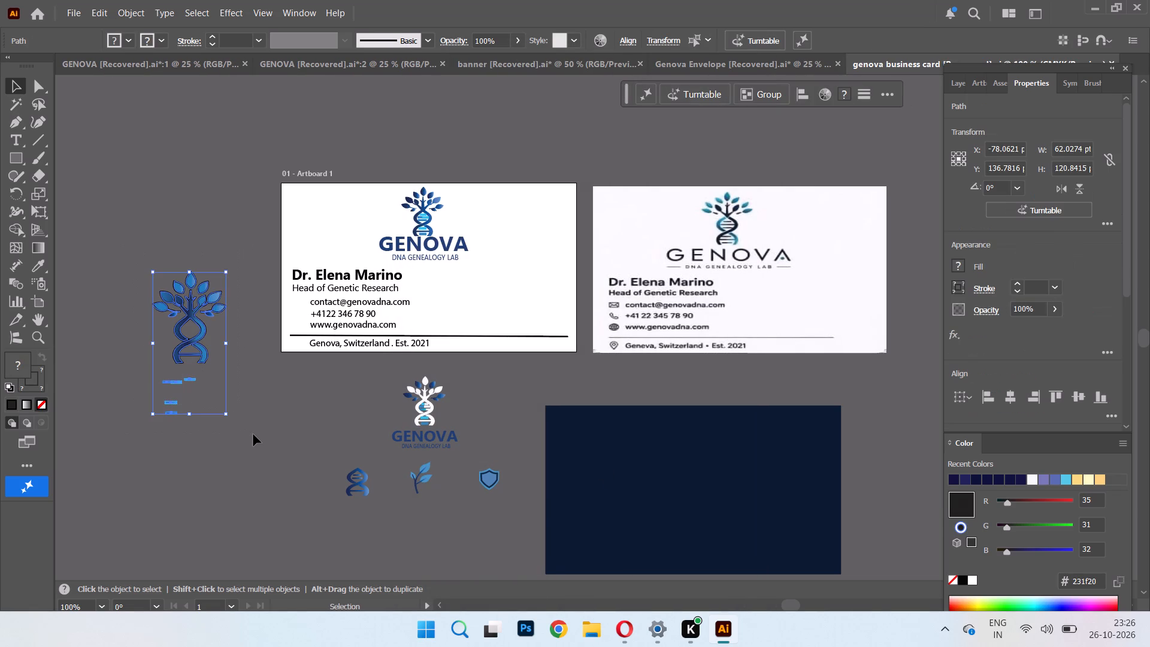
key("Delete")
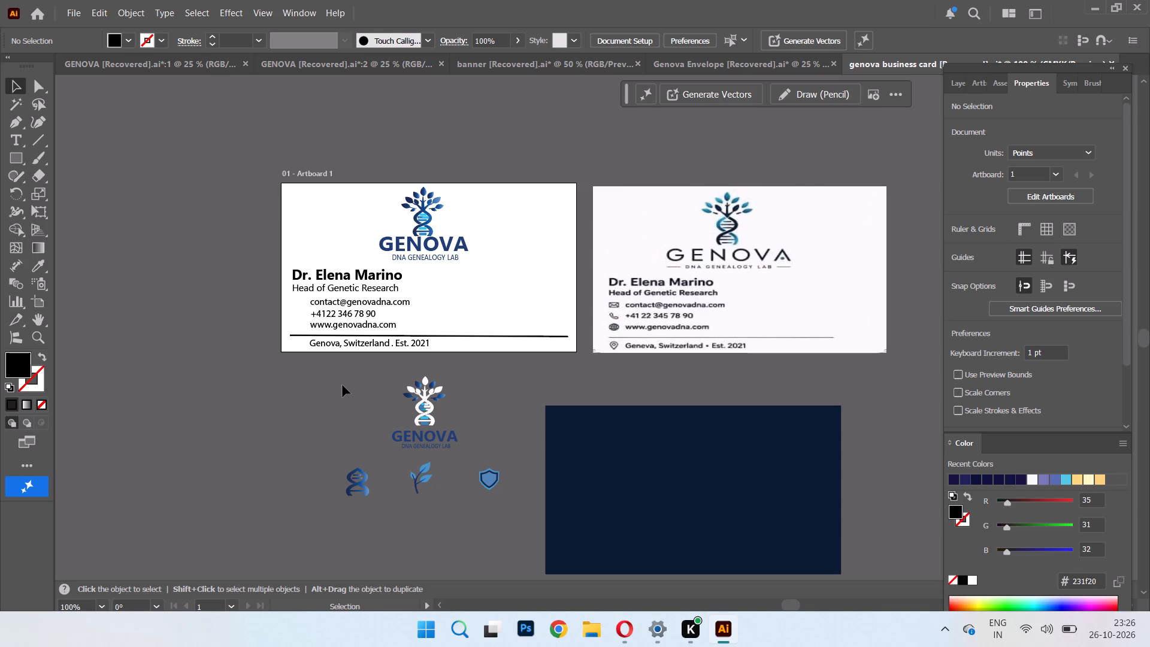
Recolour the navy rectangle with the dark blue #023854 sampled from the tree logo on the reference card.
left_click(624, 478)
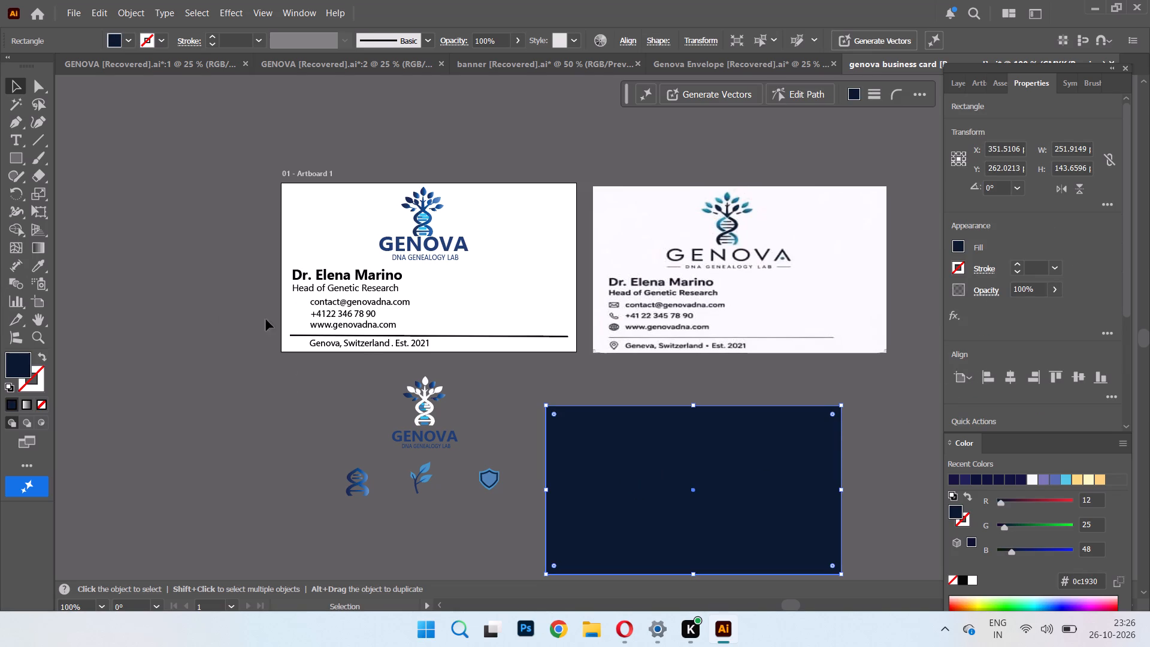
double_click(22, 368)
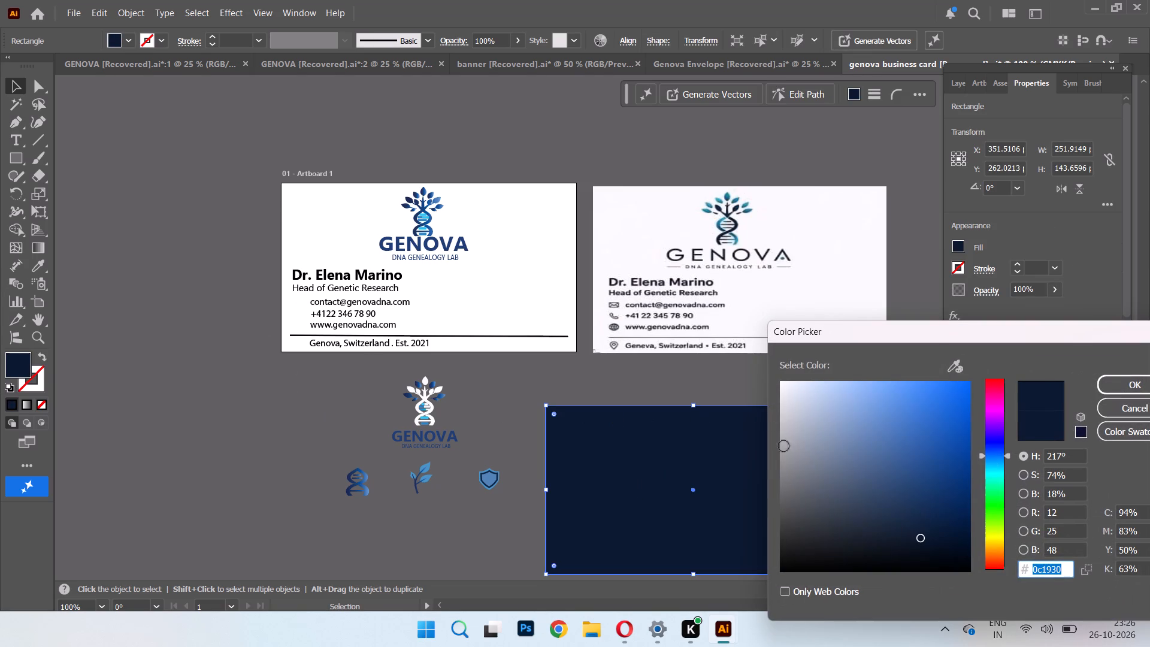
left_click(877, 479)
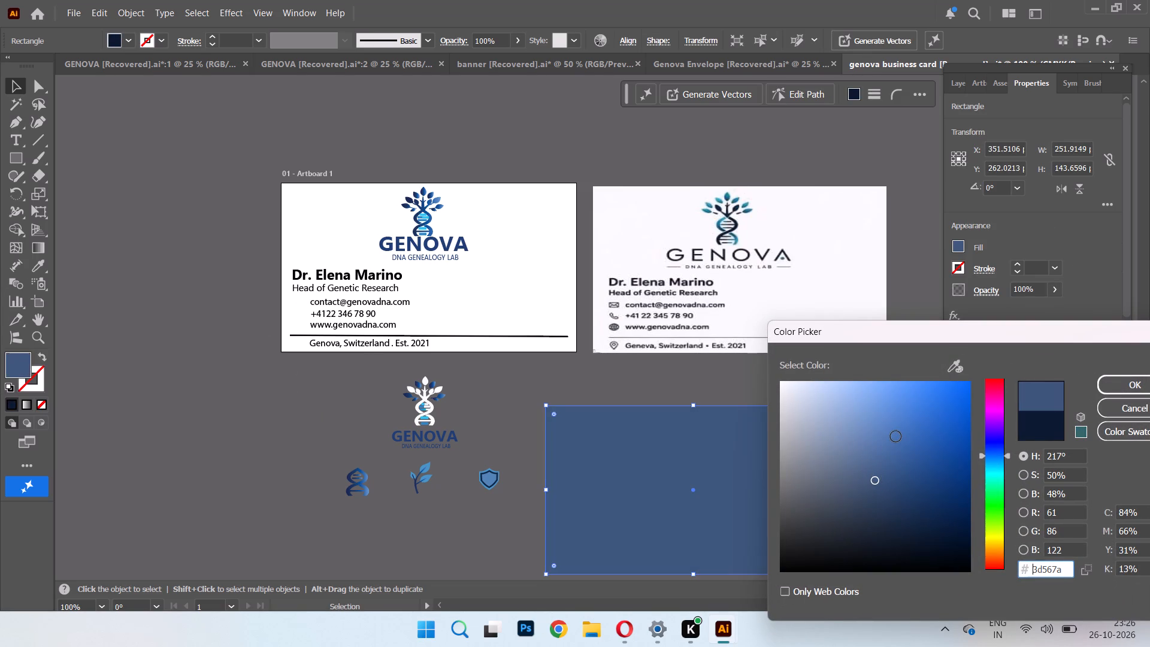
left_click(896, 437)
left_click(949, 370)
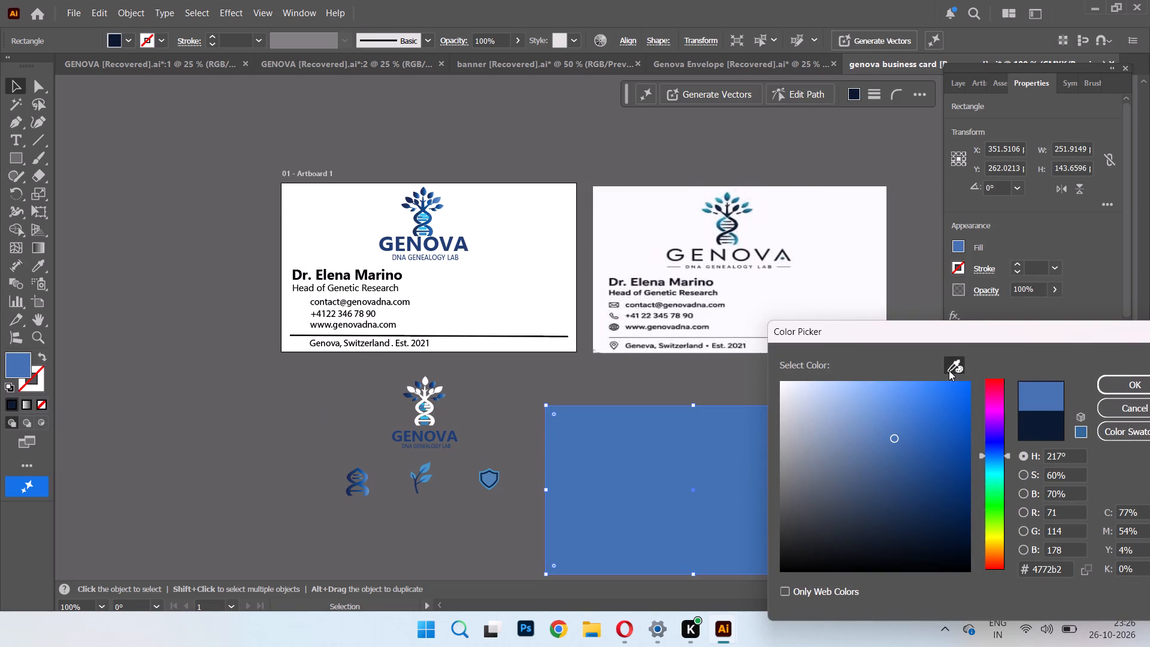
left_click(717, 200)
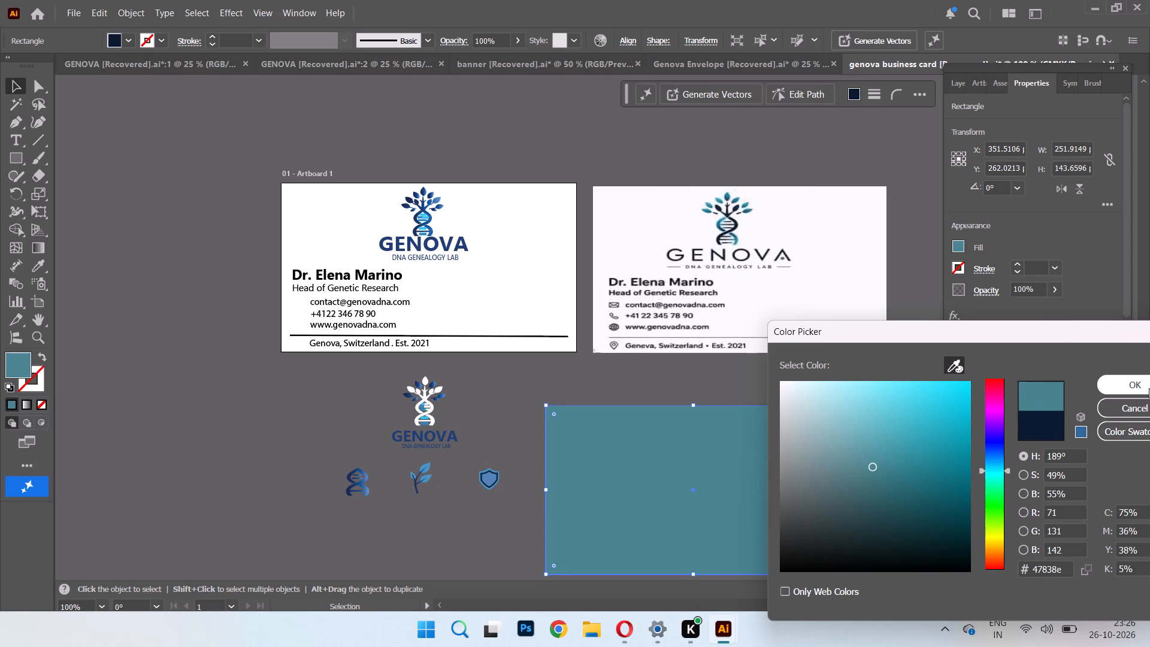
left_click(736, 207)
left_click(1117, 382)
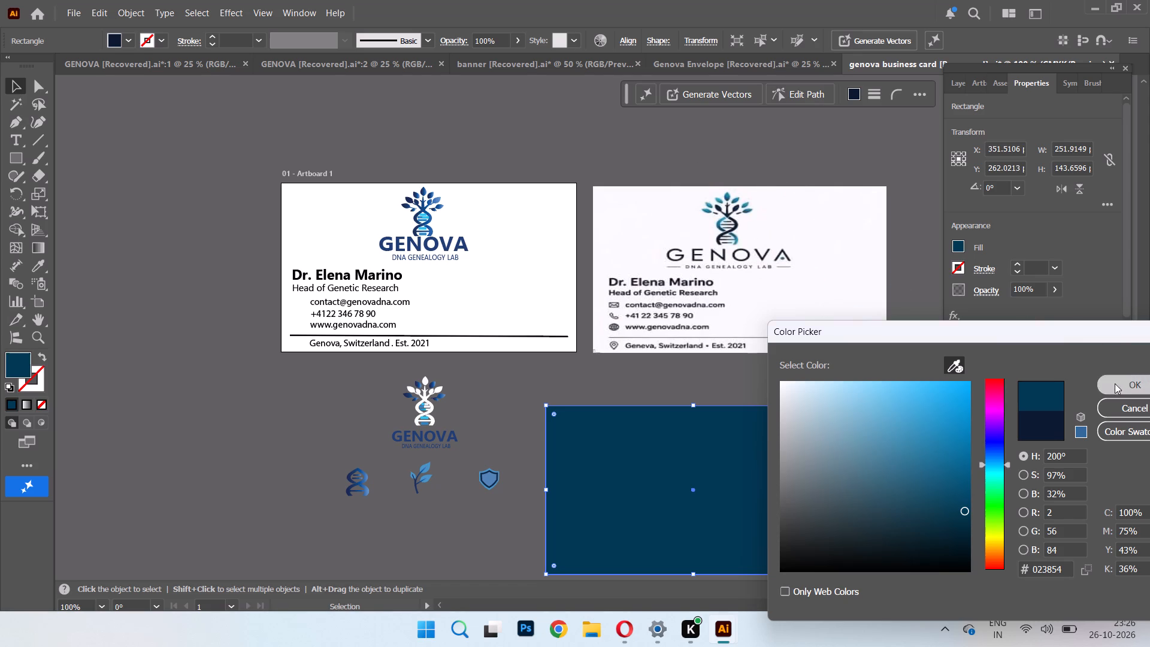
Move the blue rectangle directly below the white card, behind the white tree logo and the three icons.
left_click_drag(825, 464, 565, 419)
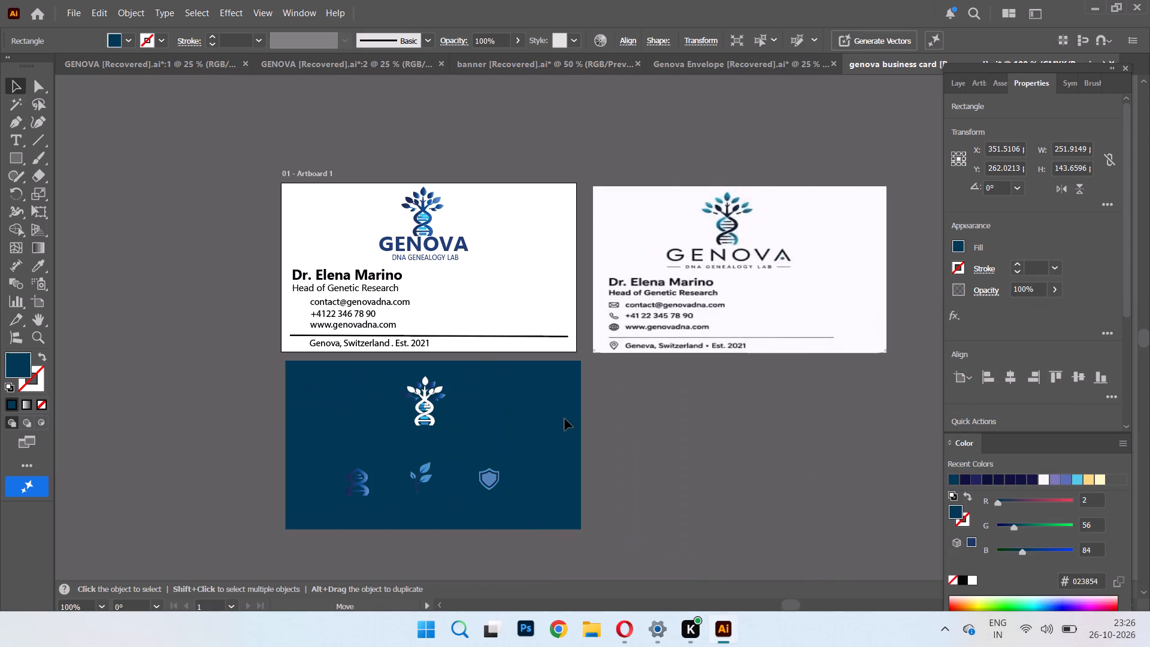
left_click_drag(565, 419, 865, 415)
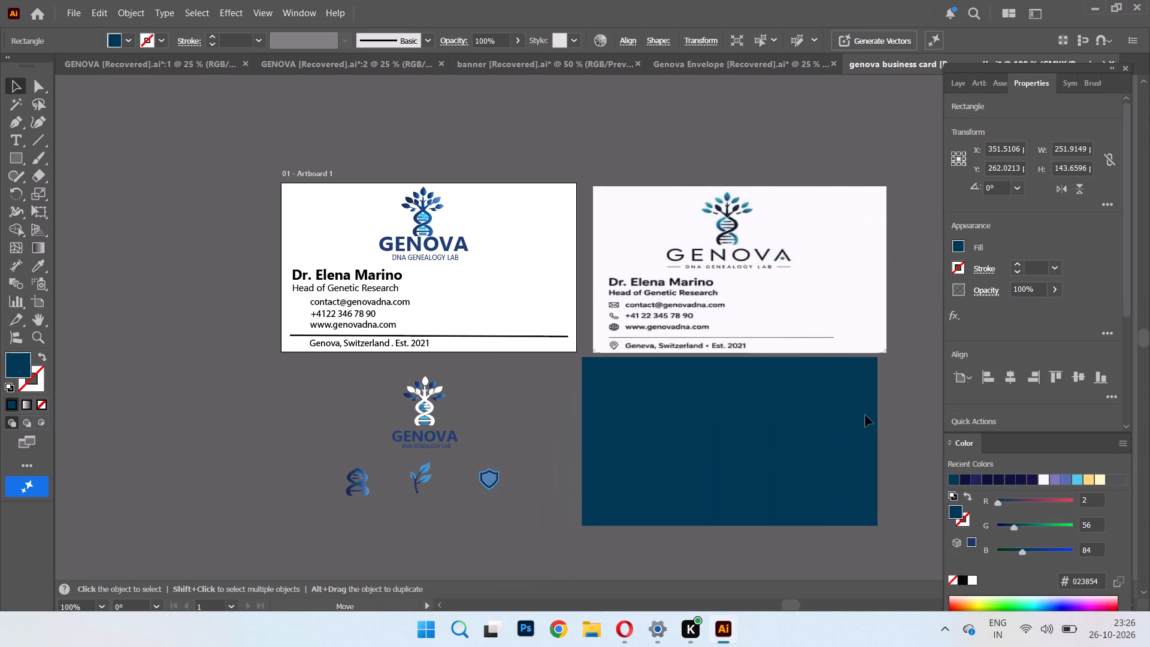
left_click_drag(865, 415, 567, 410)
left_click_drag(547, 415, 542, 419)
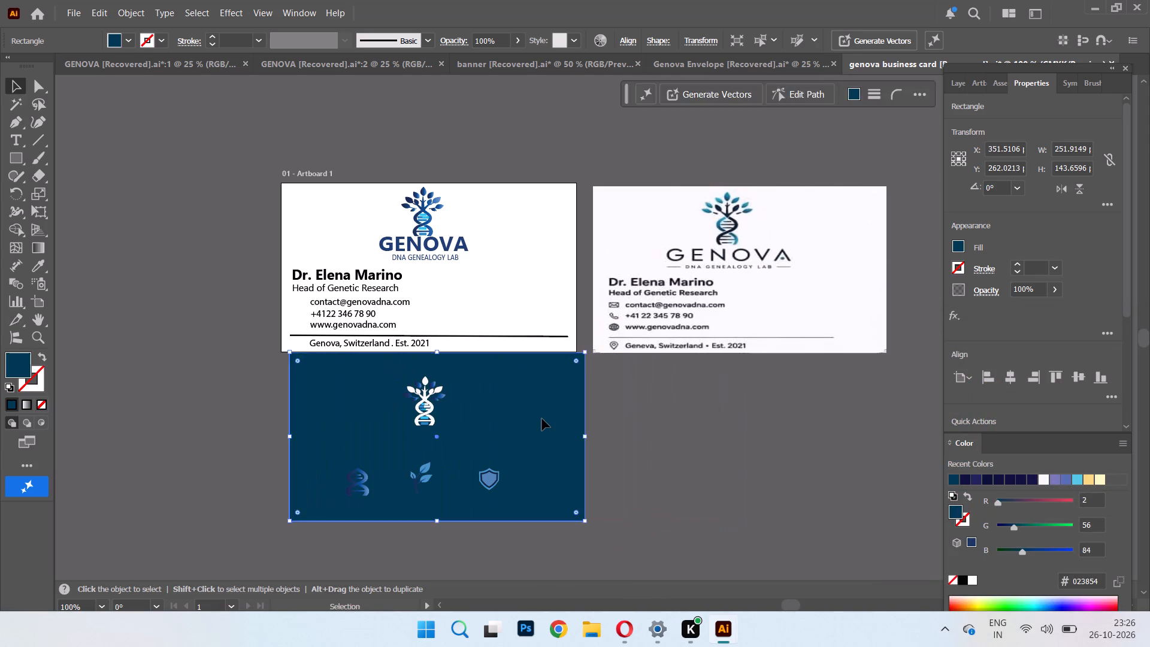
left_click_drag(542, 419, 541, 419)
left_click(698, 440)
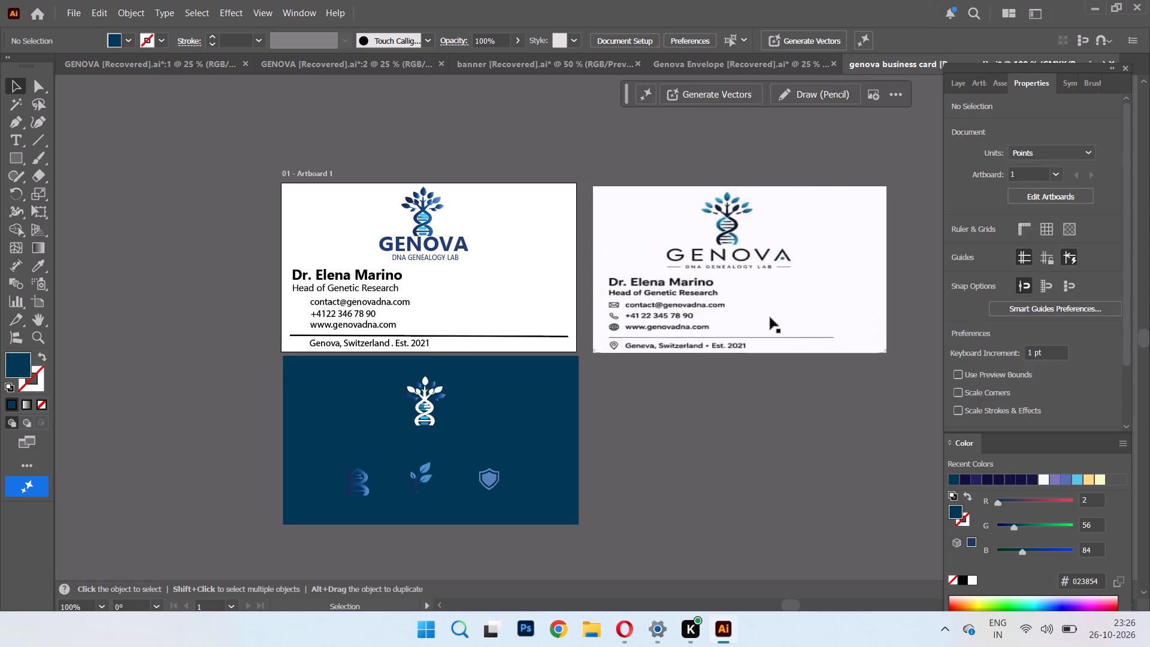
Bring the distant navy back-side reference image next to the white card and blue rectangle.
key("ctrl+minus")
key("ctrl+minus")
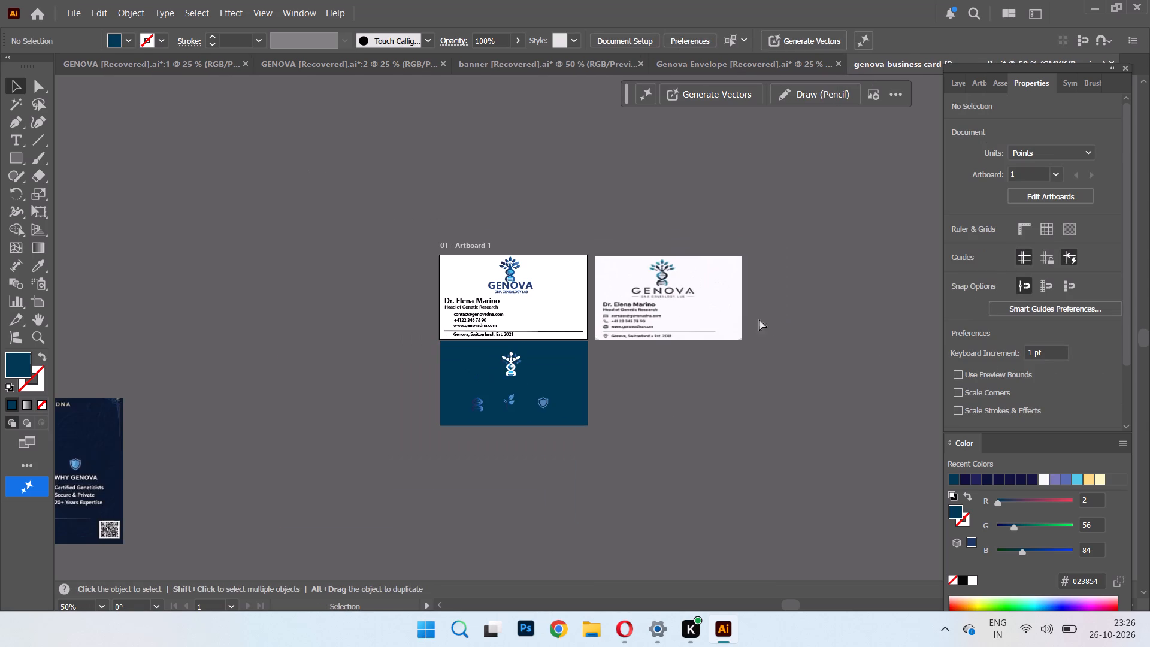
left_click_drag(84, 469, 557, 419)
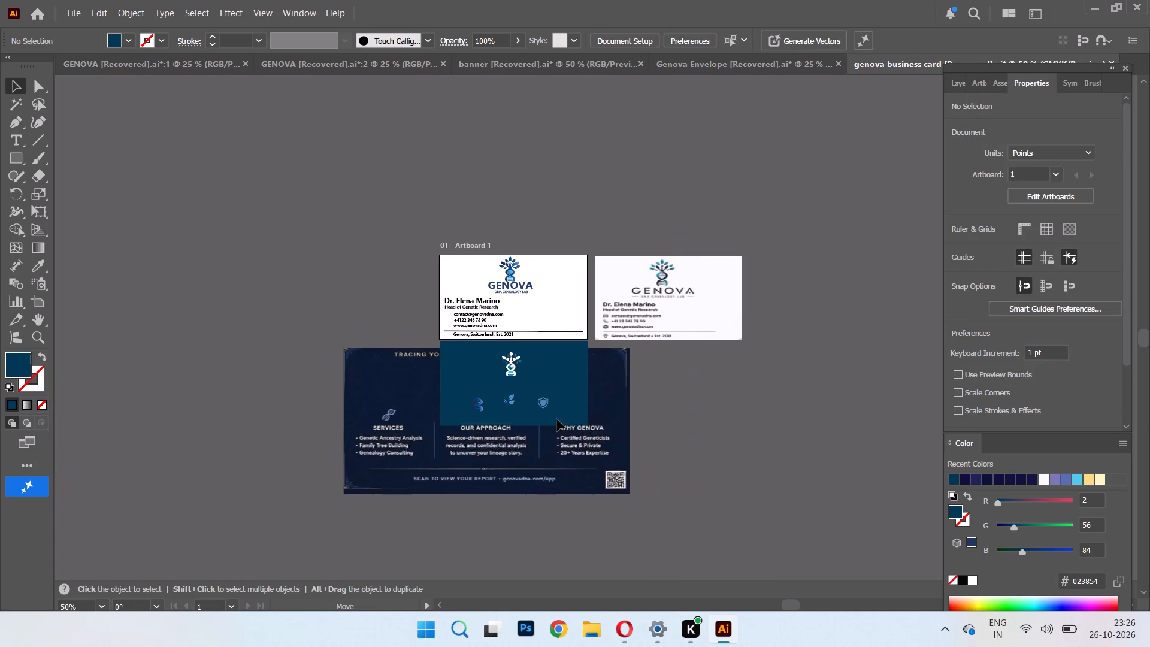
left_click_drag(557, 419, 392, 377)
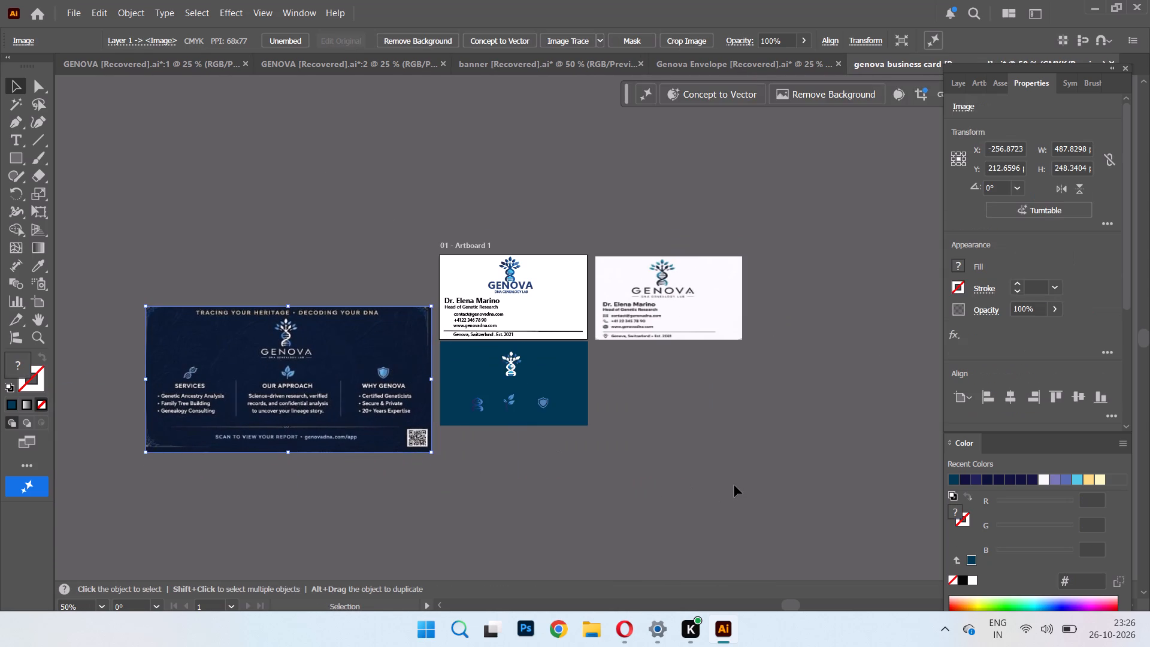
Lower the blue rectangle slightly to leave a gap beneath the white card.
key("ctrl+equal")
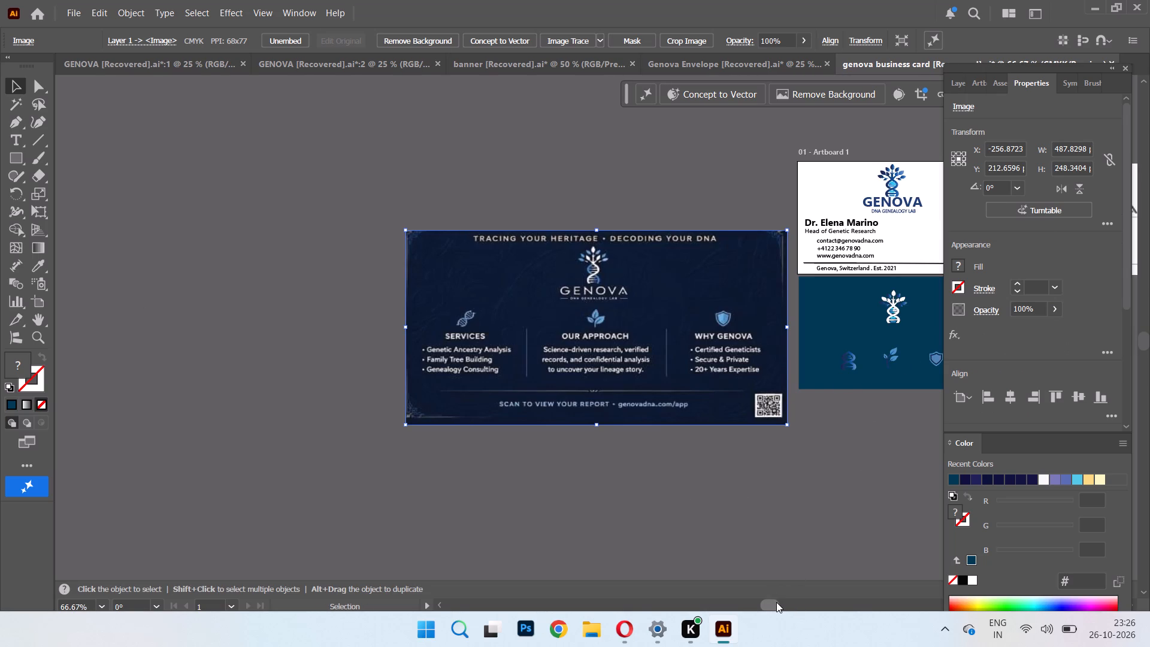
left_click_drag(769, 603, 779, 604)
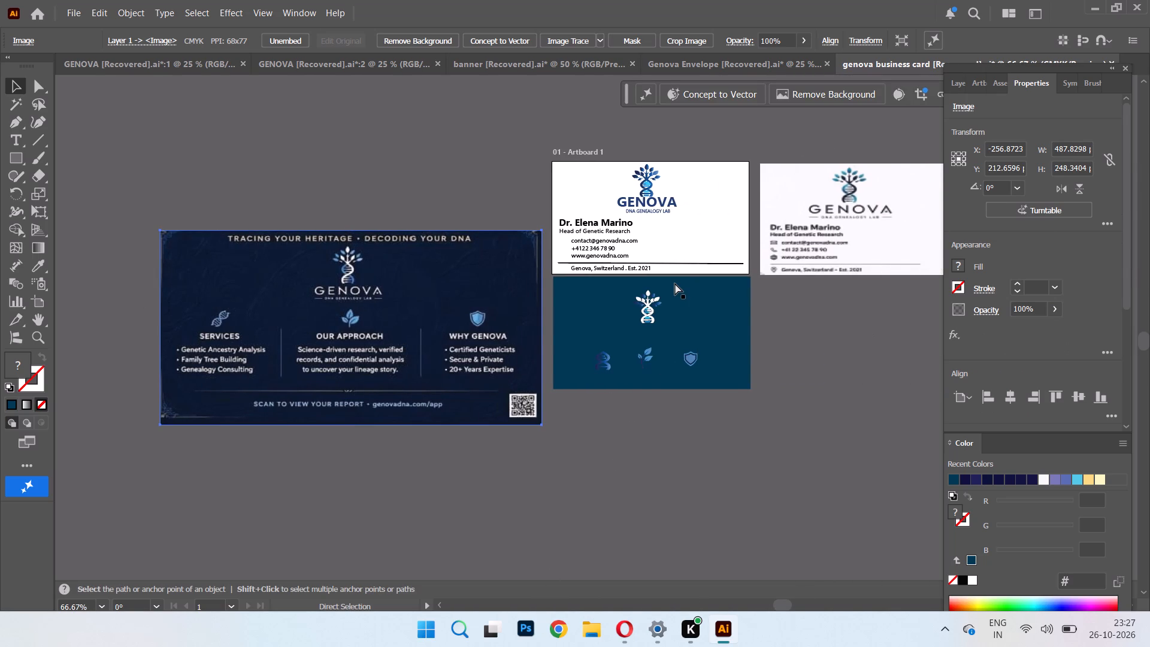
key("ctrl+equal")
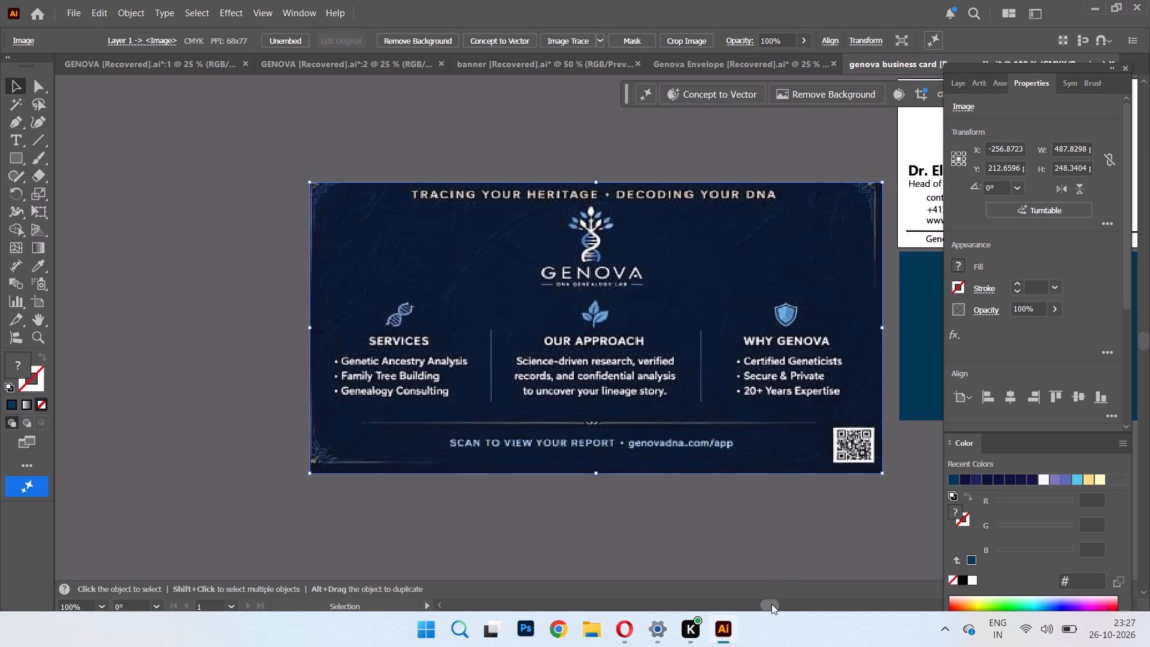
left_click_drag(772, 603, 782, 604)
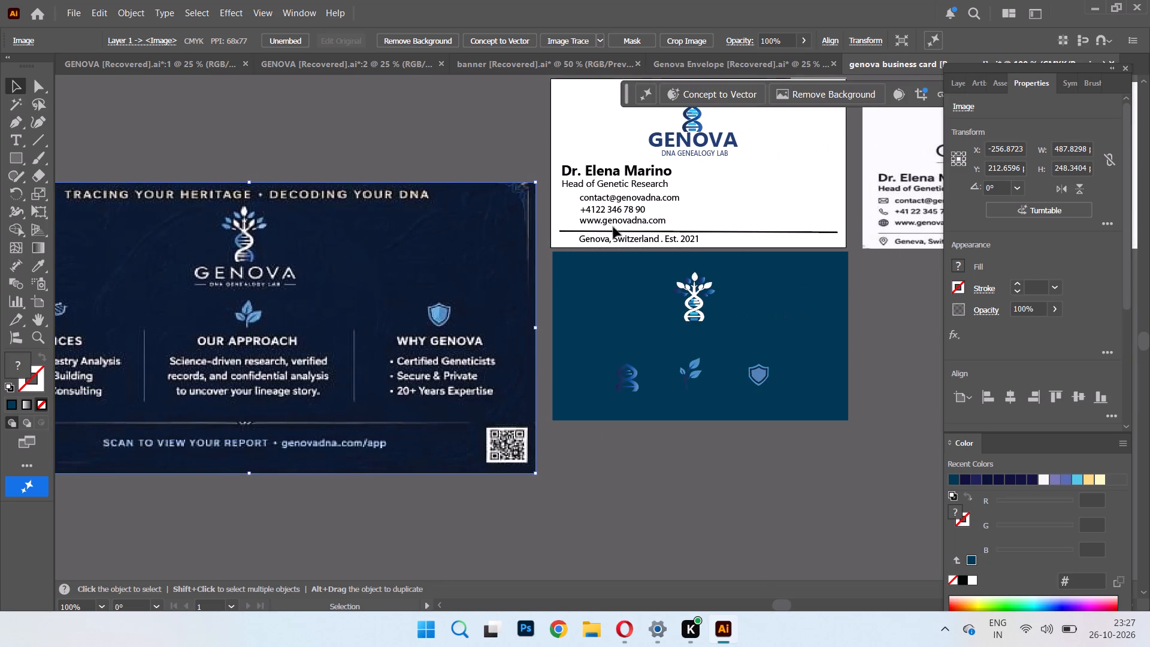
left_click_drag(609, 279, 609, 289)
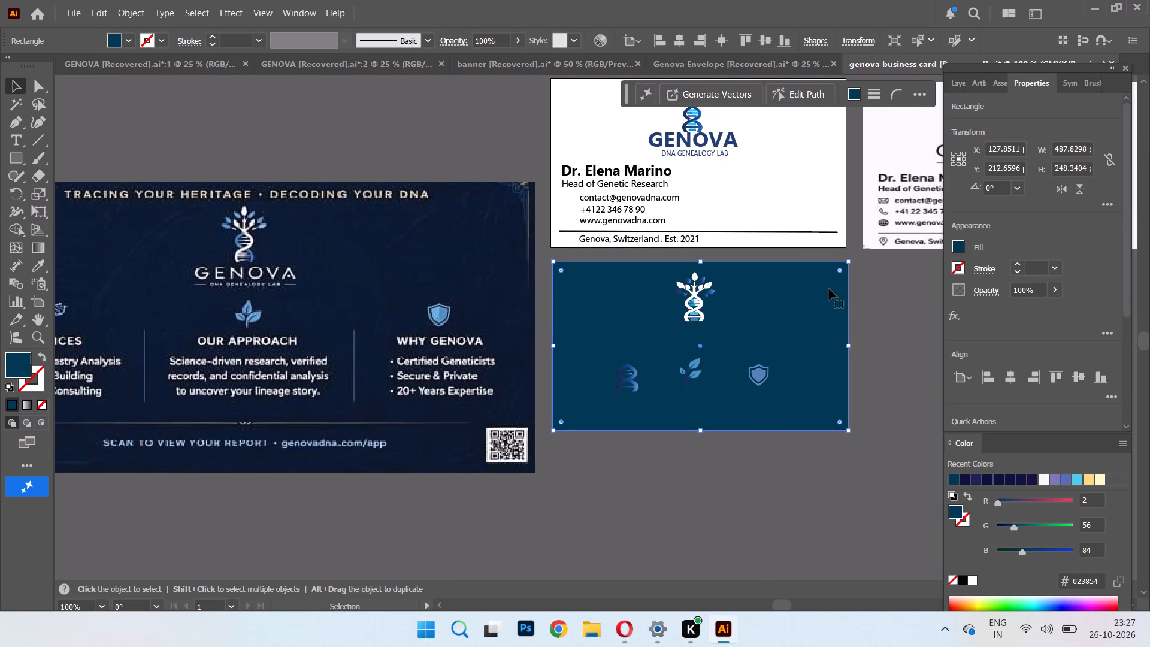
Shift the white reference card toward the artboard so that it overlaps the edge of the white card.
scroll(780, 264, "up", 5)
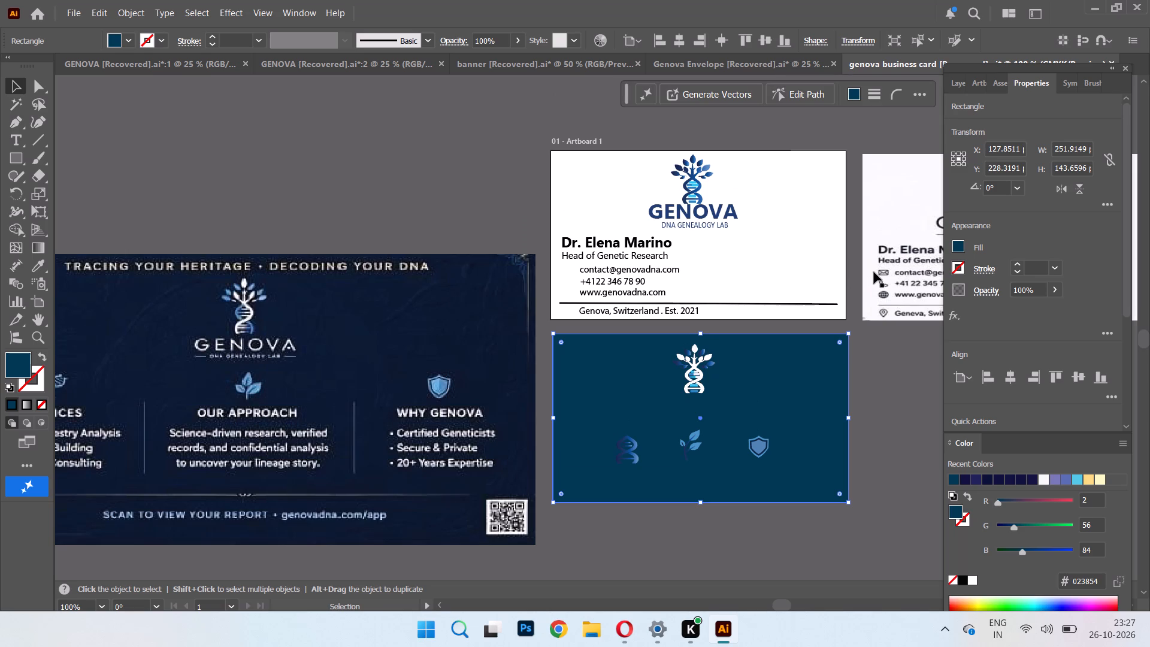
left_click_drag(876, 265, 553, 269)
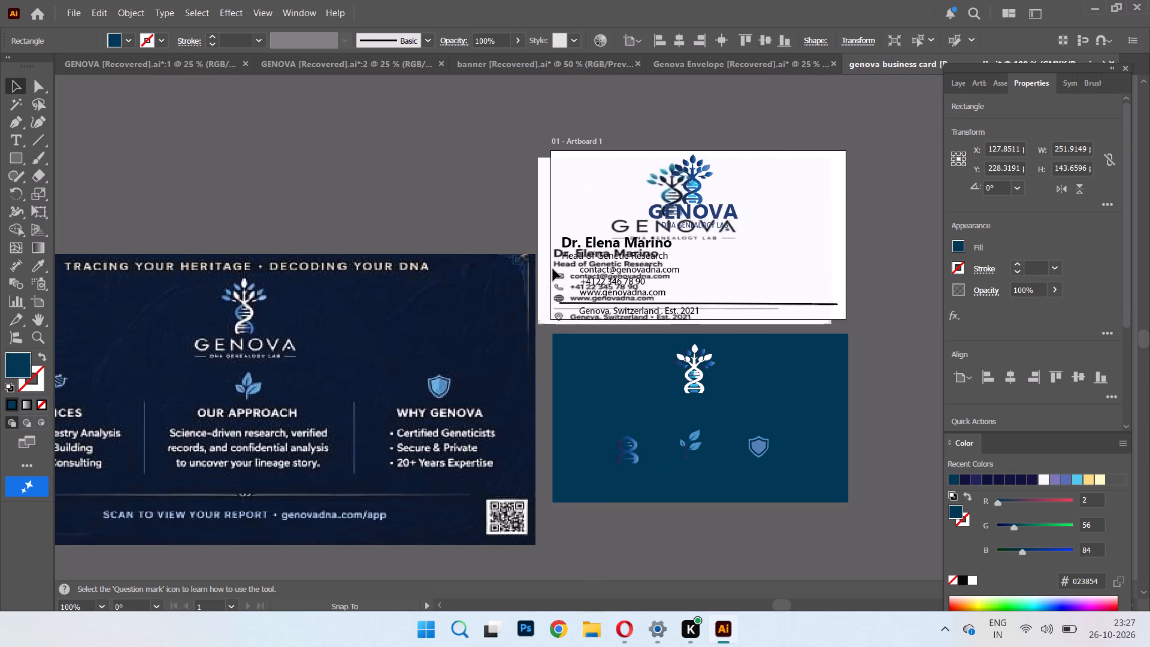
left_click_drag(553, 269, 822, 262)
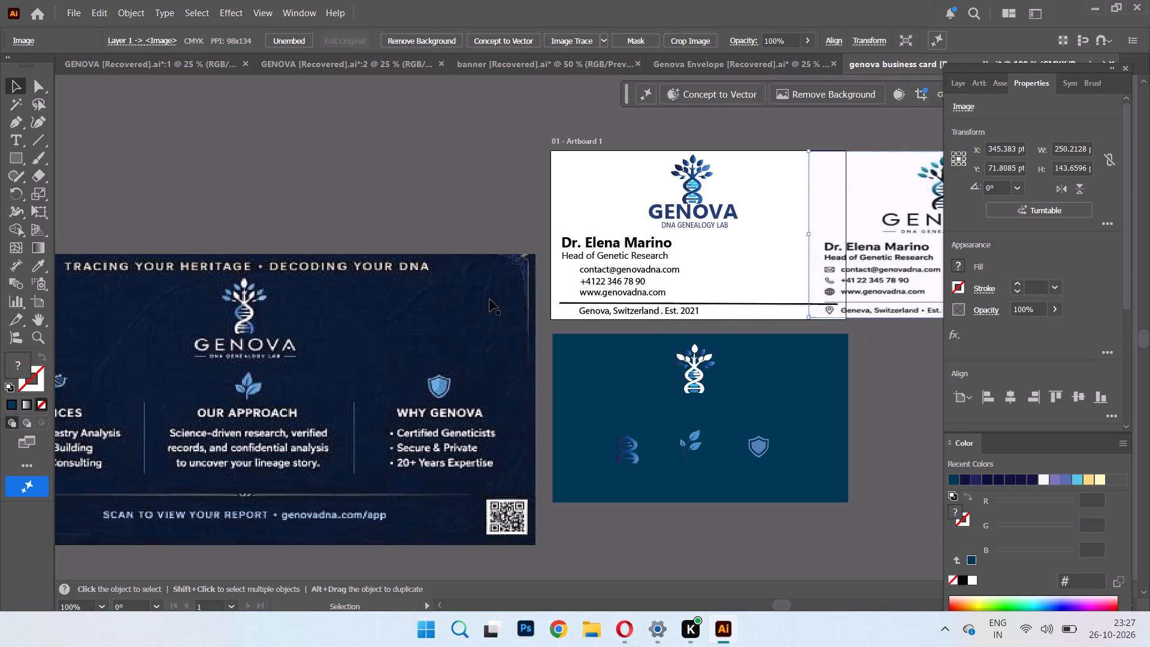
Resize the navy back-side reference image to about 289 × 161 pt and place it beside the blue rectangle.
left_click(485, 303)
left_click_drag(536, 253, 292, 364)
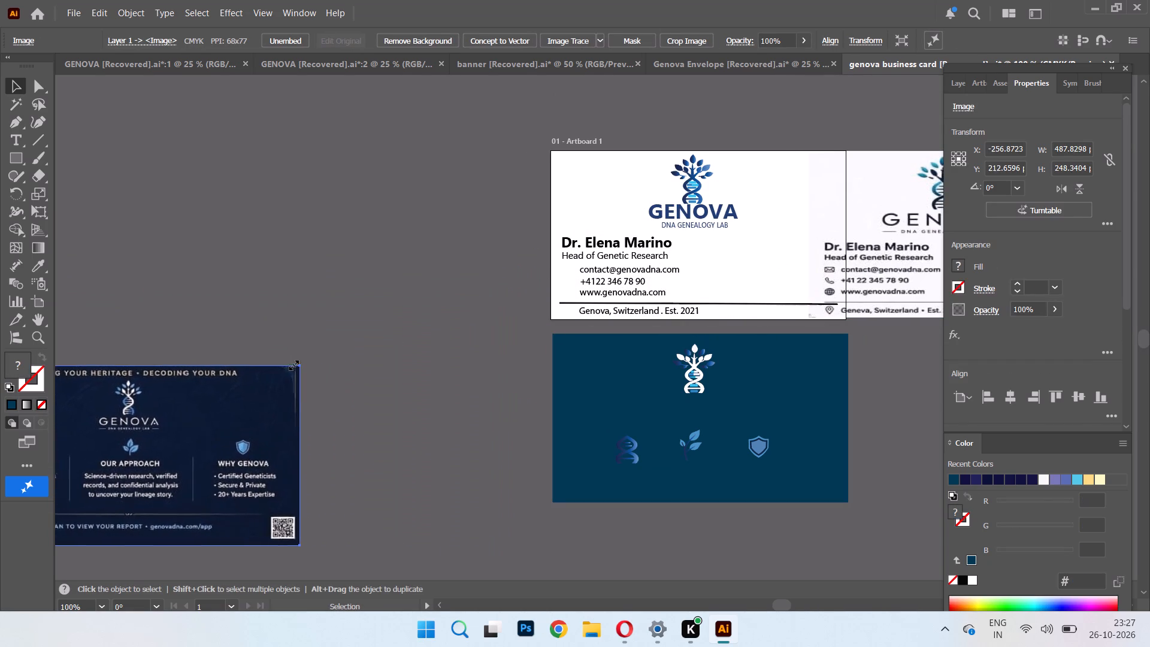
left_click_drag(292, 364, 270, 356)
left_click_drag(181, 415, 406, 315)
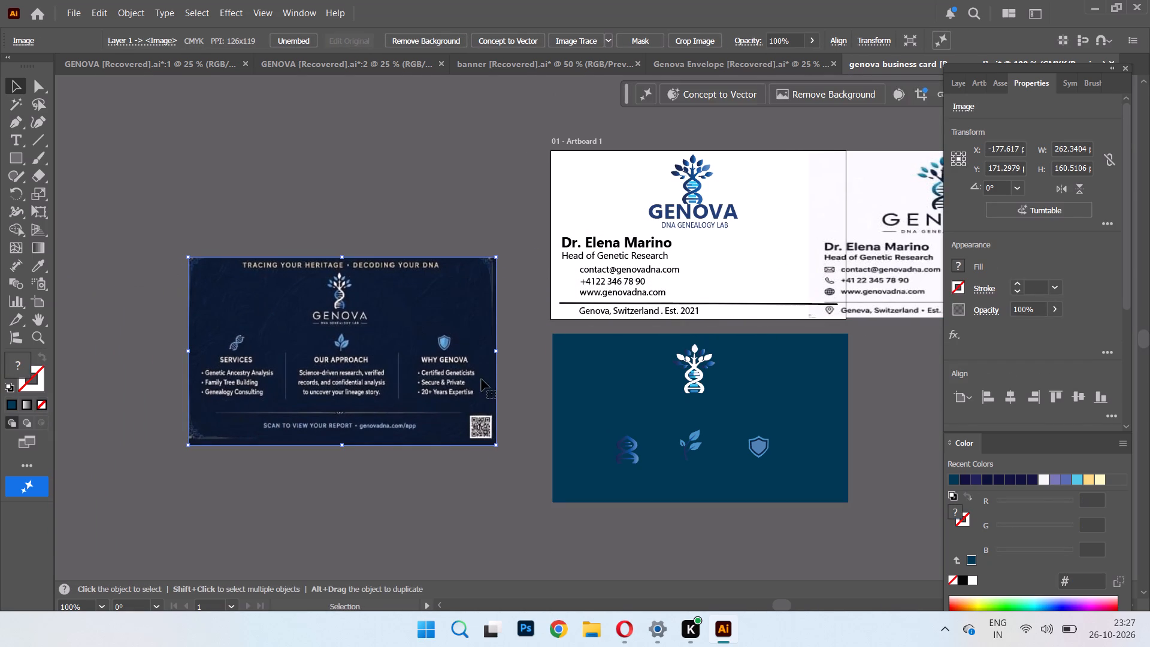
left_click_drag(497, 350, 527, 352)
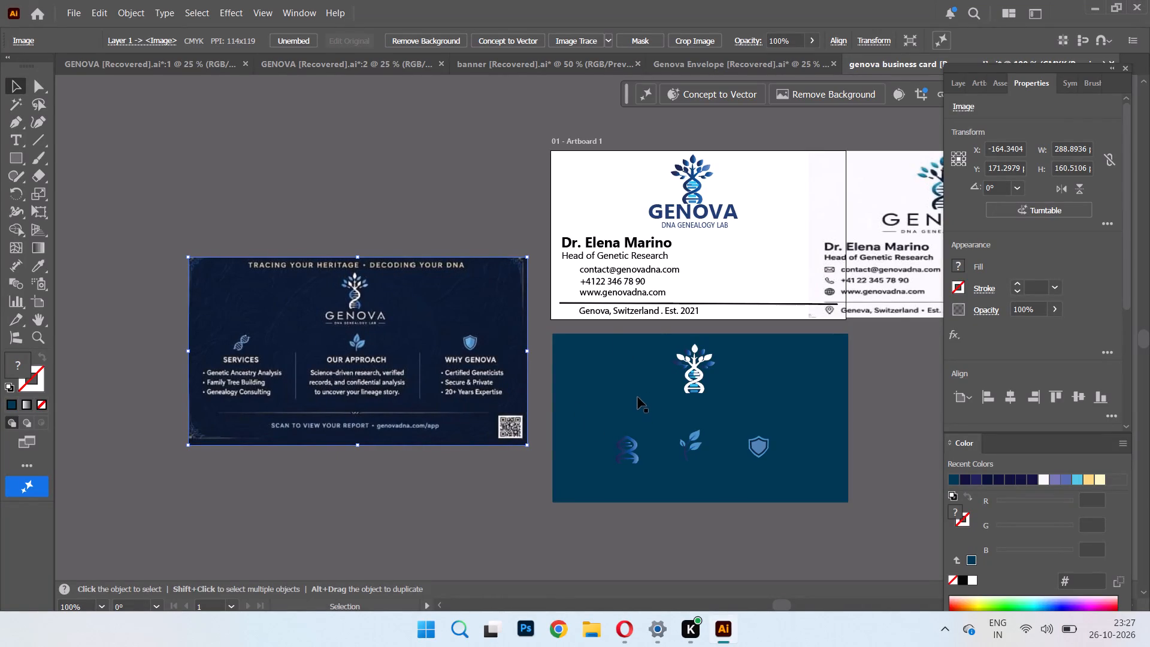
Move the blue rectangle diagonally down and away from the logo and icons to uncover them.
left_click_drag(635, 382, 873, 564)
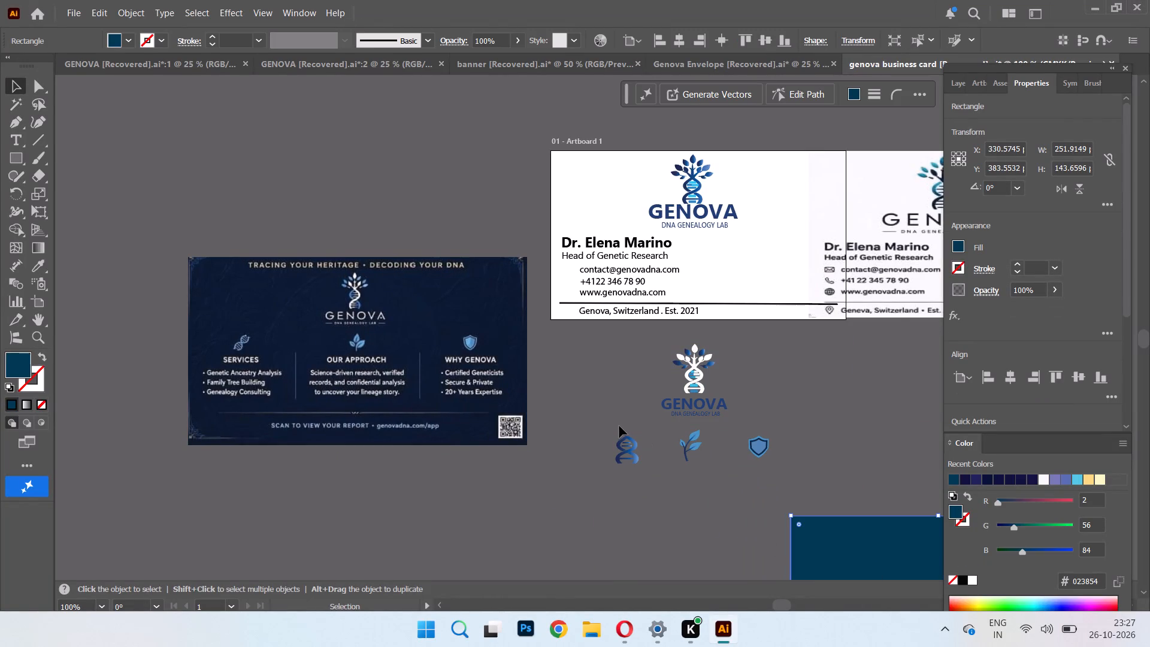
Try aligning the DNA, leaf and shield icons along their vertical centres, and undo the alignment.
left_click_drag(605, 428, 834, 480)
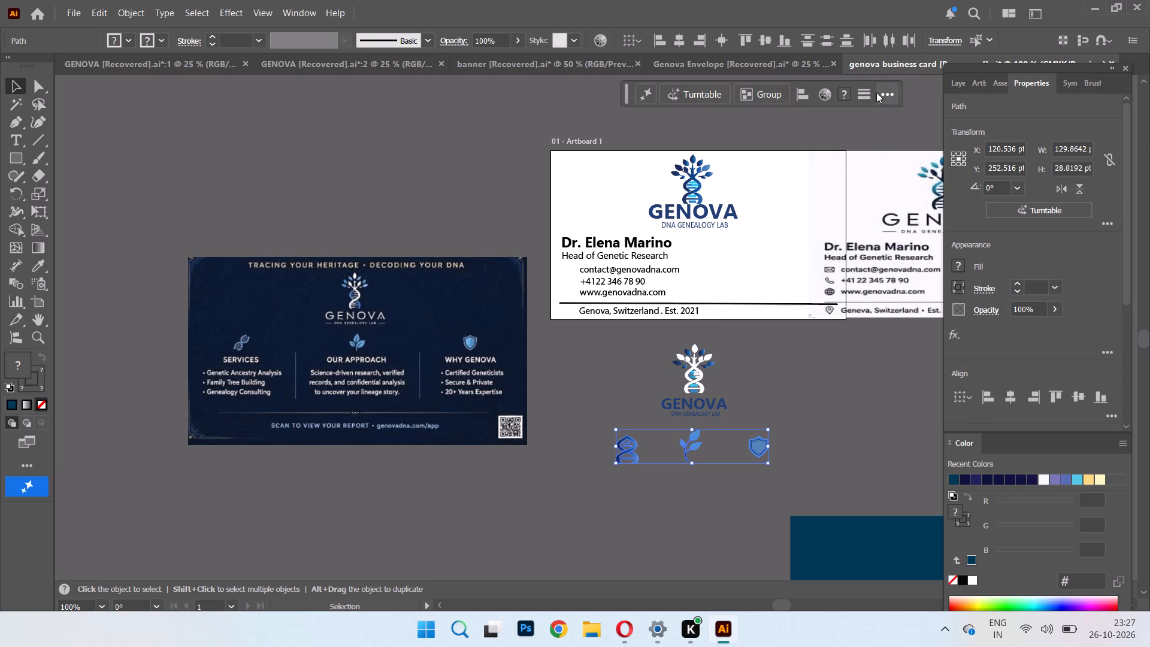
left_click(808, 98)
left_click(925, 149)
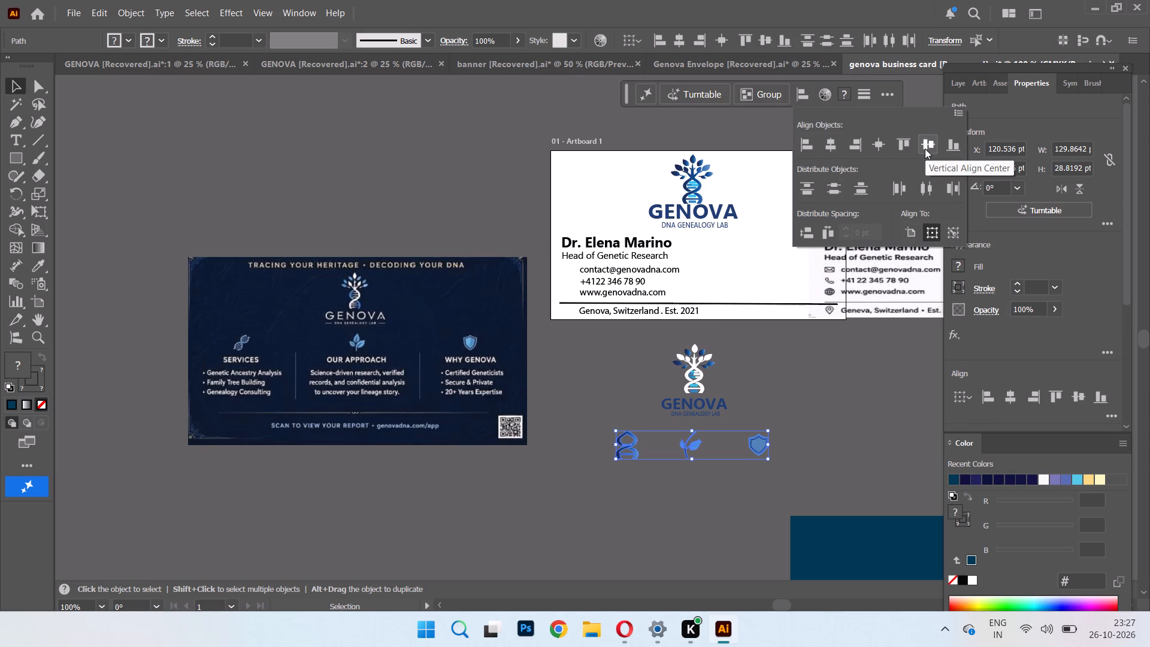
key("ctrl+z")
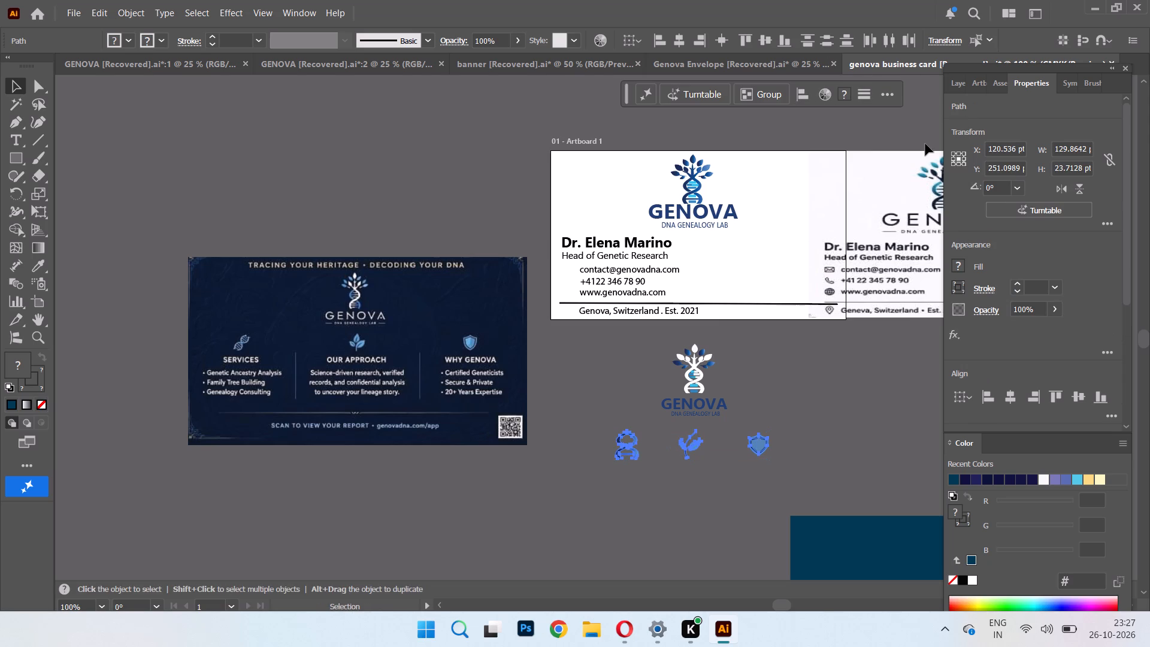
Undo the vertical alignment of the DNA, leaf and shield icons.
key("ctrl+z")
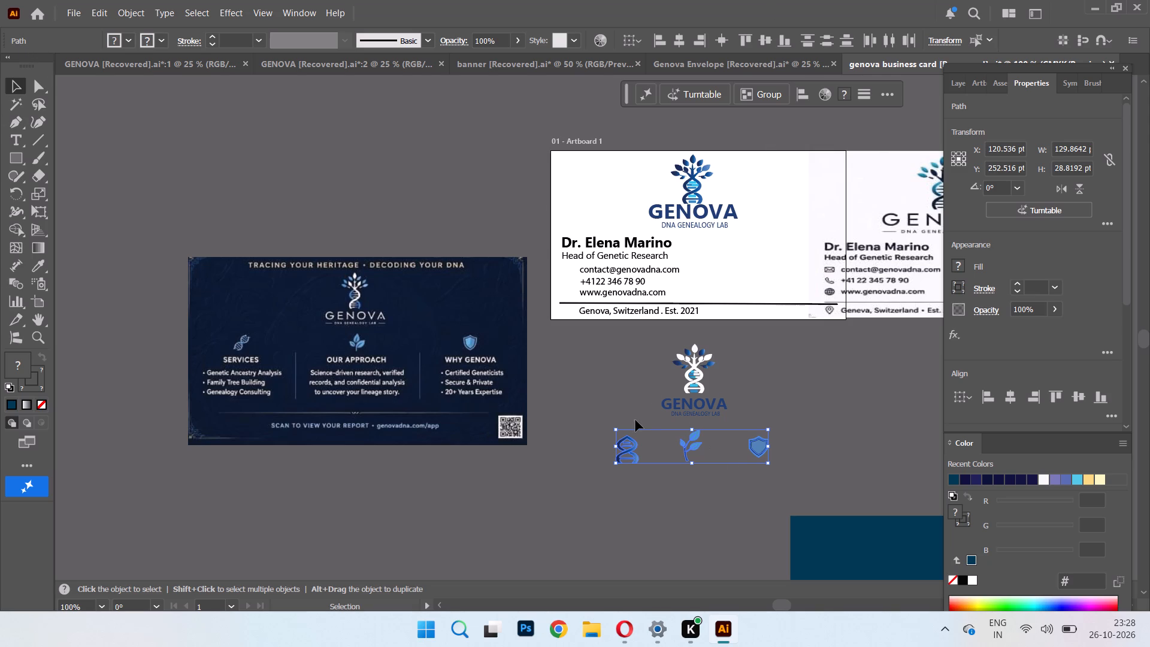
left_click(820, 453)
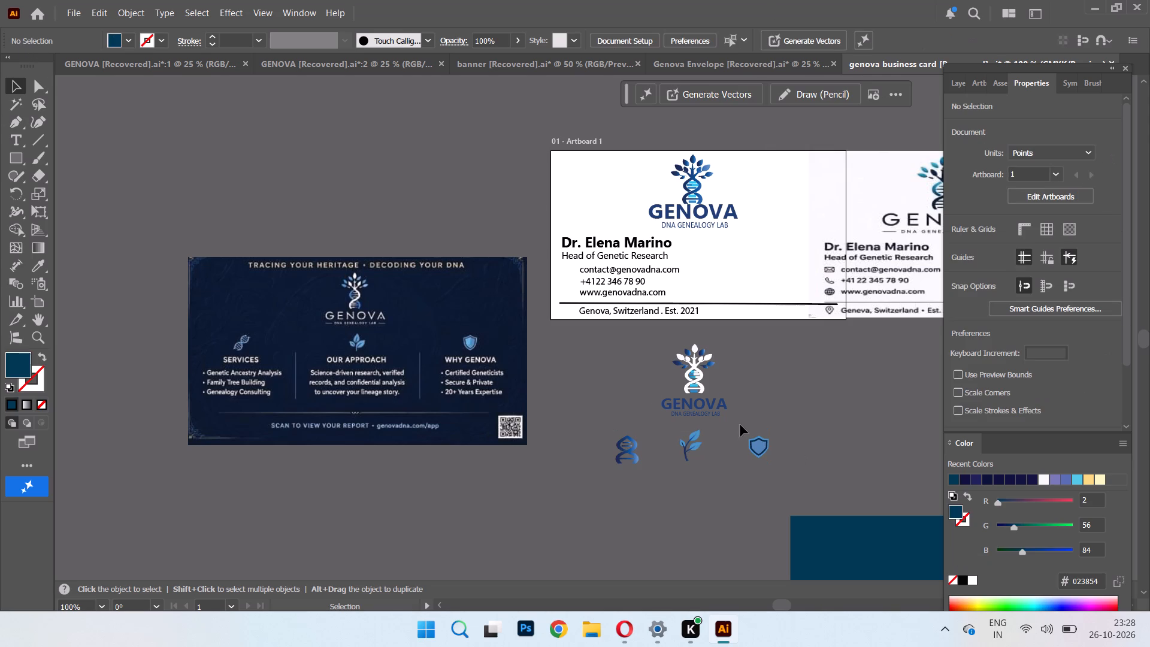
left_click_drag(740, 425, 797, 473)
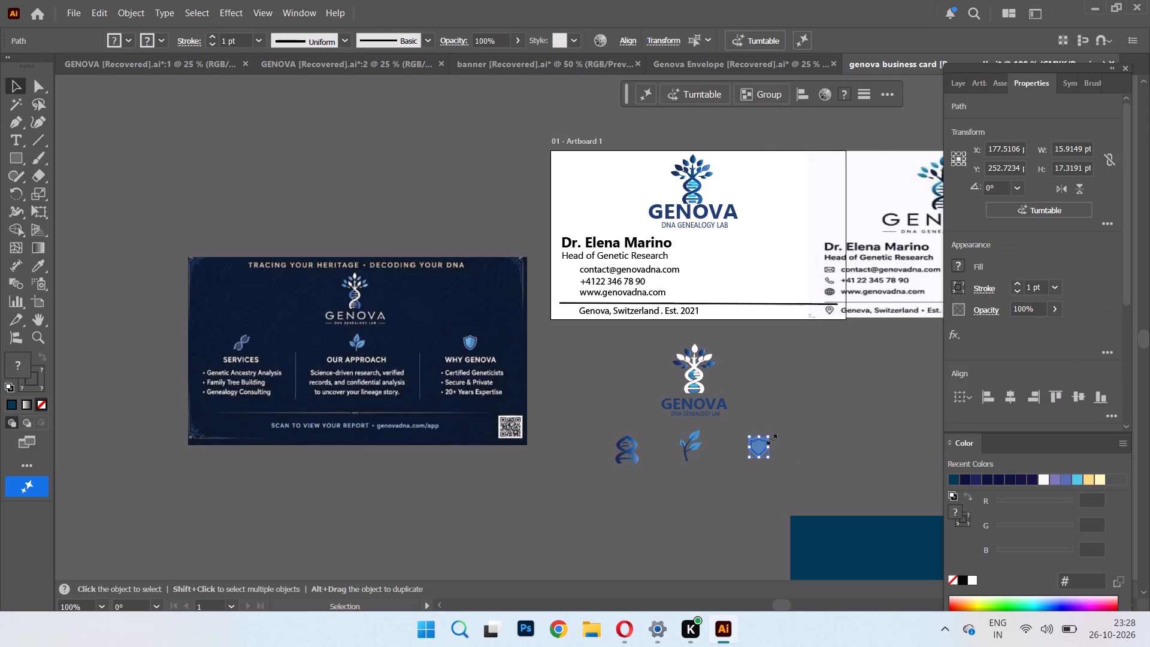
Move the blue rectangle back toward the icons so that it sits directly below them.
left_click_drag(880, 537, 752, 514)
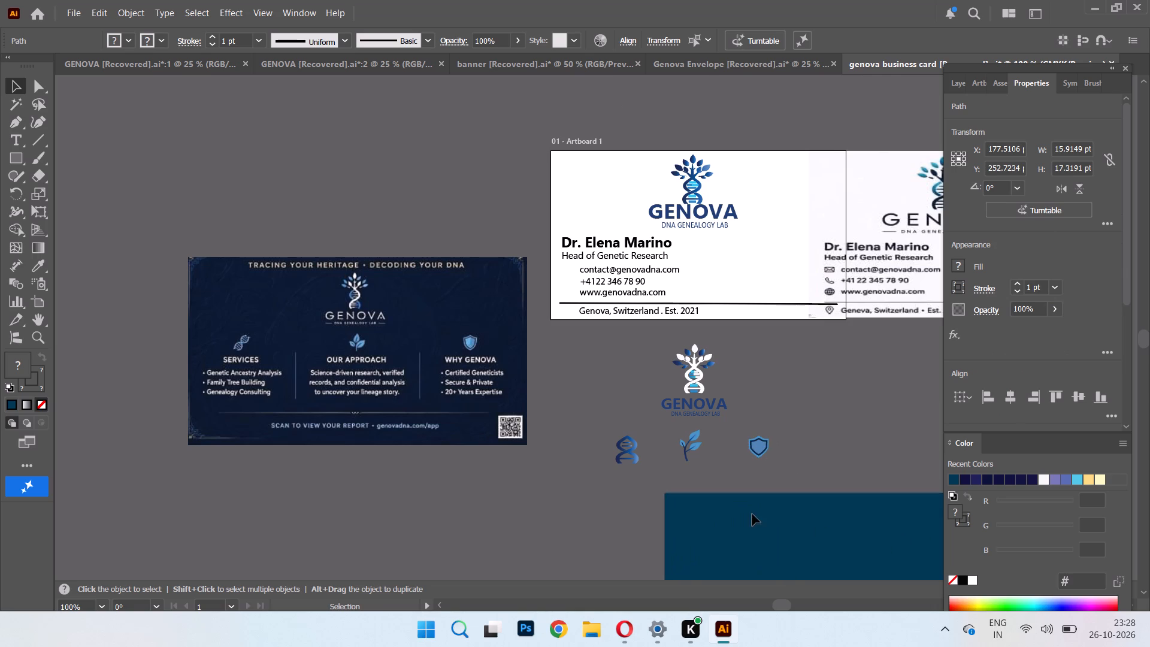
left_click_drag(752, 514, 662, 525)
Move the navy back-side reference image closer to the logo and service icons.
key("ctrl+equal")
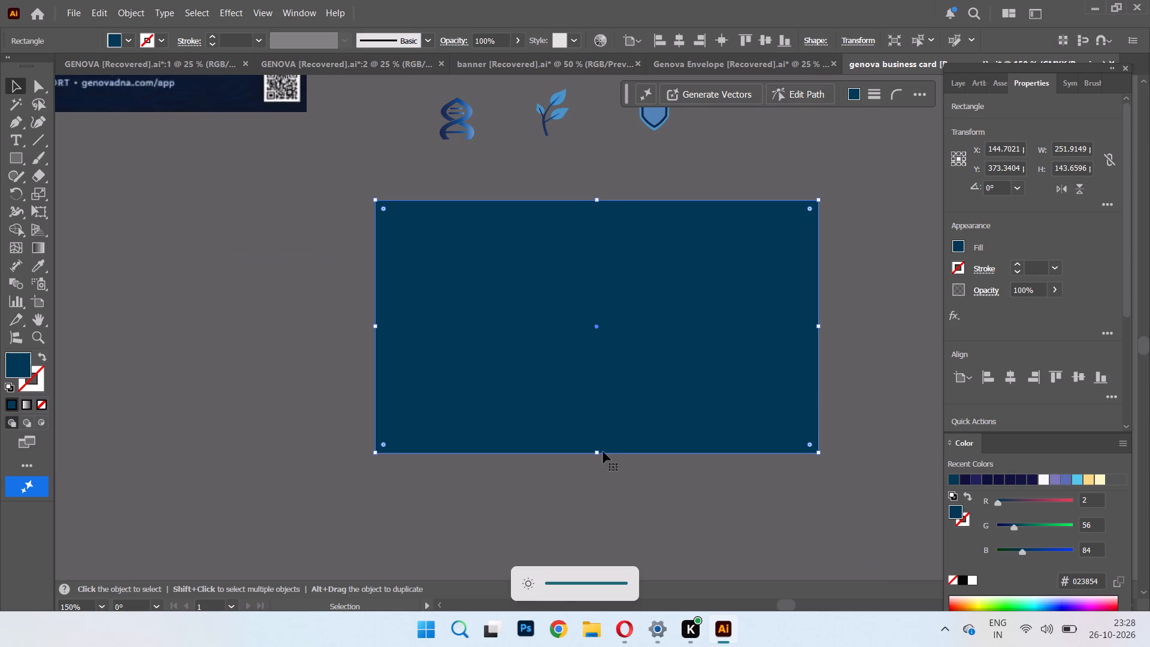
scroll(524, 364, "up", 6)
scroll(537, 368, "down", 1)
scroll(535, 366, "up", 11)
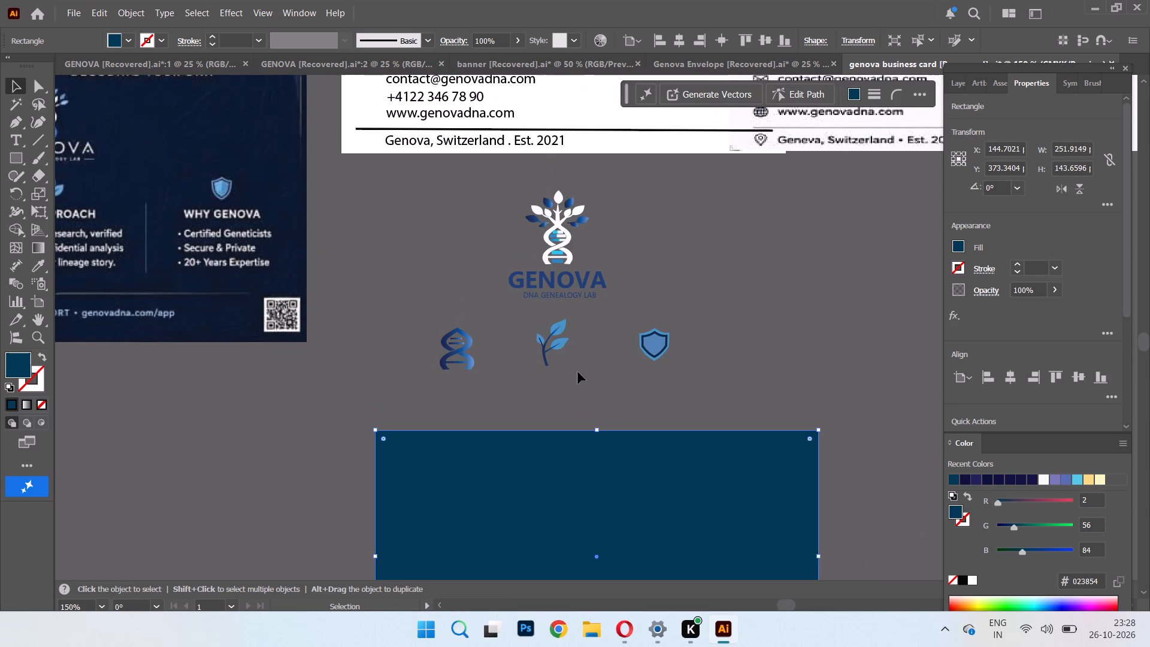
left_click_drag(252, 243, 437, 224)
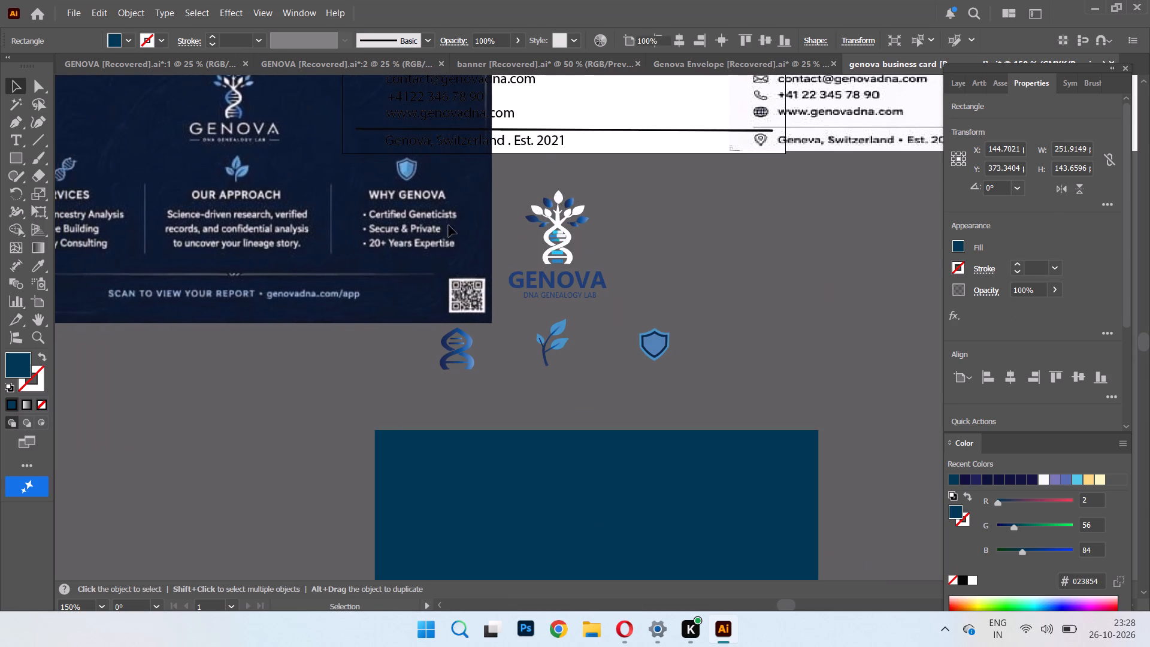
Resize the leaf icon to a shorter, squarer shape about 20 pt wide.
left_click_drag(530, 319, 624, 373)
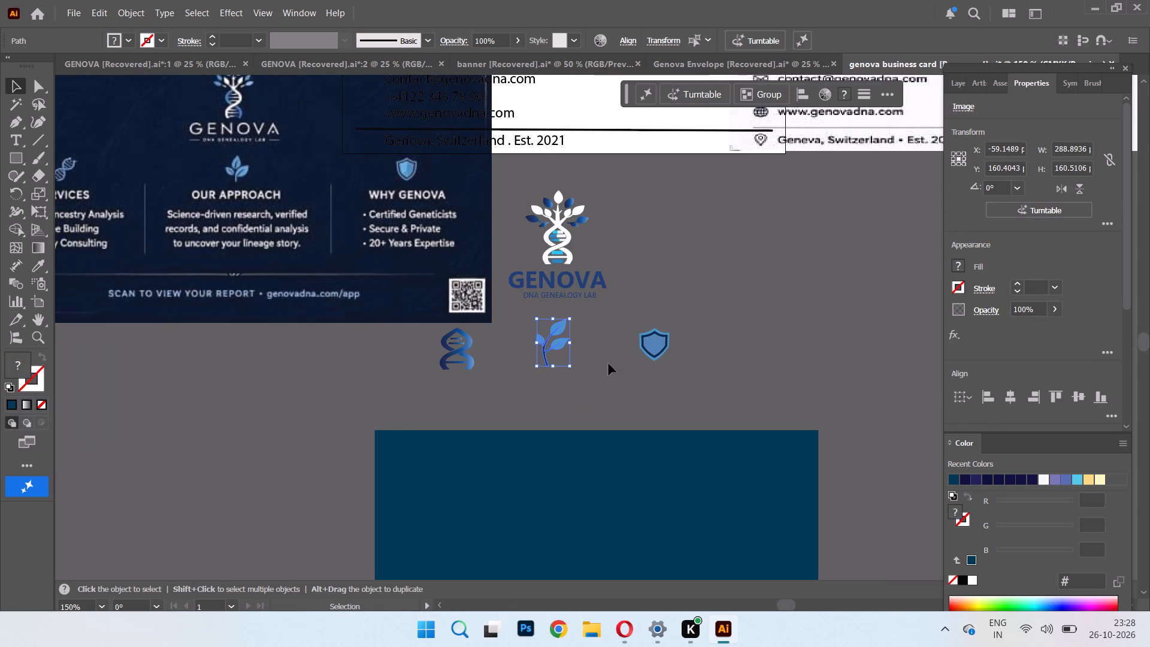
left_click_drag(570, 319, 562, 327)
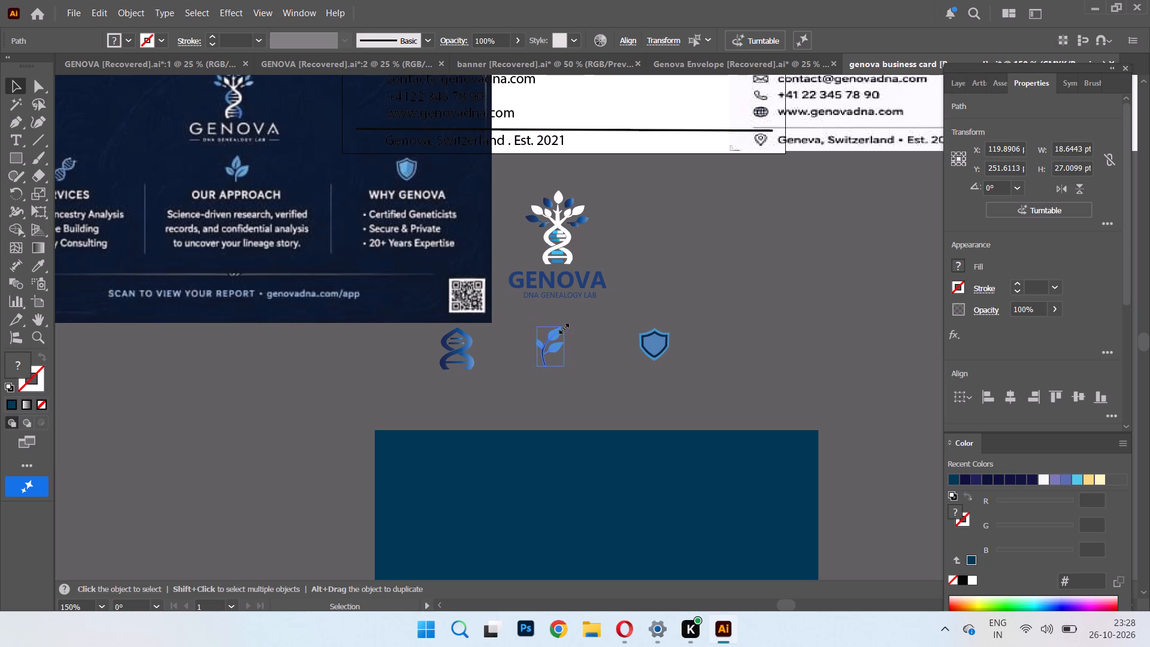
left_click_drag(562, 327, 567, 329)
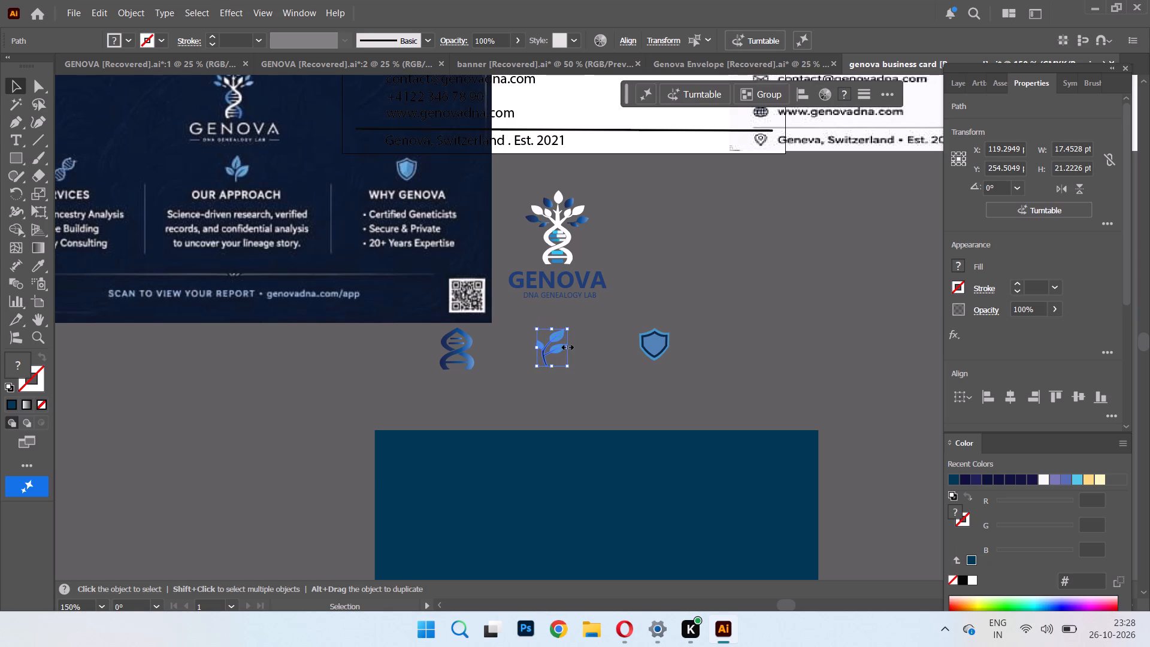
left_click(566, 346)
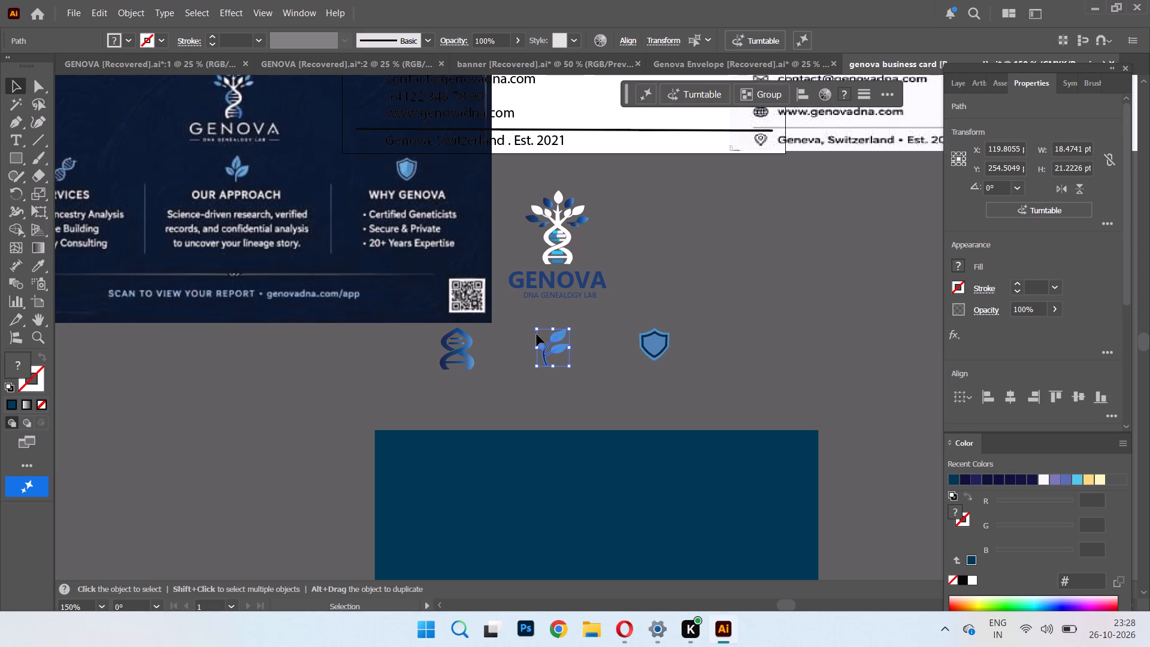
left_click(537, 332)
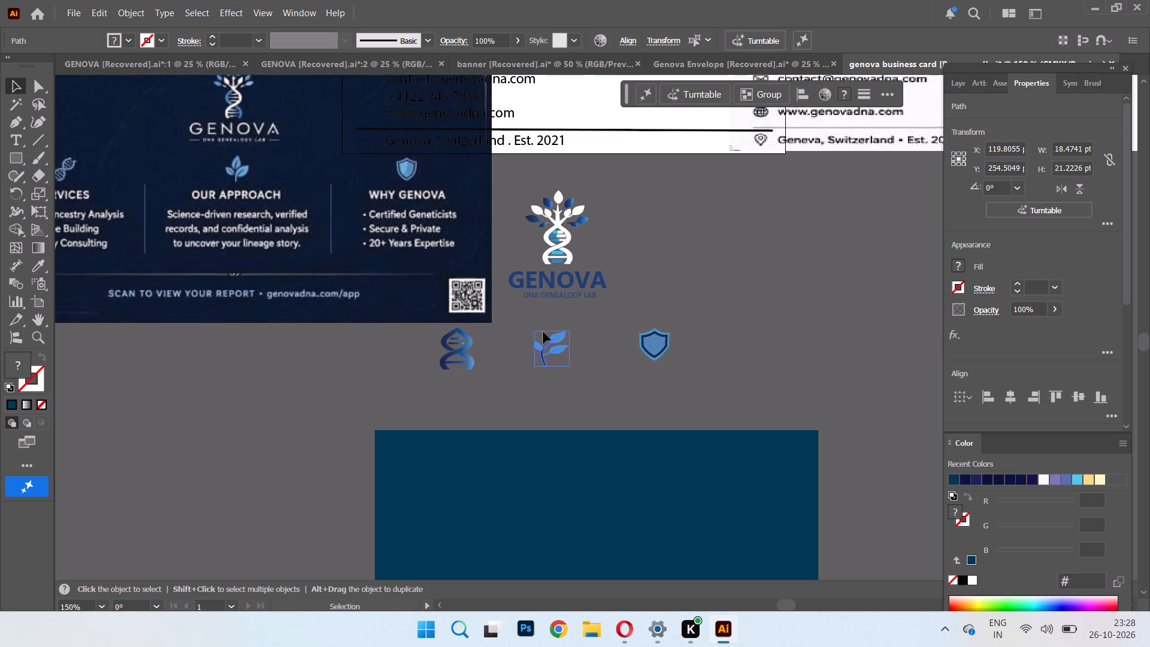
left_click(554, 331)
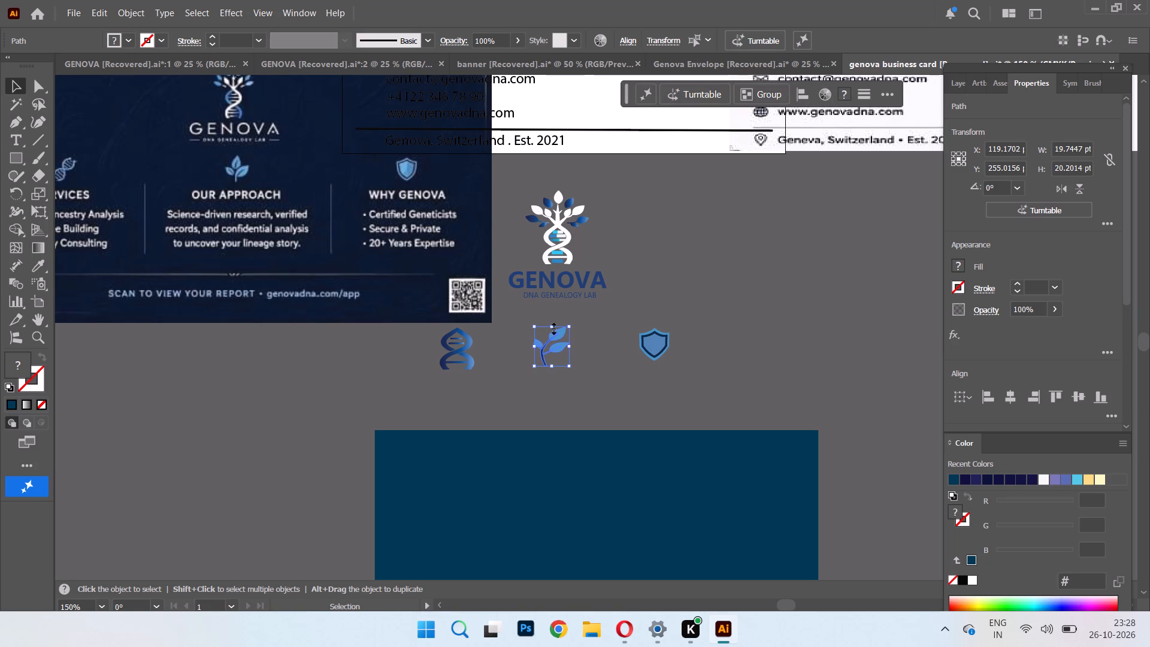
left_click(594, 361)
Enlarge the shield icon to about 20 pt high and make it slightly wider.
left_click_drag(631, 323, 706, 363)
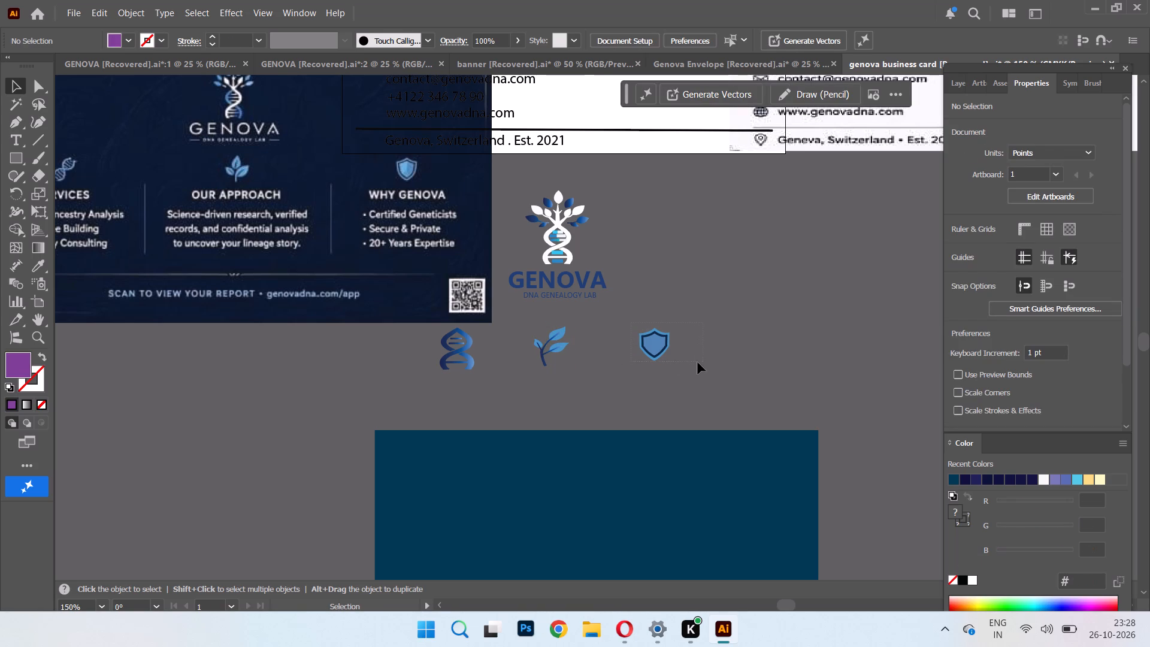
left_click_drag(655, 359, 655, 366)
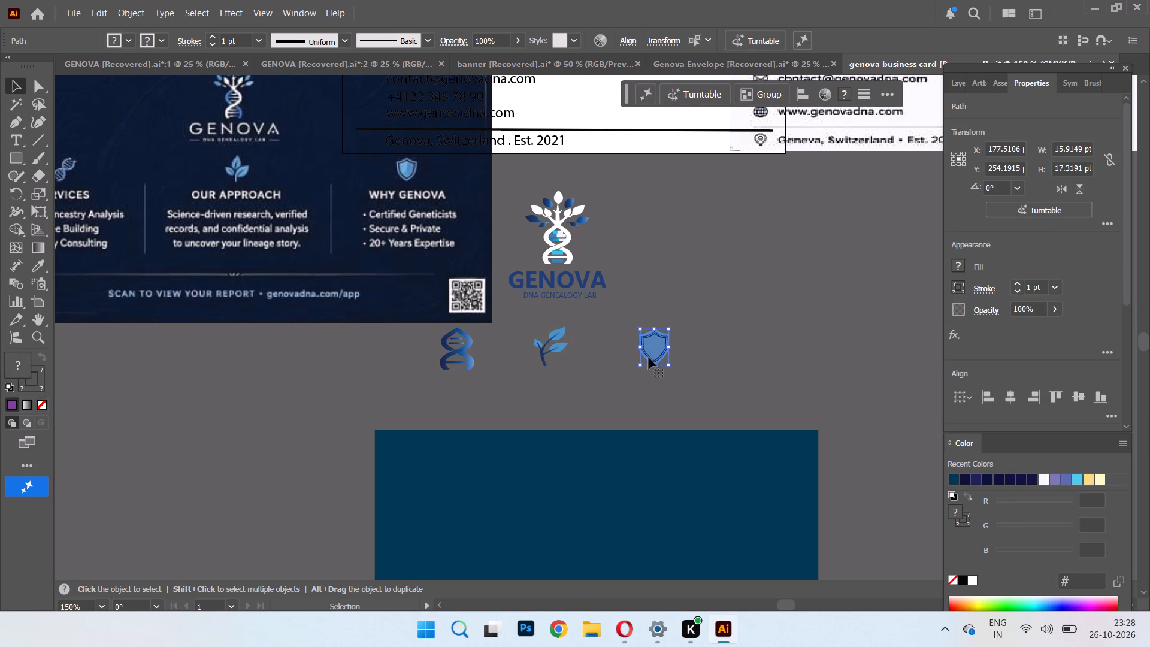
left_click(642, 348)
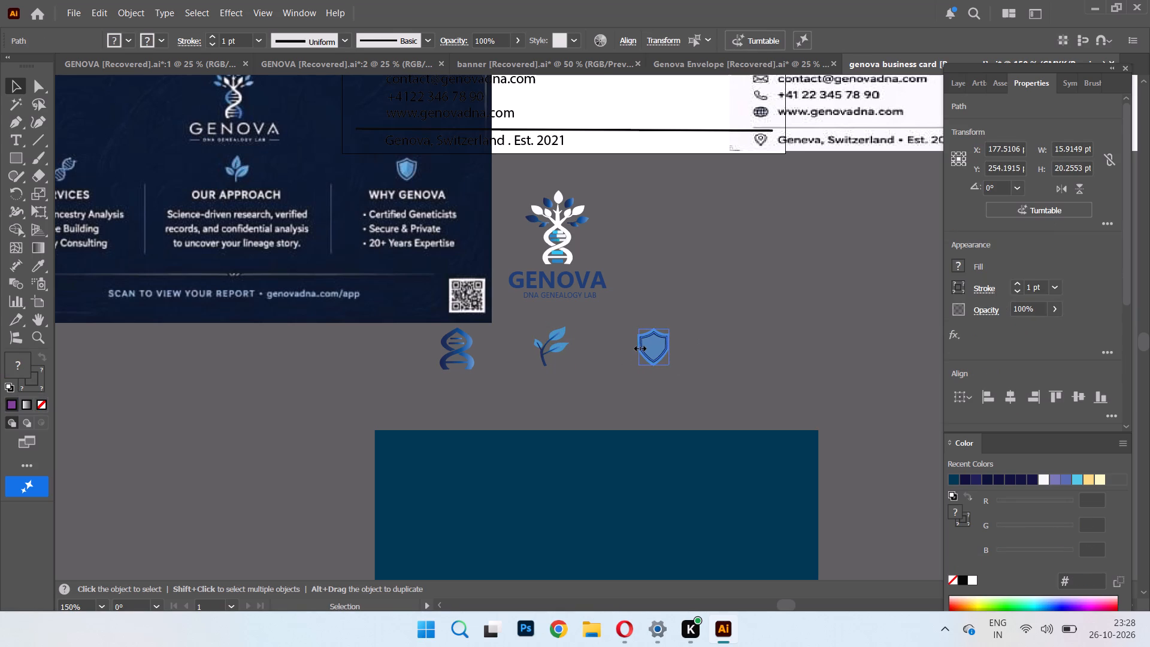
left_click(689, 347)
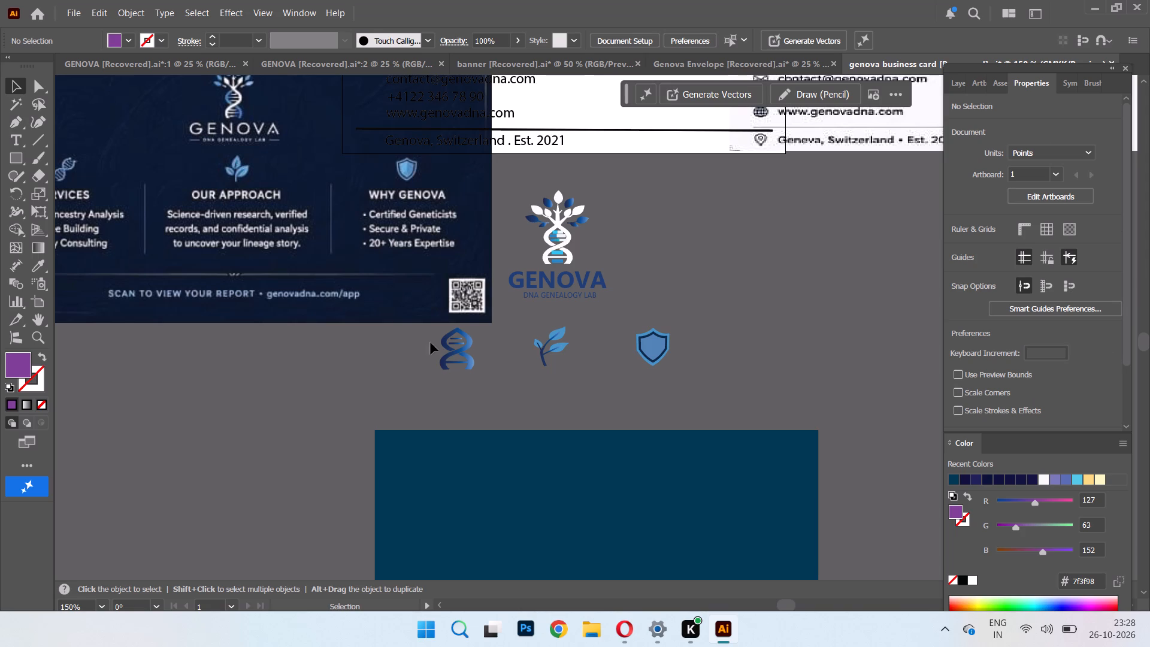
Widen the DNA helix icon to about 22 pt.
left_click_drag(429, 334, 503, 382)
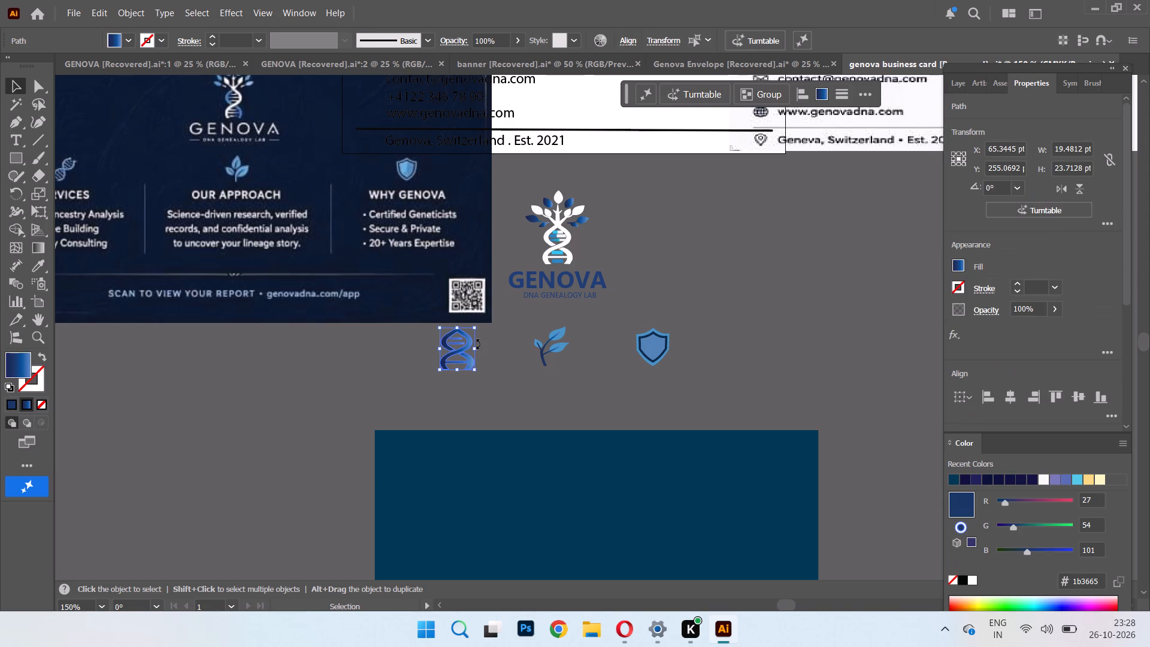
left_click(476, 345)
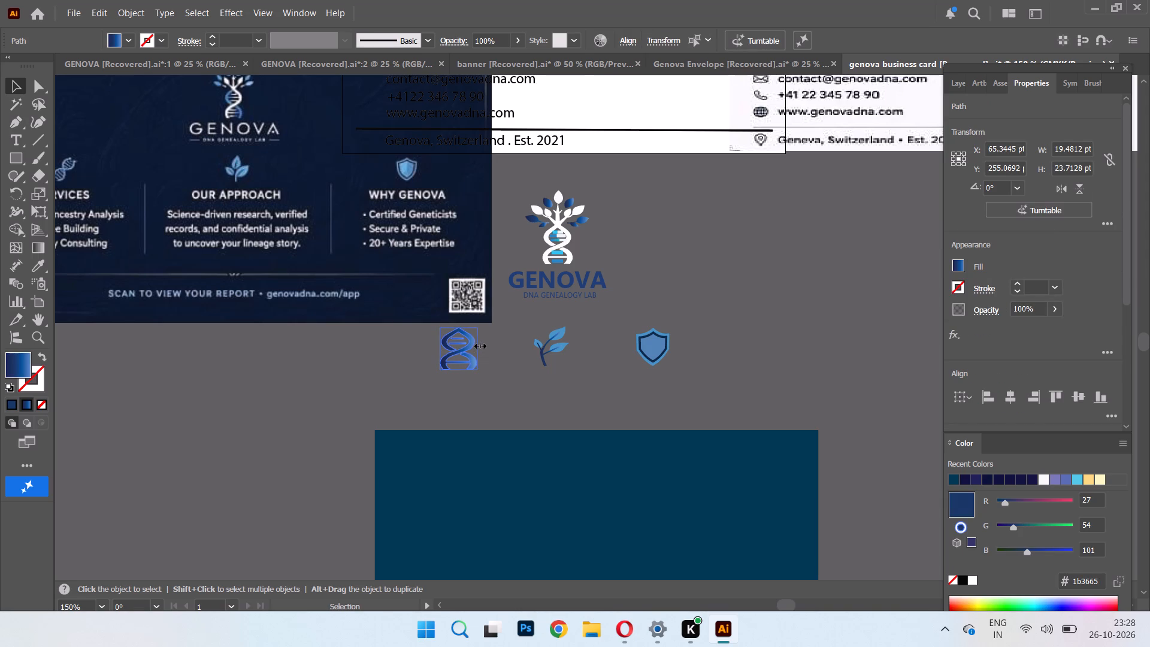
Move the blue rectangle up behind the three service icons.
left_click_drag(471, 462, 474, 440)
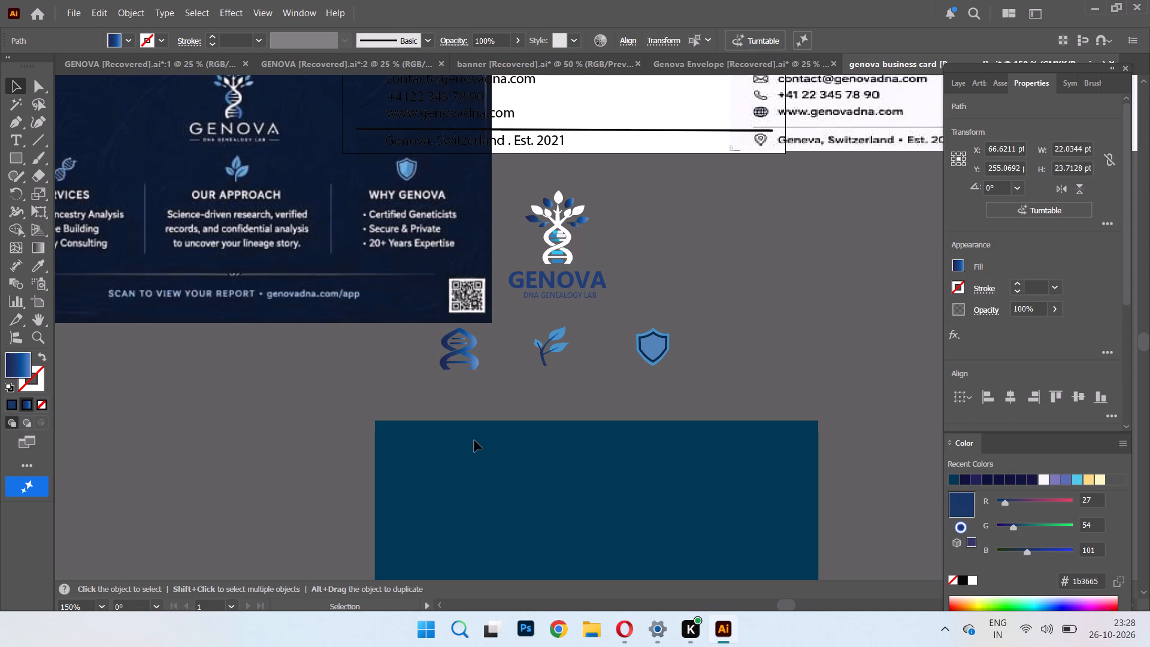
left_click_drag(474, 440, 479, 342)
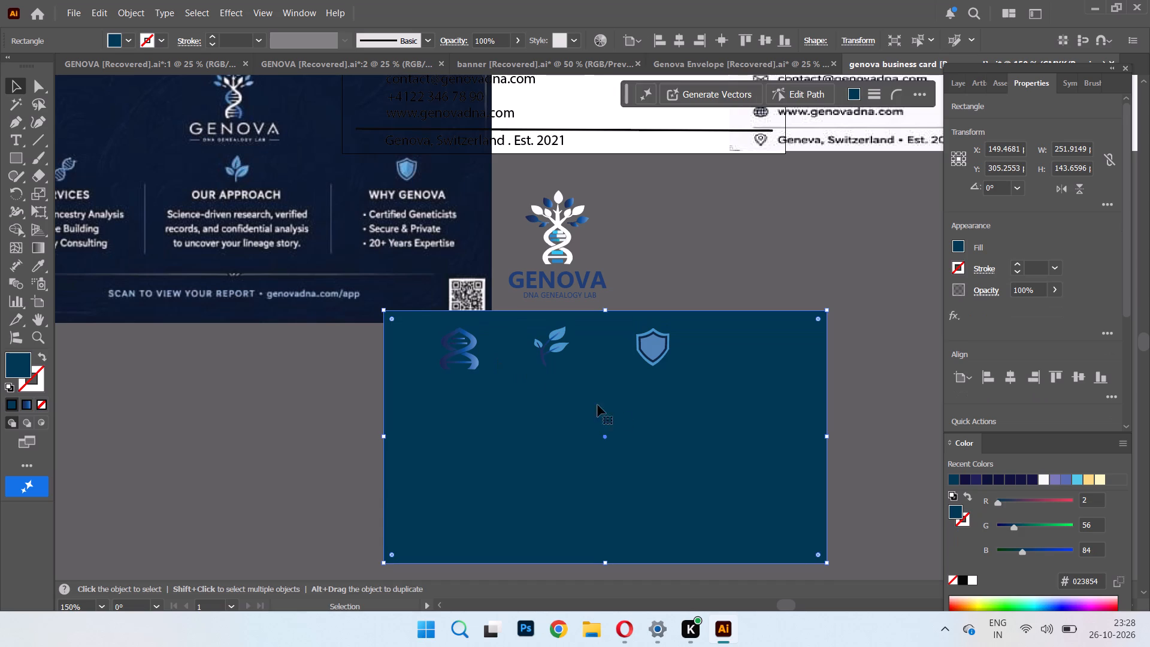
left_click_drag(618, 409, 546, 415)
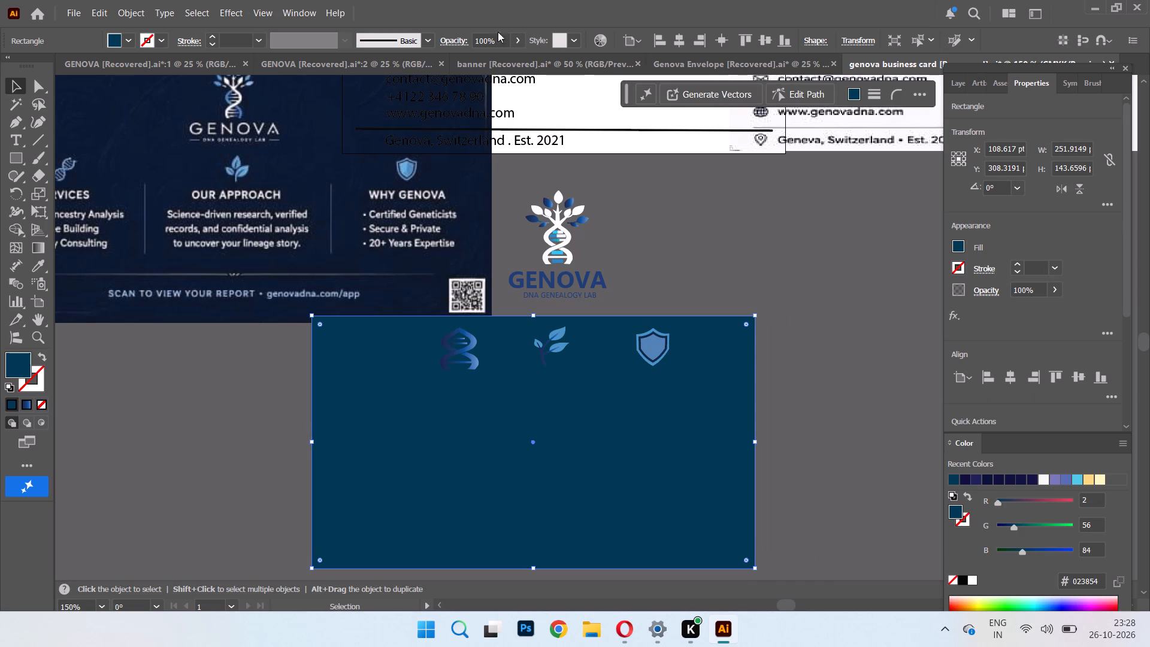
Recolour the blue rectangle with the dark navy #0d1c34 sampled from the reference image's background.
double_click(27, 373)
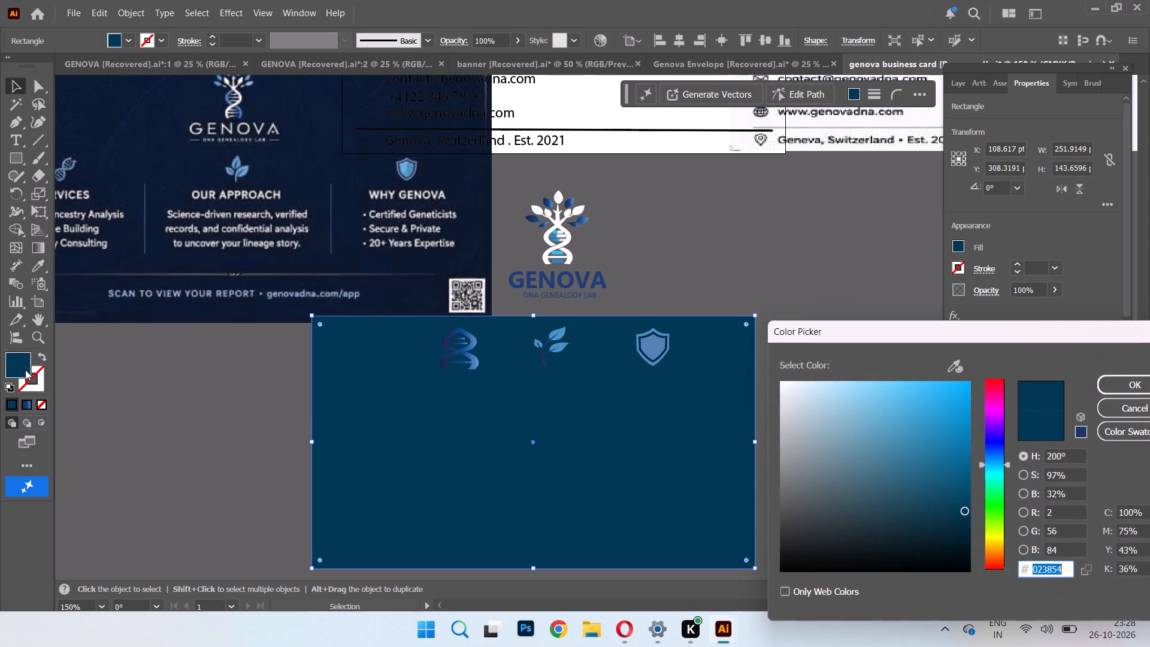
left_click_drag(955, 366, 946, 365)
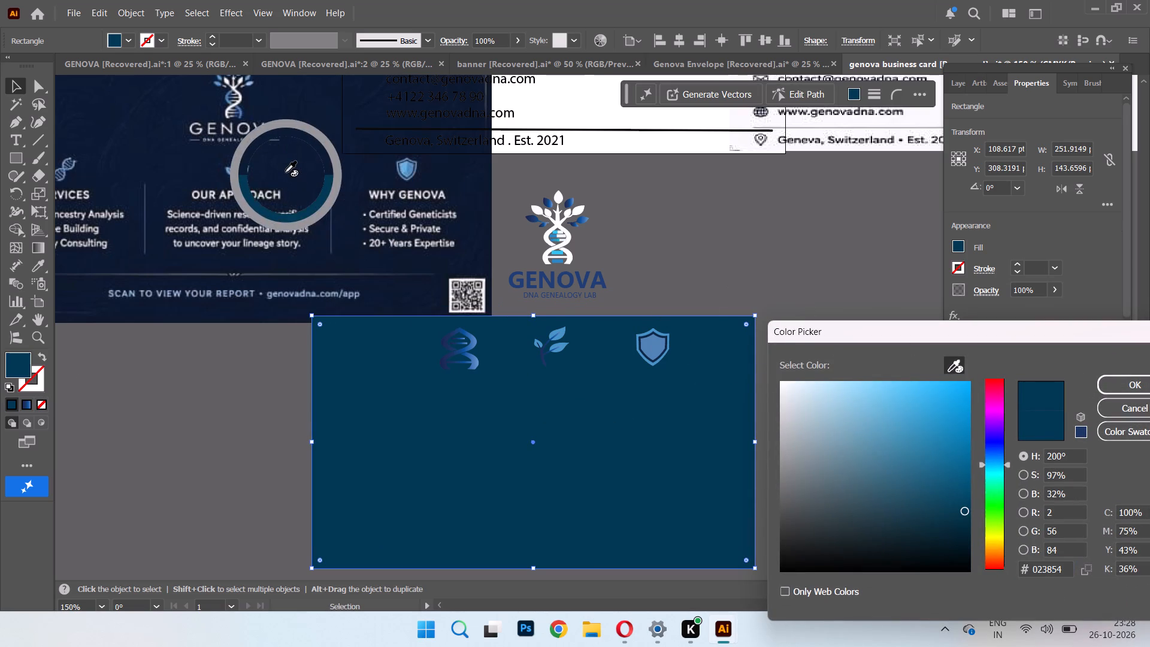
left_click(286, 167)
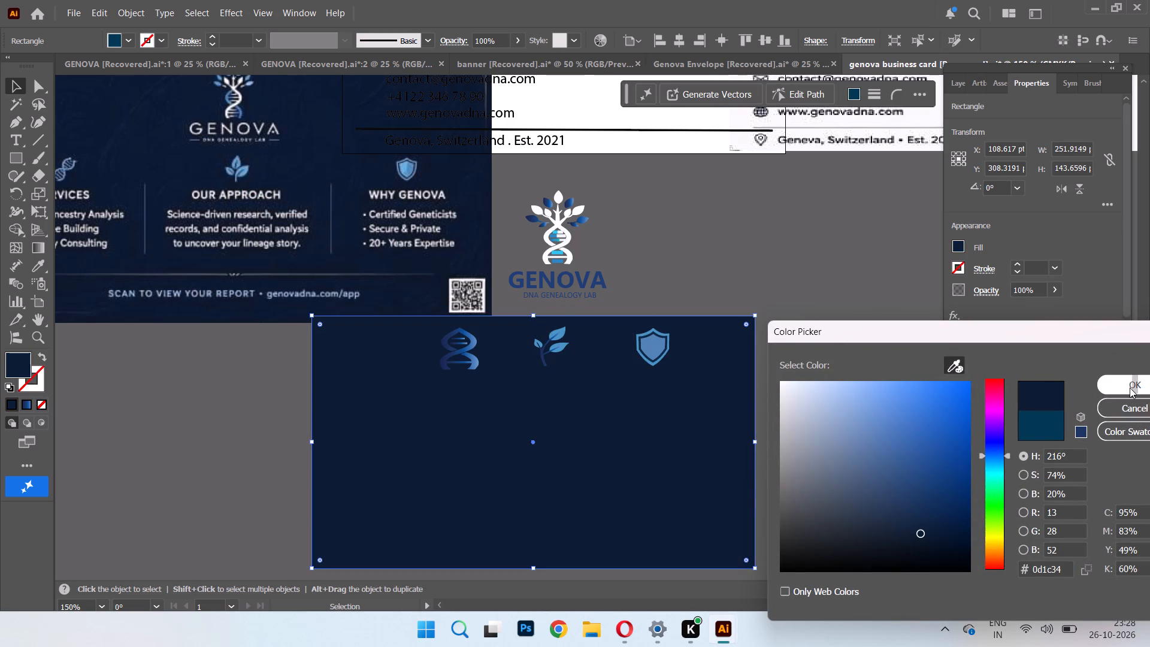
left_click(1130, 388)
Test the navy rectangle behind the logo and icons, and return it to just below the icons.
left_click_drag(636, 488, 649, 353)
left_click_drag(649, 325, 649, 293)
left_click(649, 292)
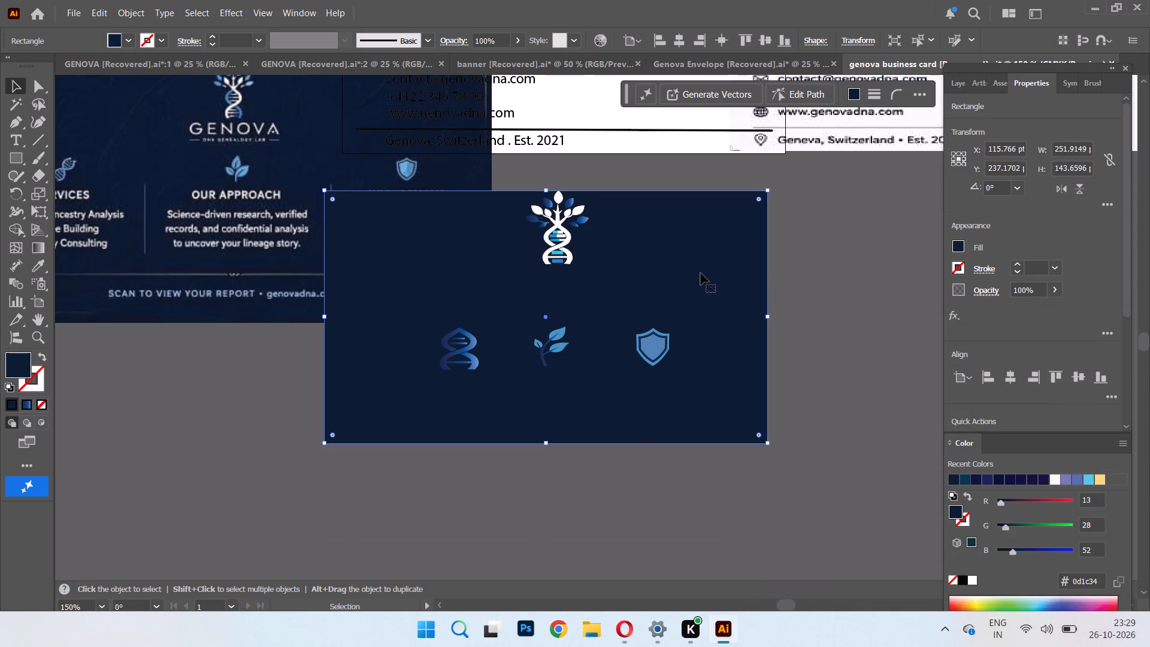
left_click_drag(701, 273, 783, 466)
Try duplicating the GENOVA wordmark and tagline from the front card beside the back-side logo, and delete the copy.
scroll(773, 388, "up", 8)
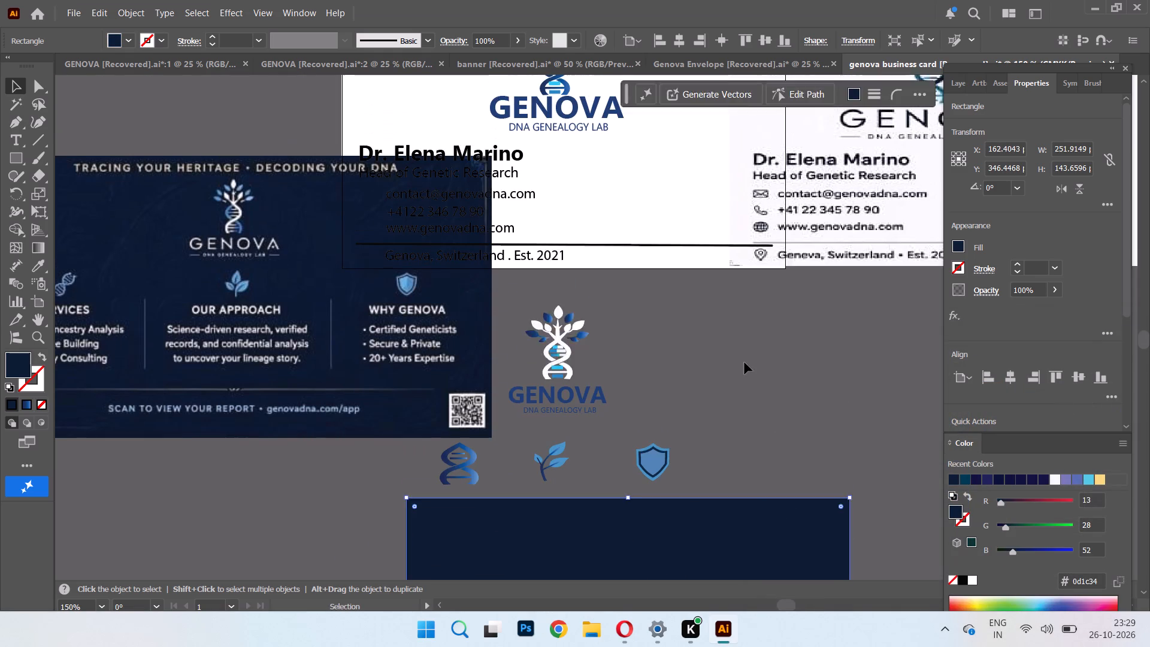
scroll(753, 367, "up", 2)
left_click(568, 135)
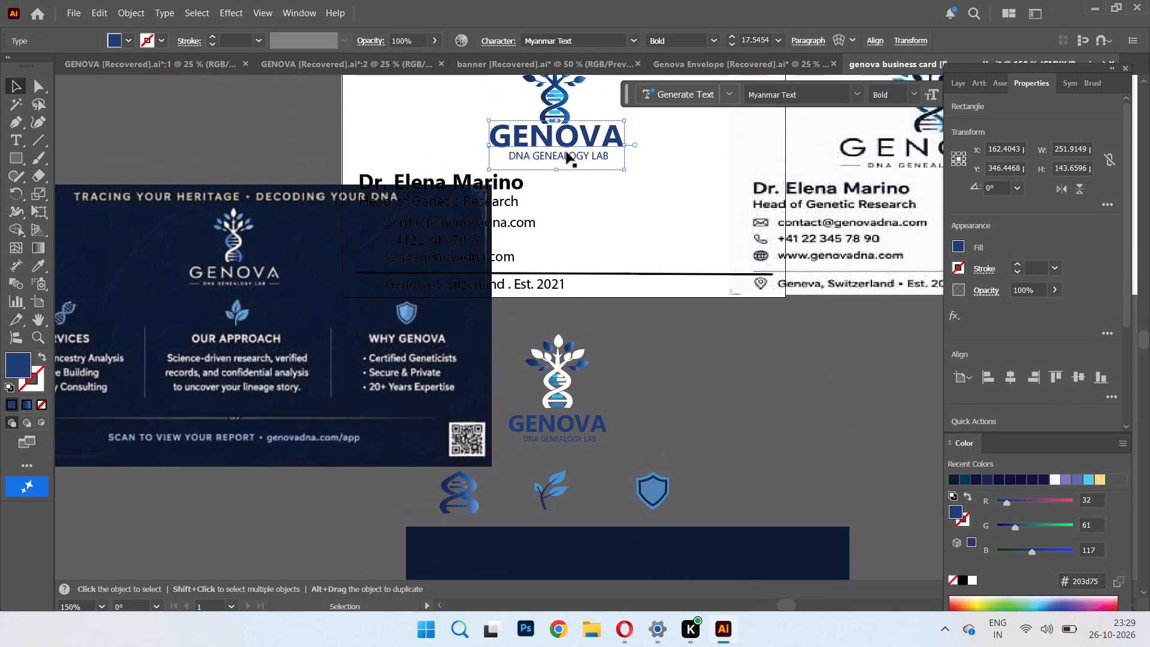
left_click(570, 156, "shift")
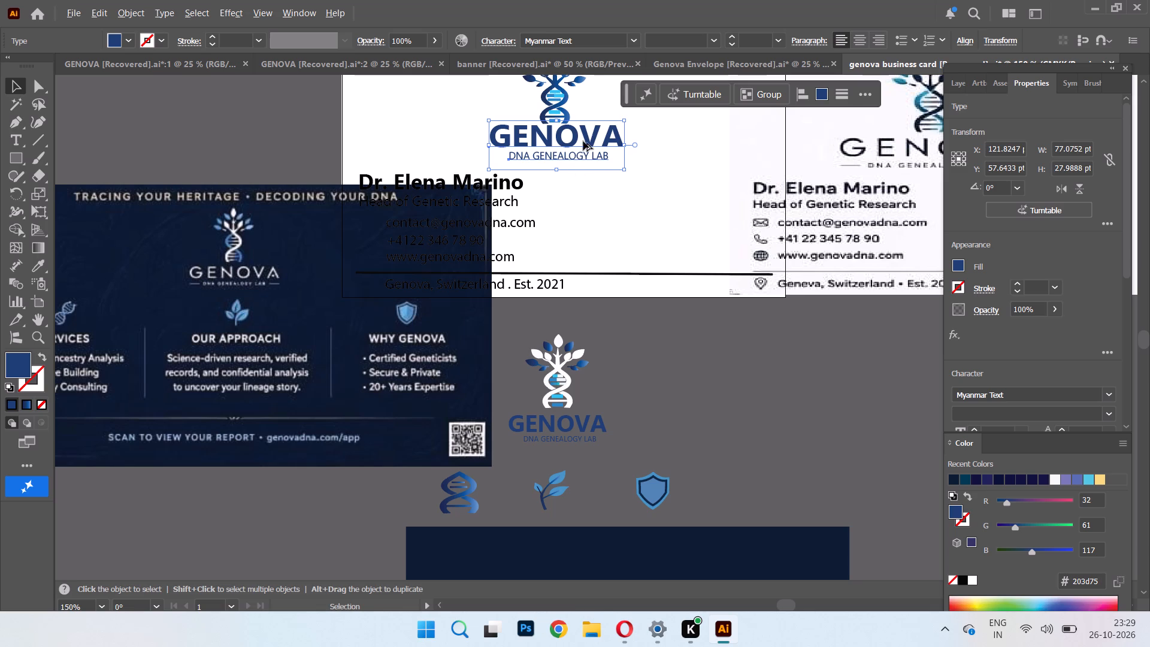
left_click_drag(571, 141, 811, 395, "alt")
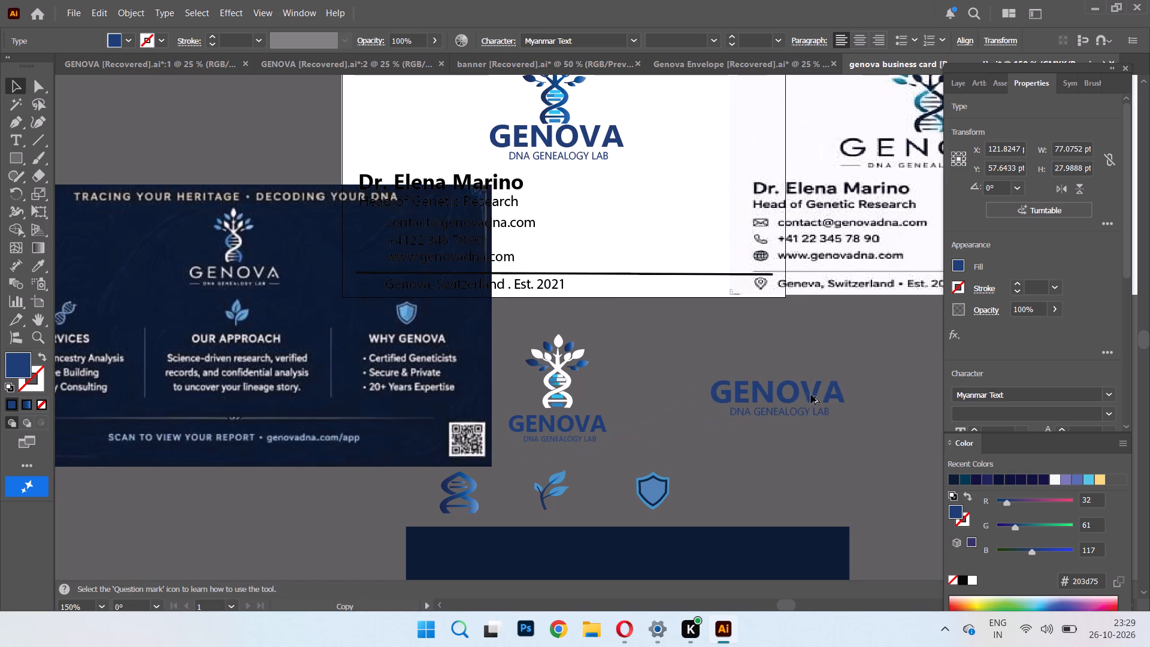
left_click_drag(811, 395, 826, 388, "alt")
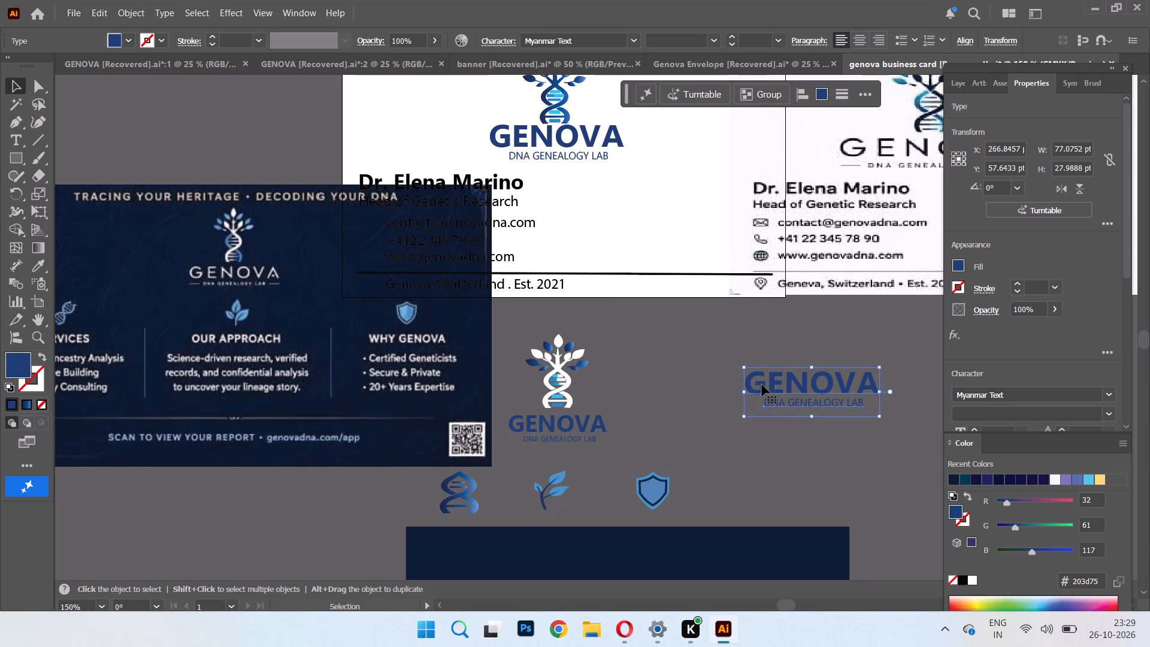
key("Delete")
Recolour the back-side logo's GENOVA wordmark and DNA GENEALOGY LAB tagline to off-white #f2f5f9.
left_click(541, 425)
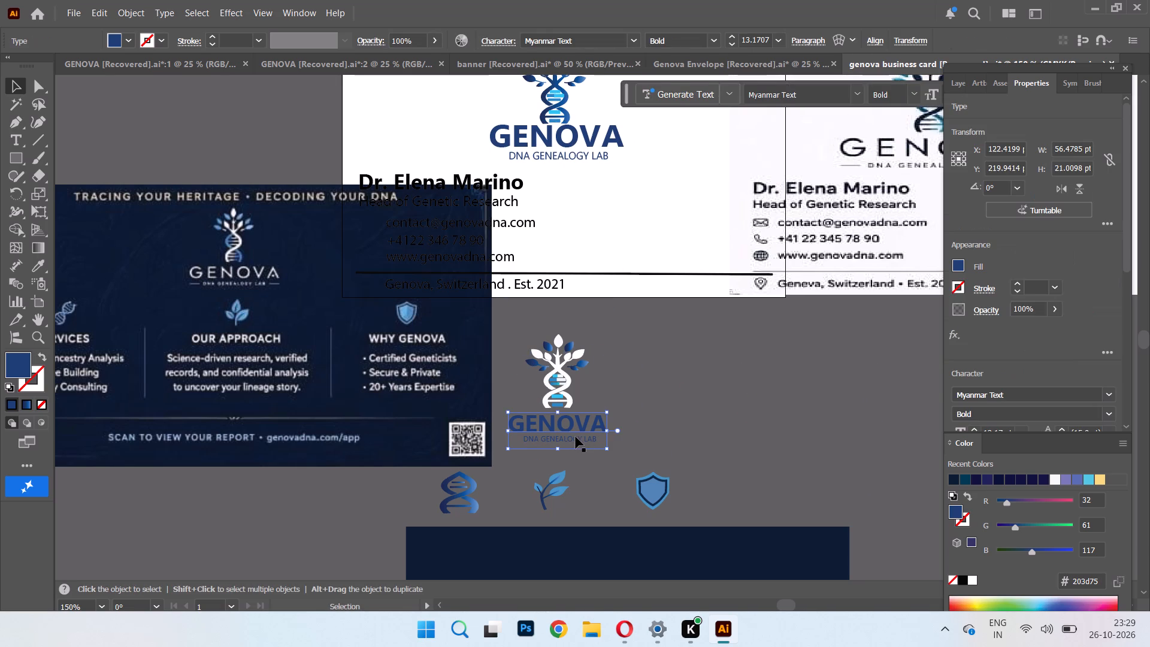
left_click(562, 442, "shift")
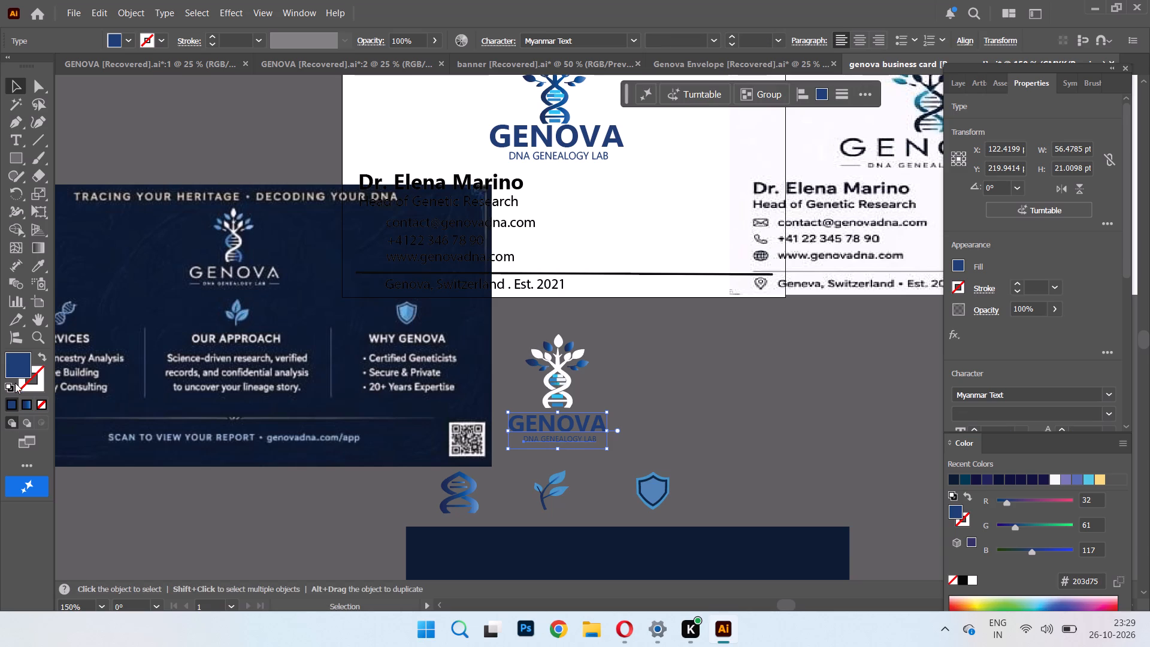
double_click(20, 364)
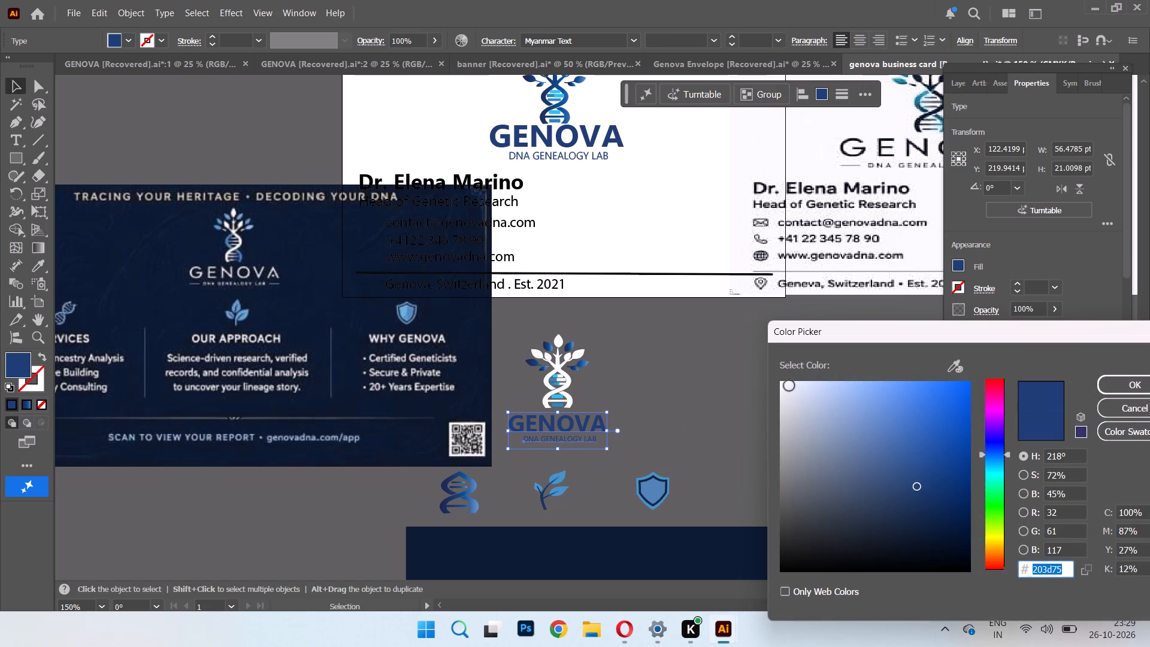
left_click(787, 385)
left_click(1125, 385)
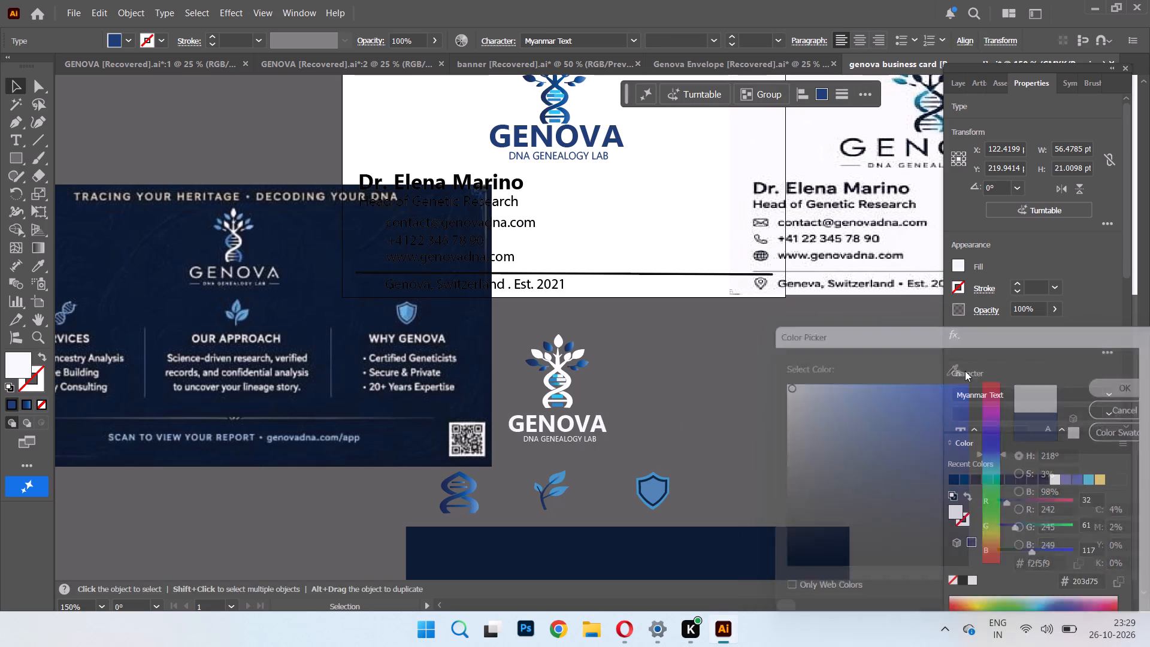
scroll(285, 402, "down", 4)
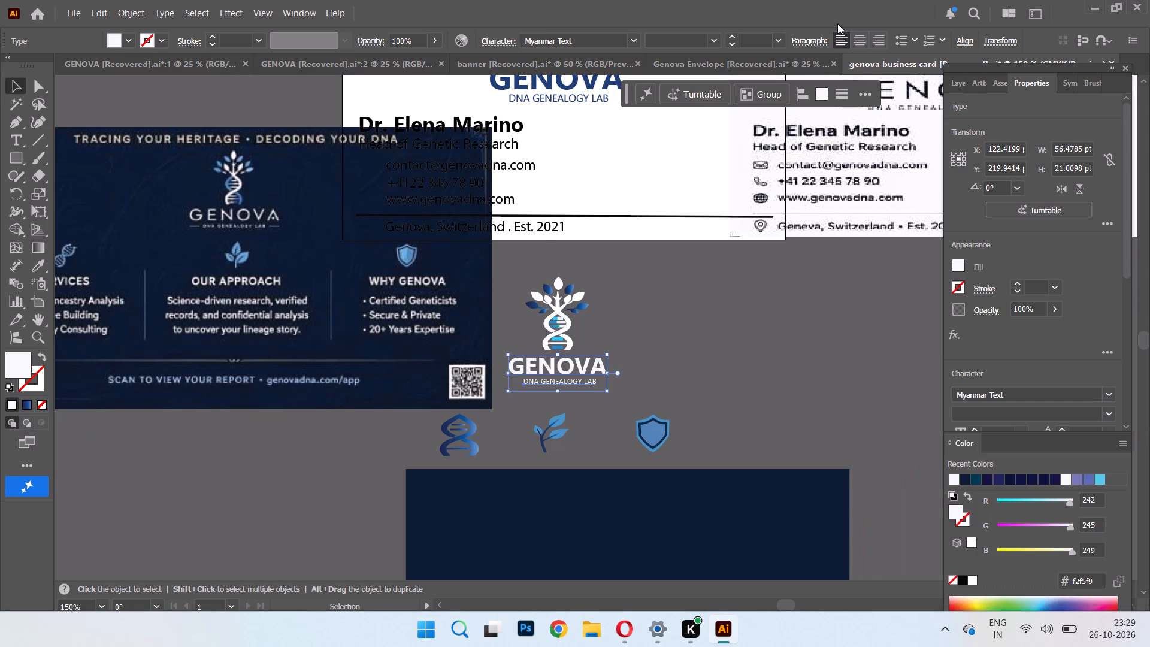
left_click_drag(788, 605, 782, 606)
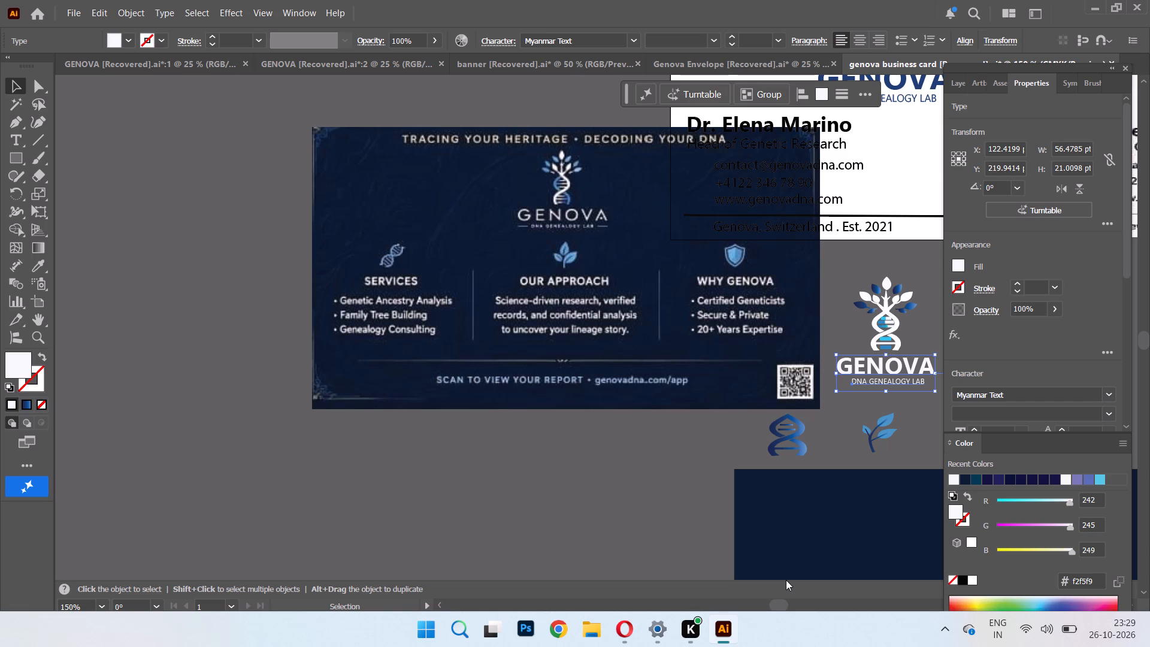
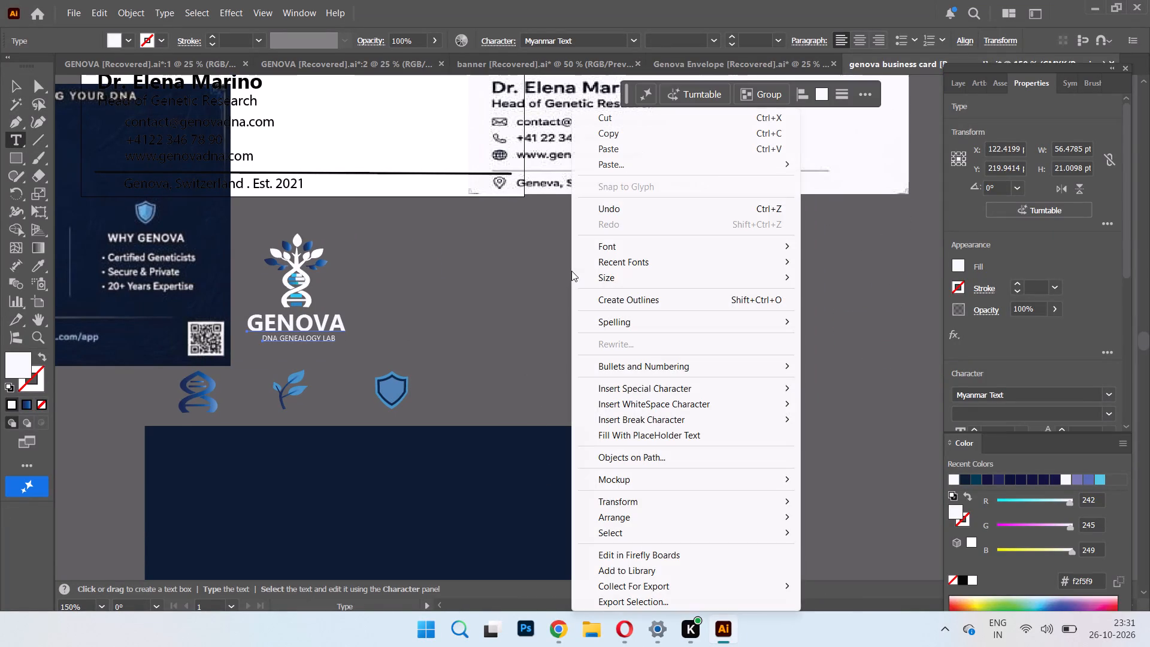
Paste the copied text block with SERVICES, Genetic Ancestry Analysis, Family Tree Building and Genealogy Consulting beside the back-side logo.
left_click(618, 152)
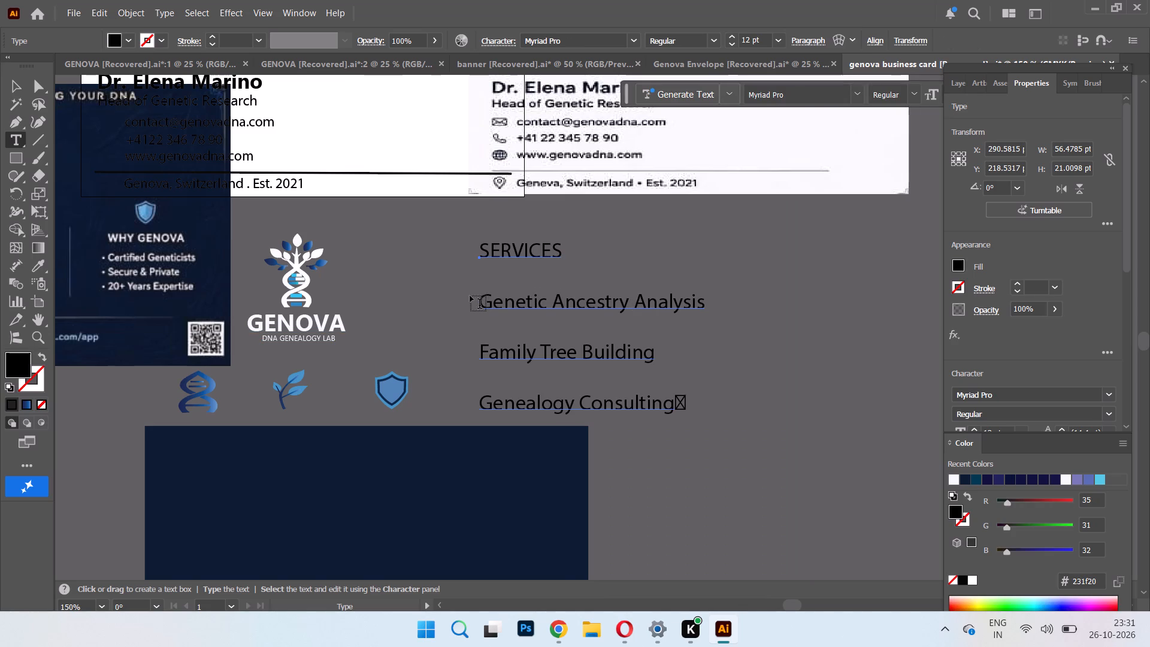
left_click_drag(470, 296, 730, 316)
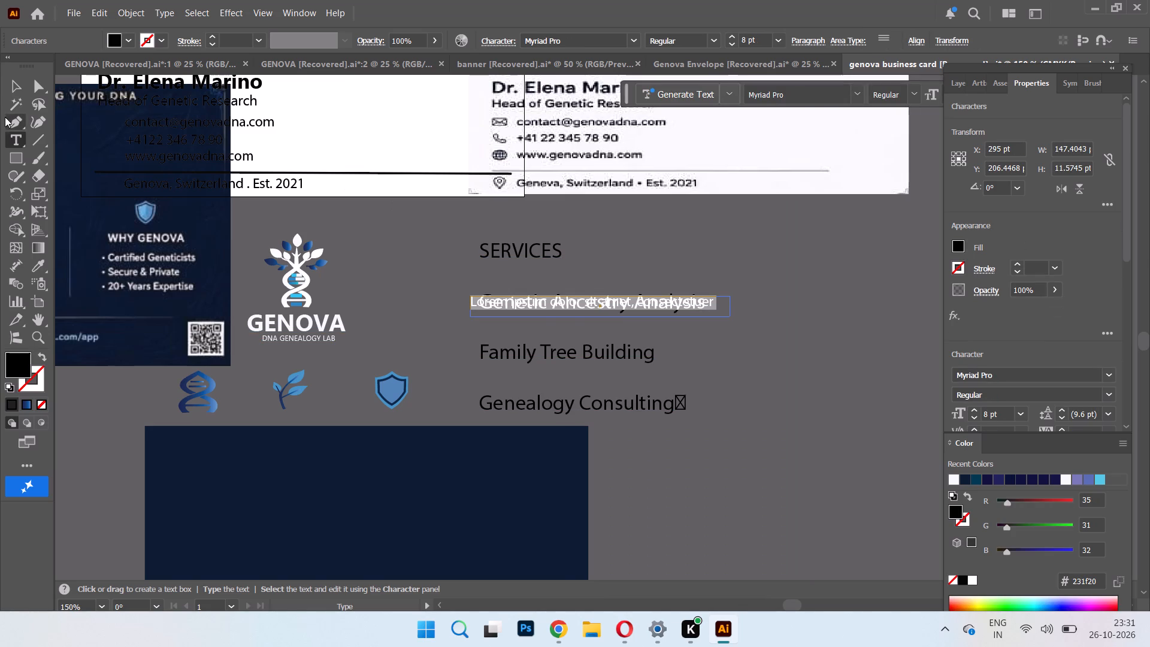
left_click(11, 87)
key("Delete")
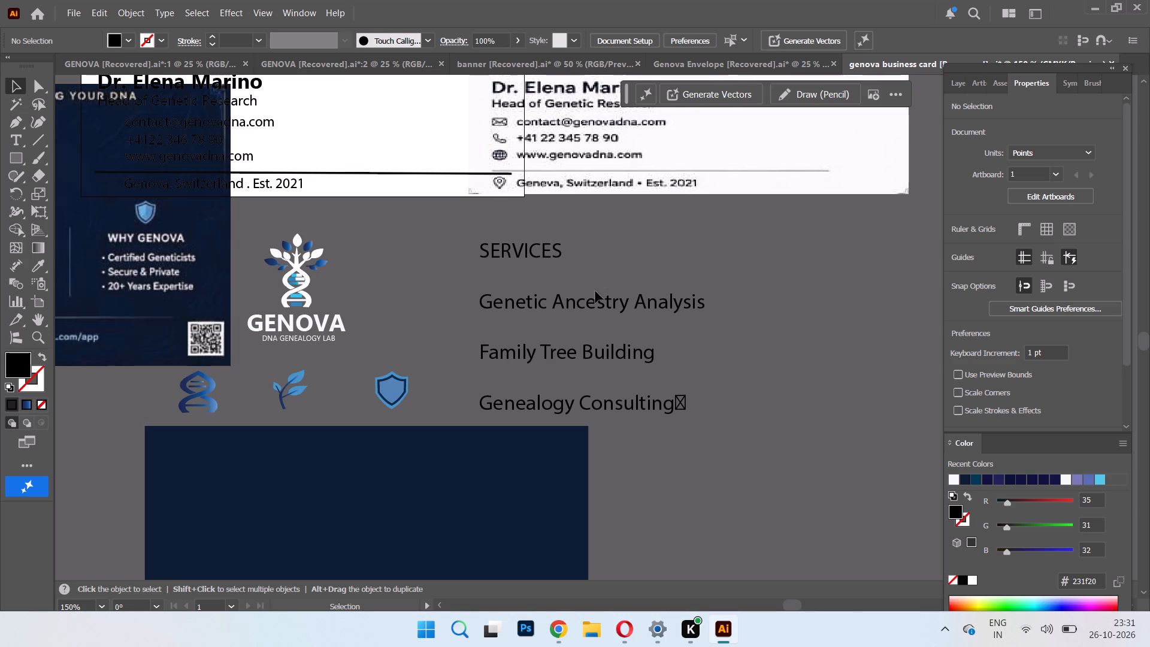
Scale the pasted SERVICES text block down to nearly three-quarters of its size, keeping its lower-left corner in place.
left_click(562, 304)
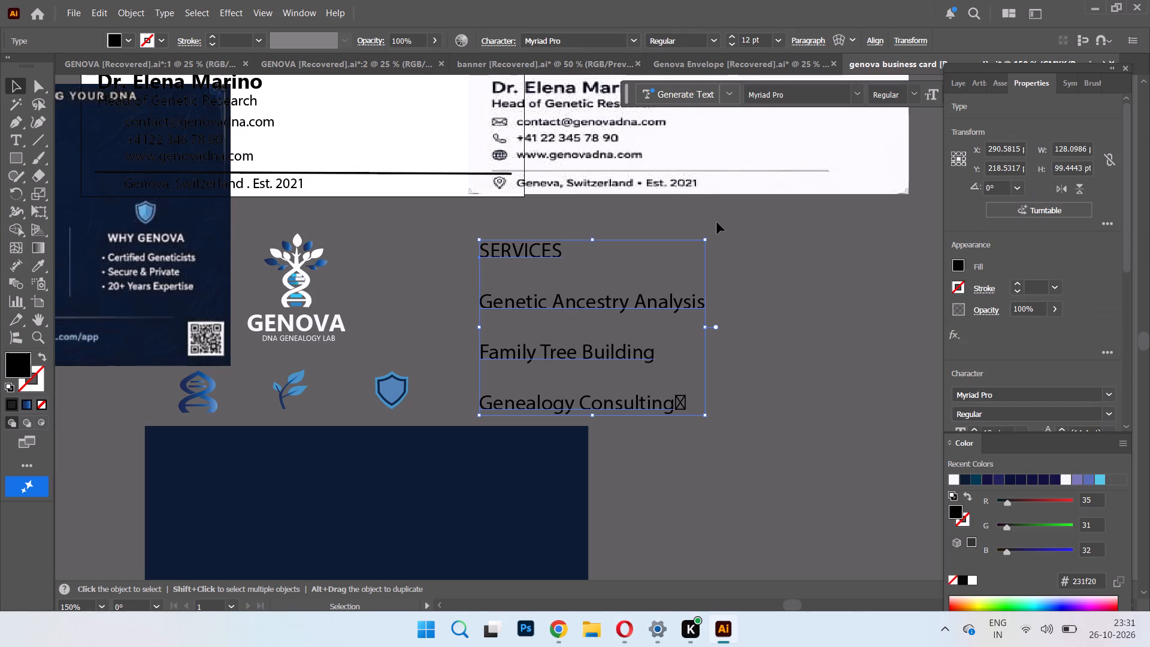
left_click_drag(704, 240, 623, 286)
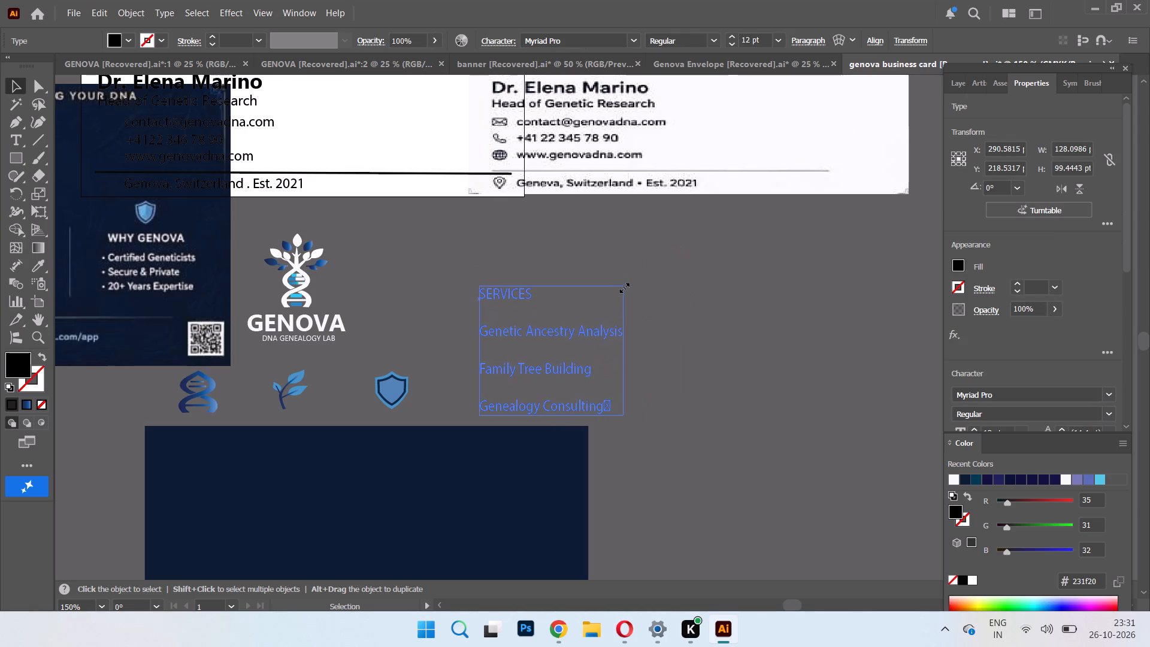
left_click_drag(623, 286, 641, 279)
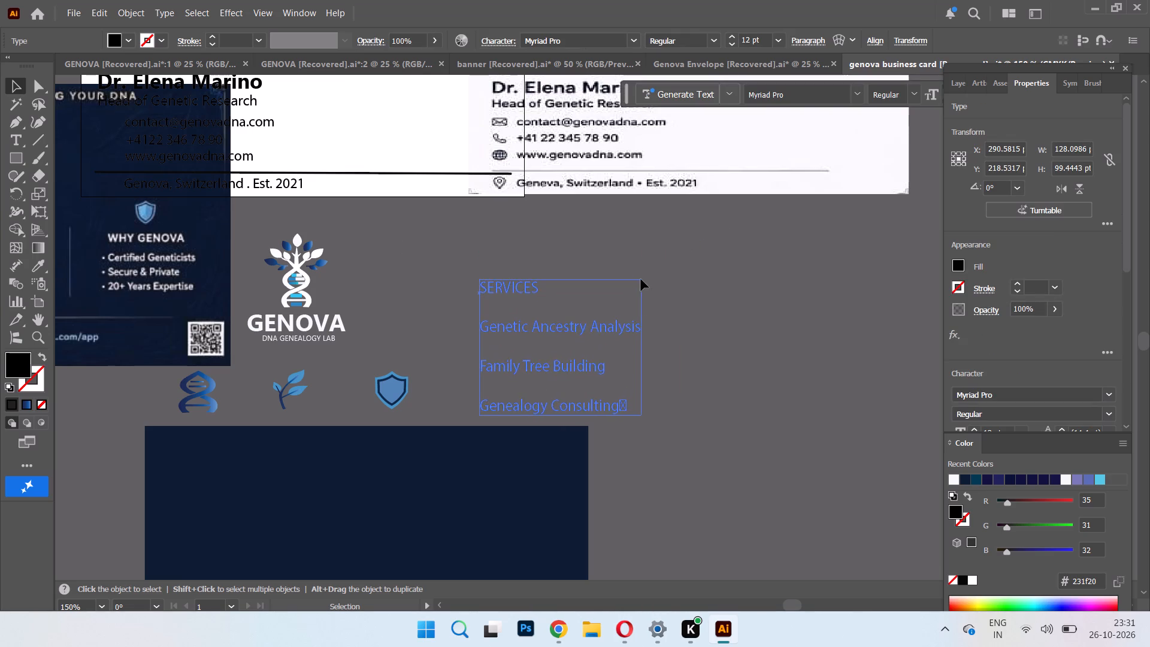
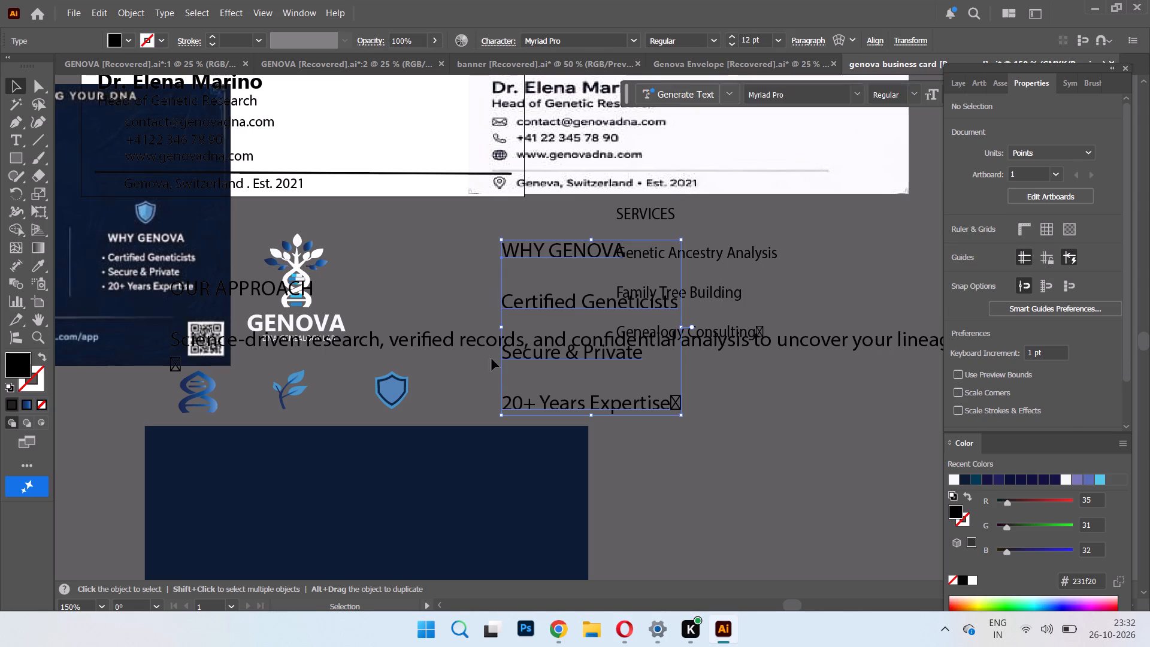
Spread the WHY GENOVA, SERVICES and OUR APPROACH text blocks apart into the empty space beside the navy rectangle, clear of the logo and icons.
left_click_drag(582, 298, 737, 422)
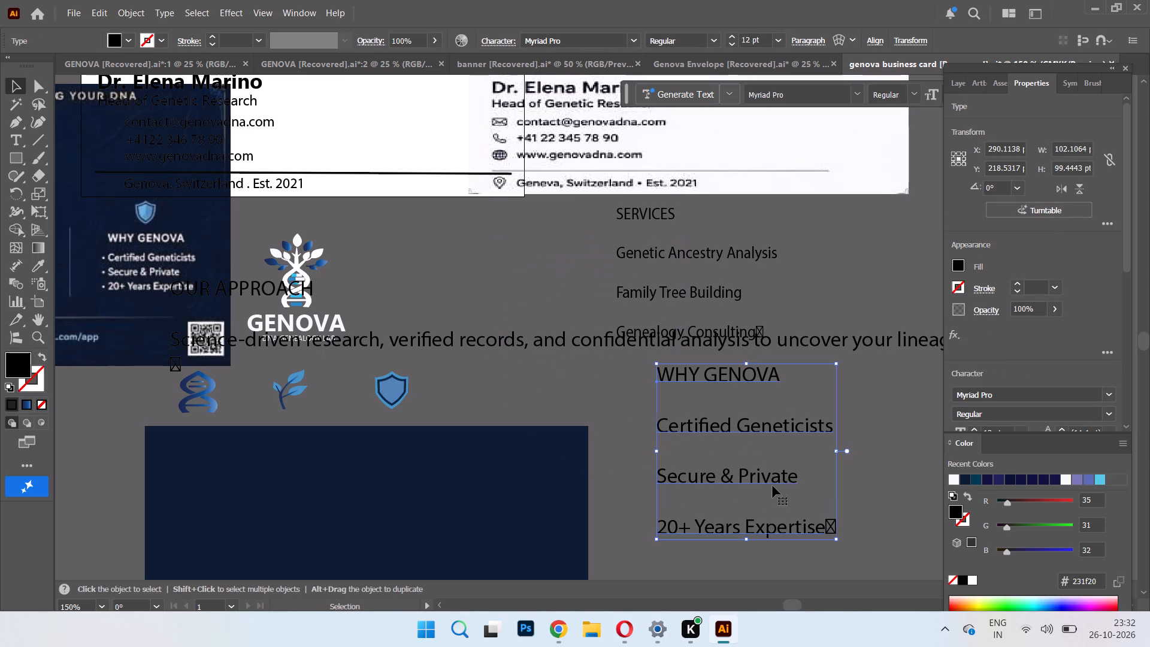
key("ctrl+minus")
key("ctrl+minus")
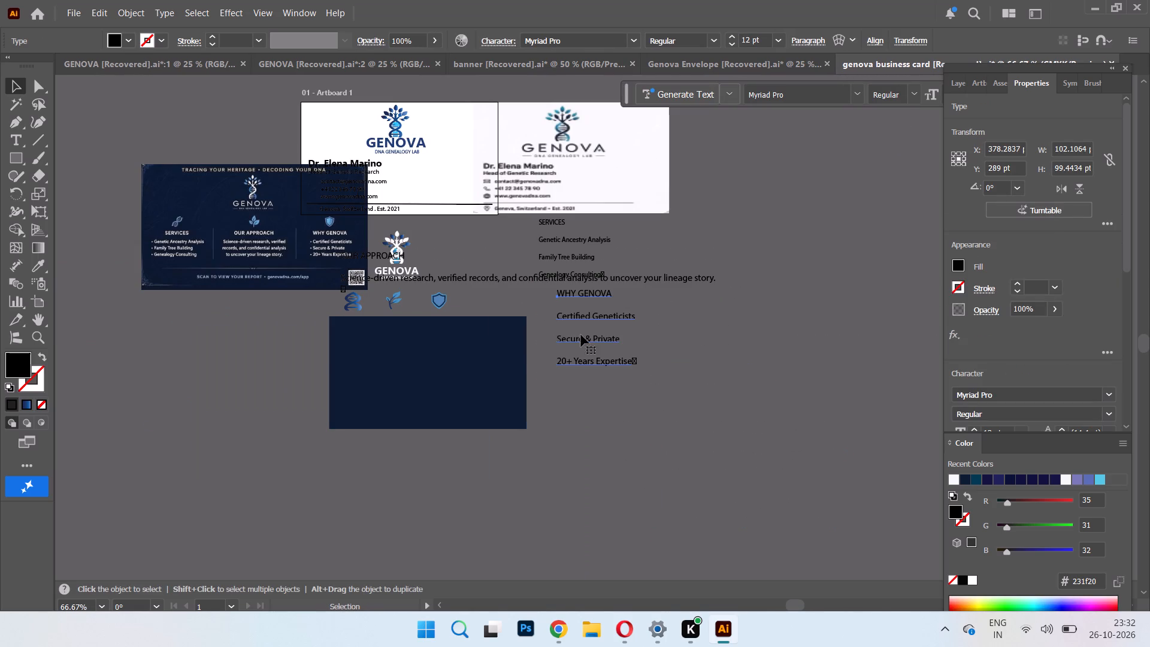
left_click_drag(598, 335, 818, 416)
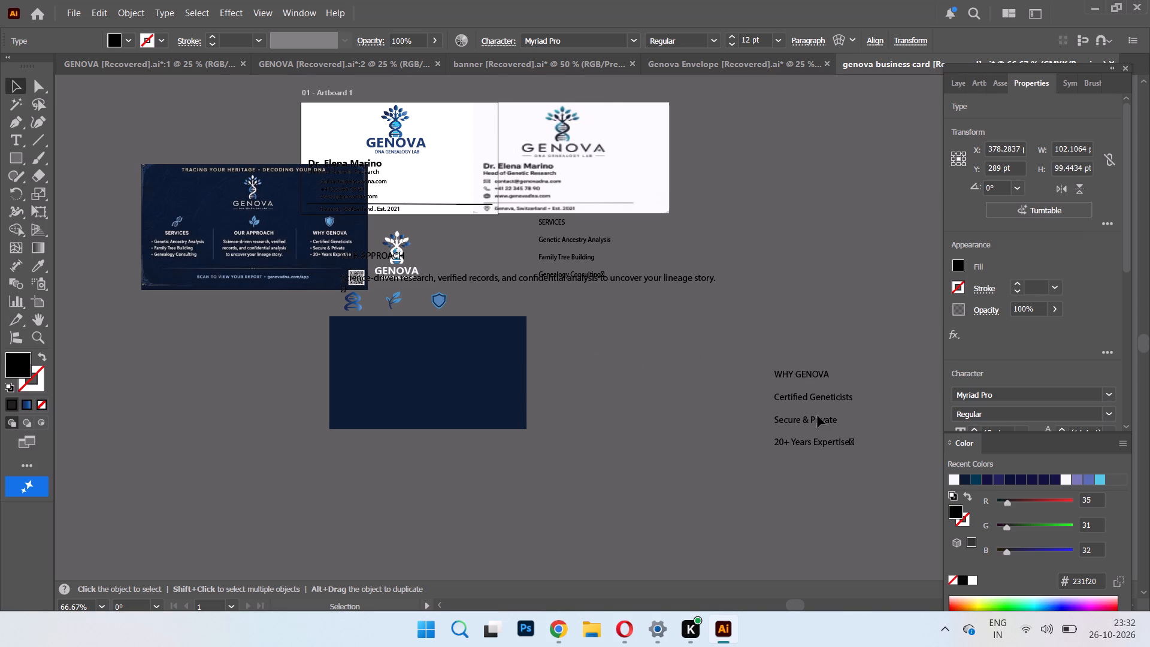
left_click_drag(818, 416, 819, 415)
left_click_drag(572, 259, 579, 300)
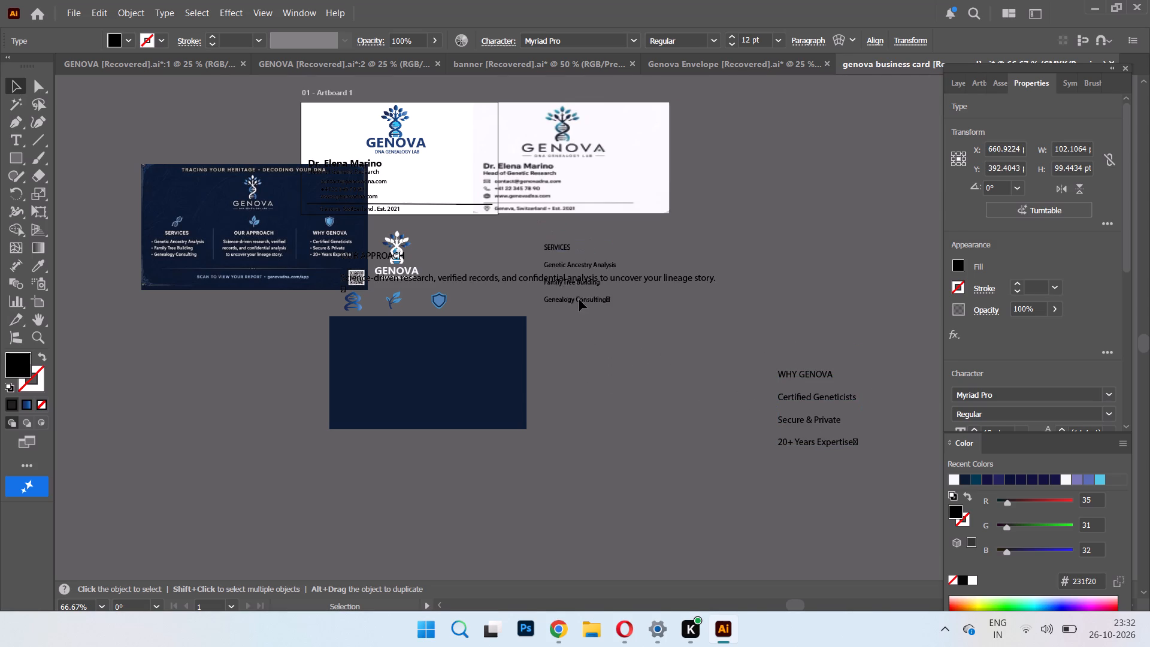
left_click_drag(579, 300, 581, 399)
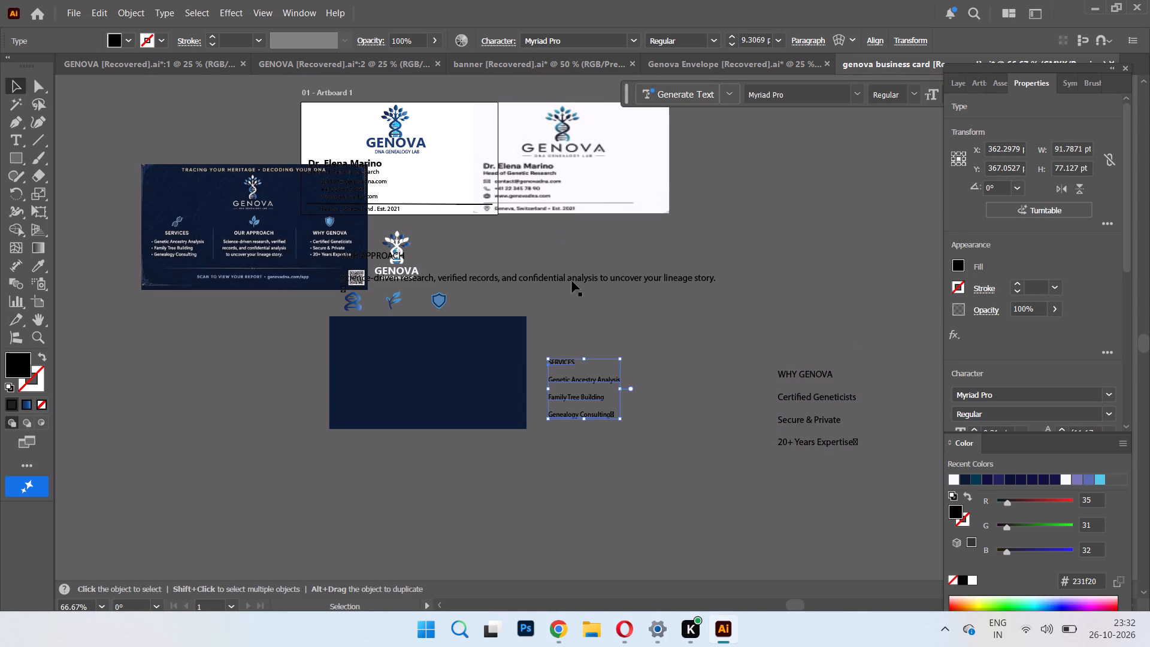
left_click(574, 279)
left_click_drag(546, 280, 655, 280)
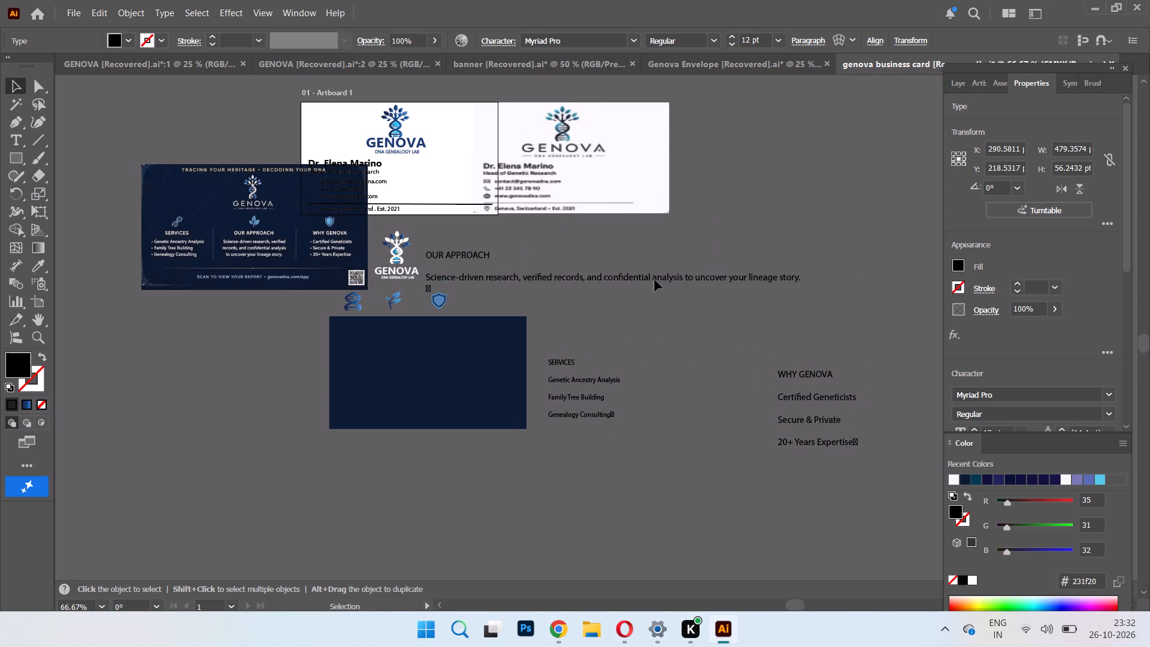
left_click_drag(655, 280, 740, 284)
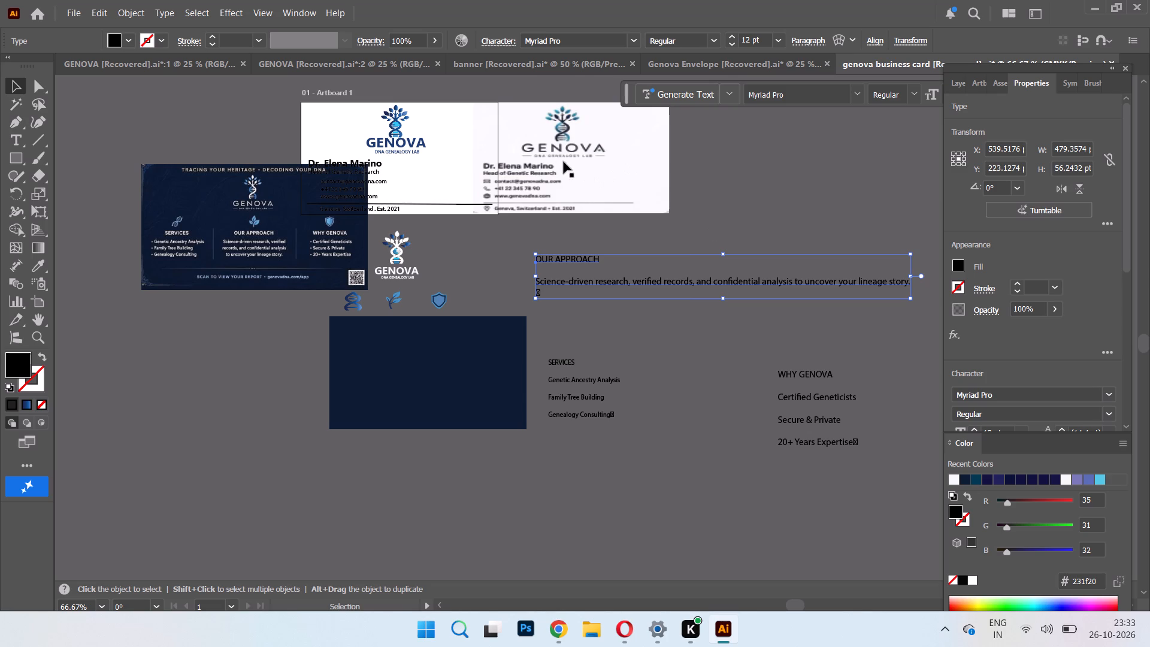
left_click(506, 231)
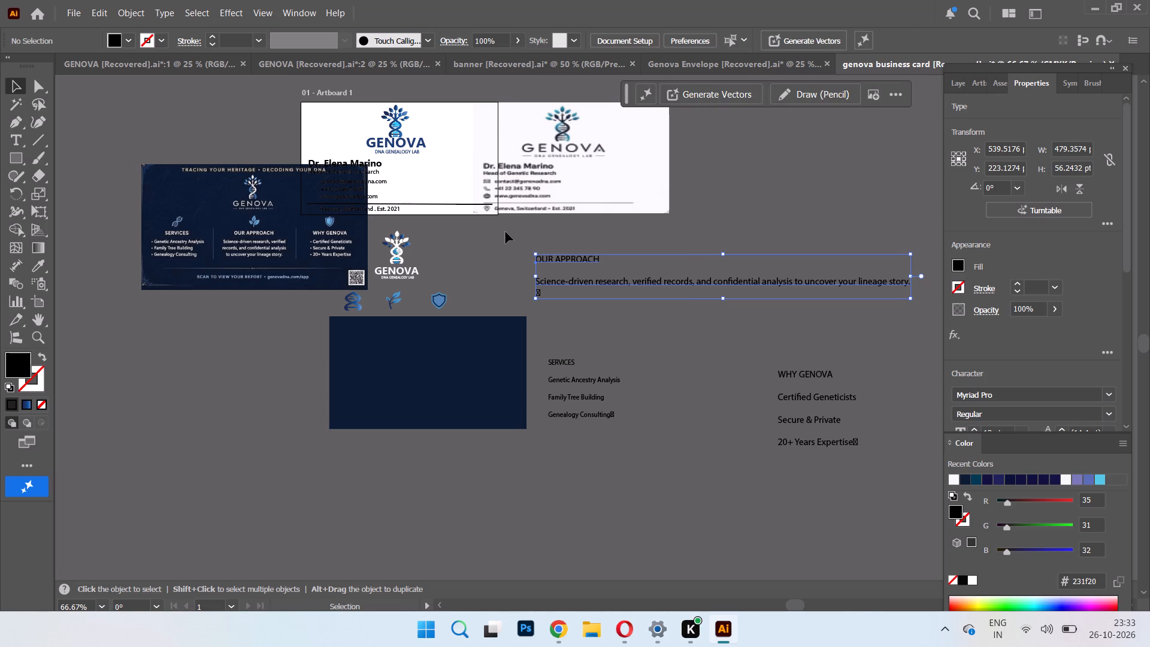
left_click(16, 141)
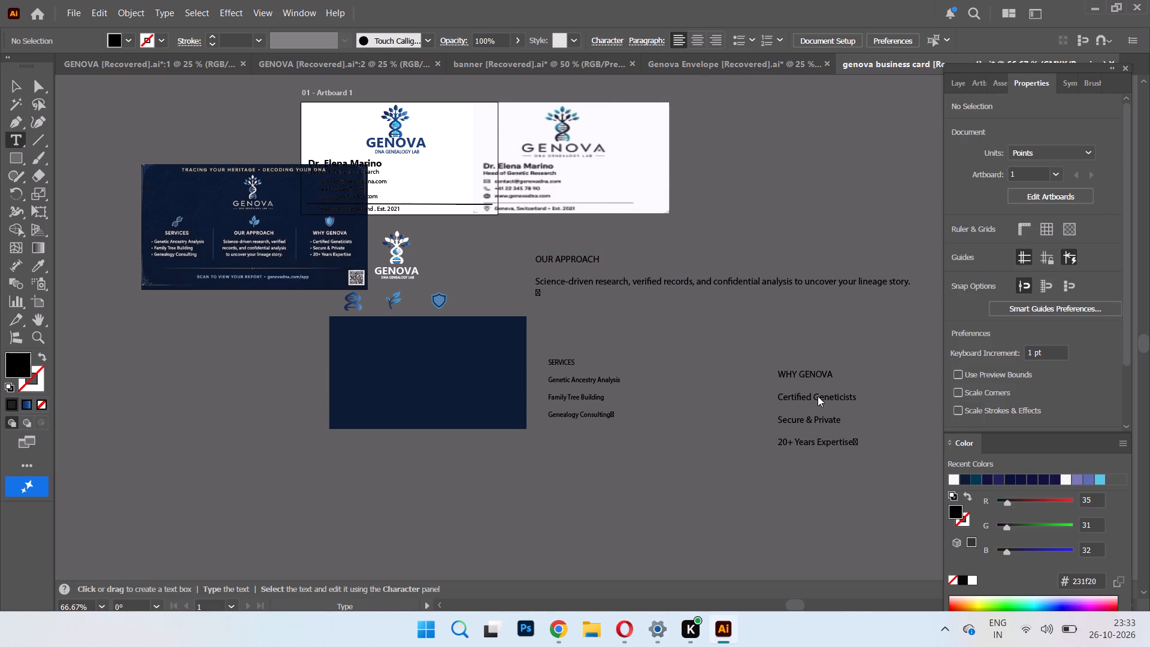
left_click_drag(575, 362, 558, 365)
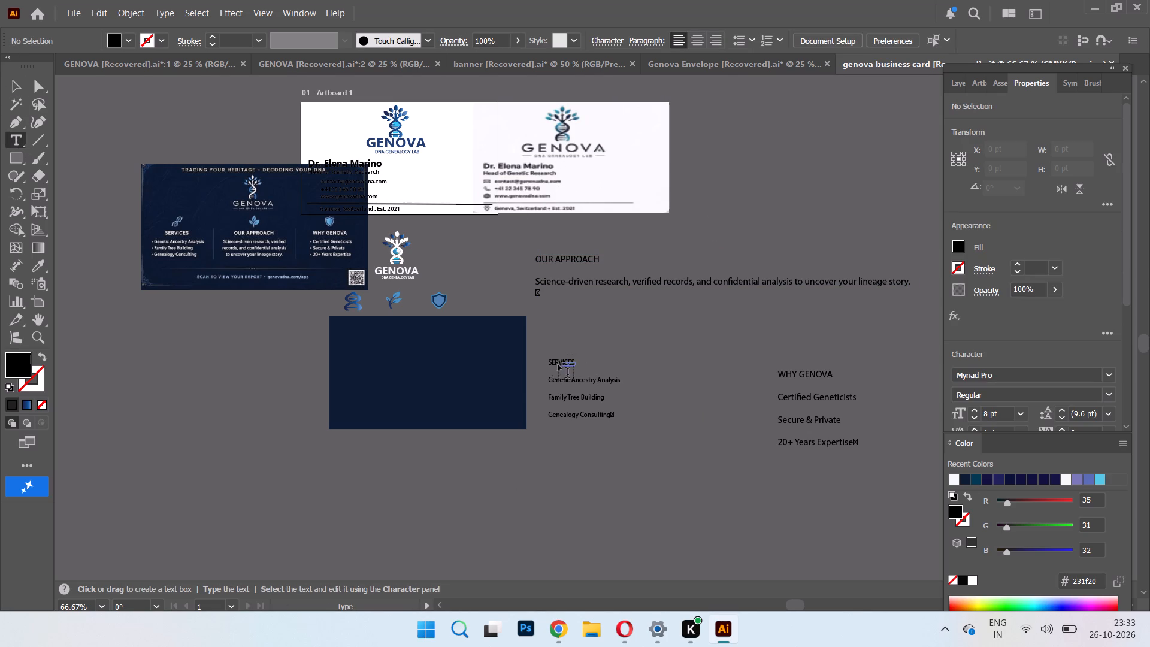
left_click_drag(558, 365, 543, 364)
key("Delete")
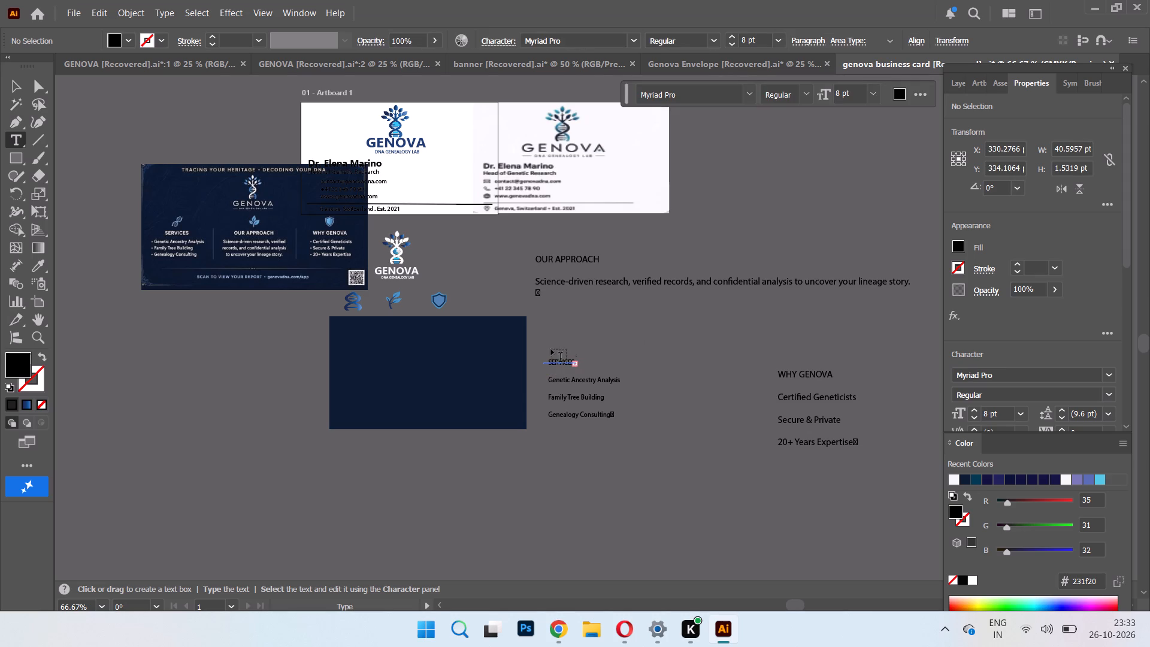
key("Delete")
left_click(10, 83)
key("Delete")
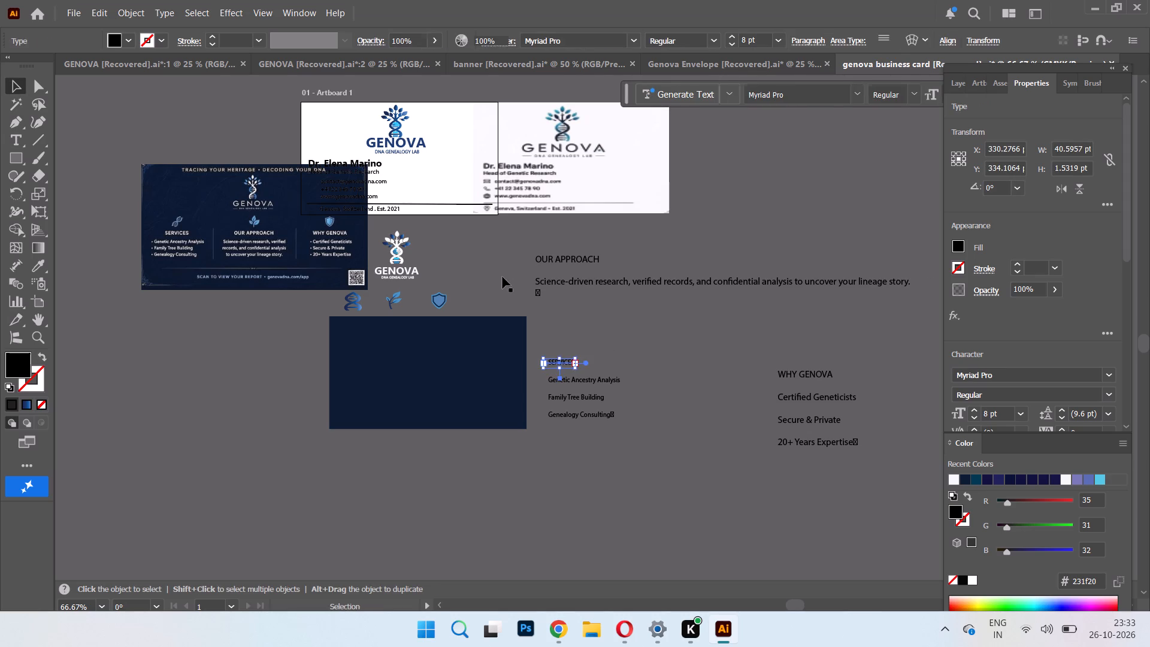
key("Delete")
Copy only the heading word SERVICES from the services text block.
left_click(10, 129)
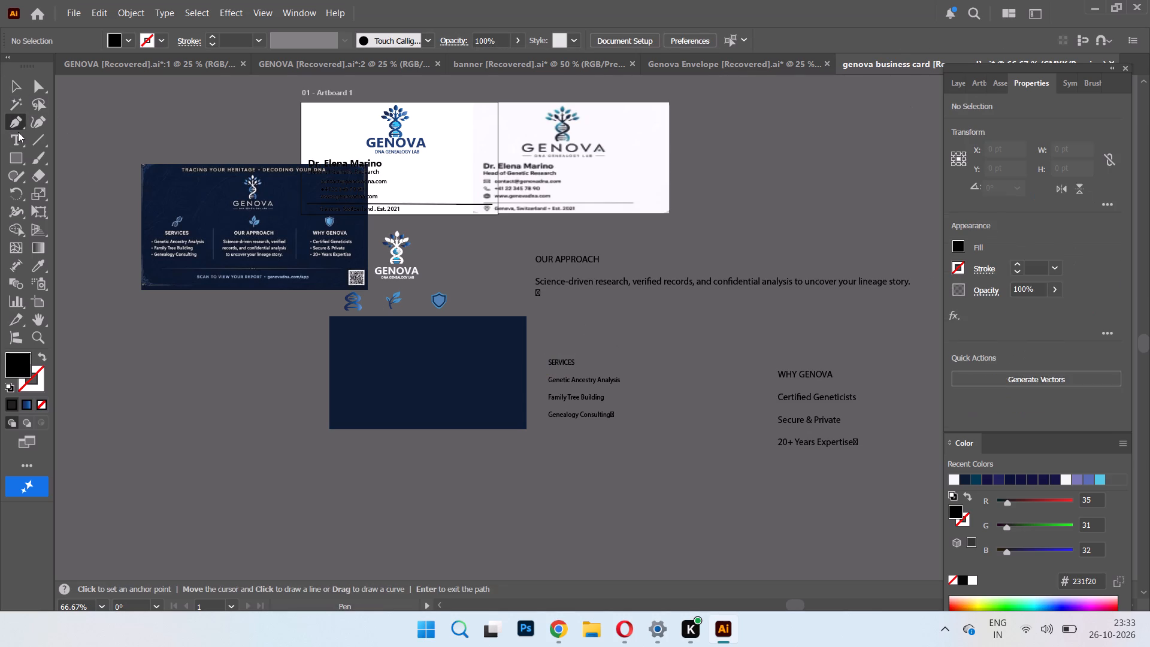
left_click(18, 132)
key("ctrl+equal")
key("ctrl+equal")
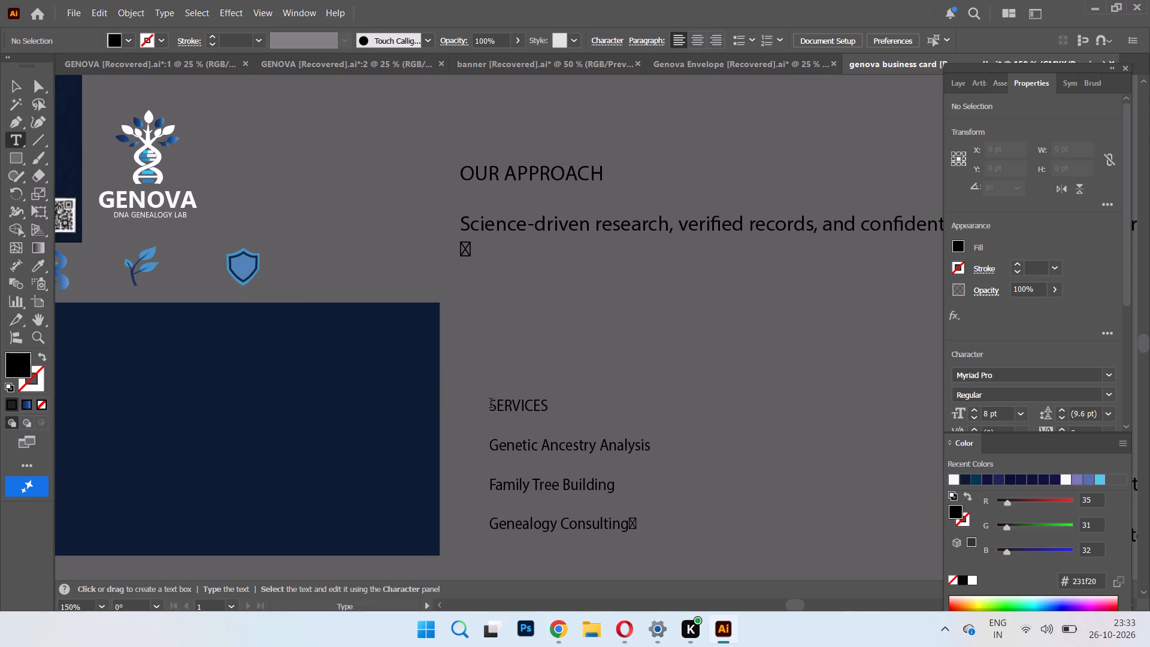
left_click(491, 407)
left_click_drag(491, 407, 547, 408)
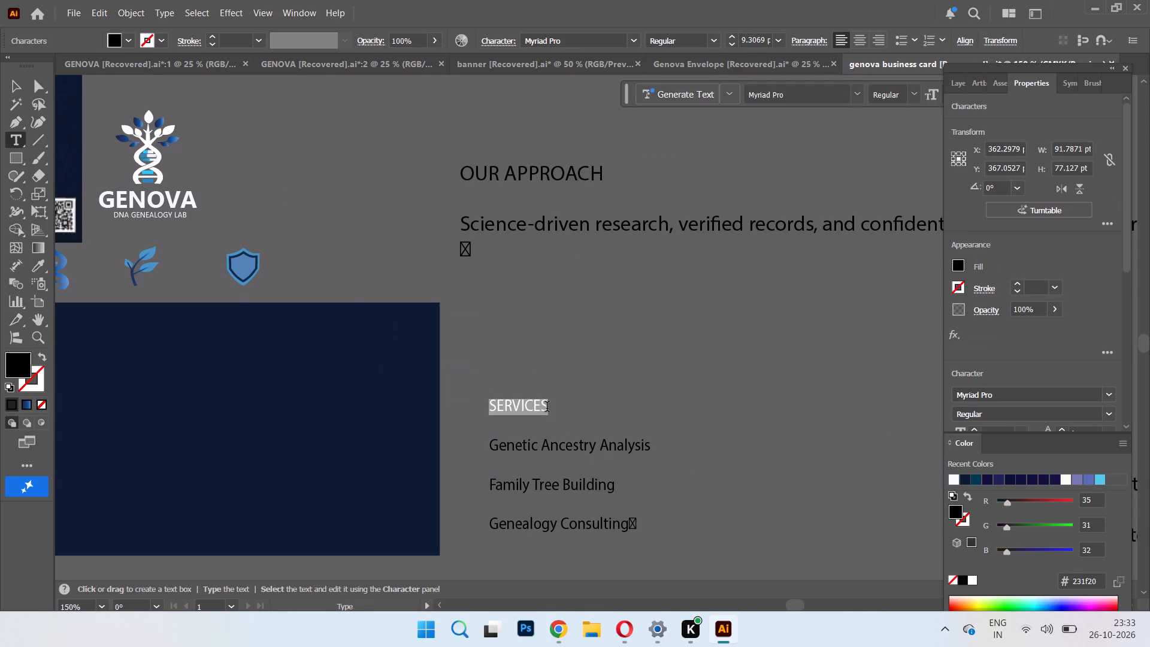
right_click(521, 410)
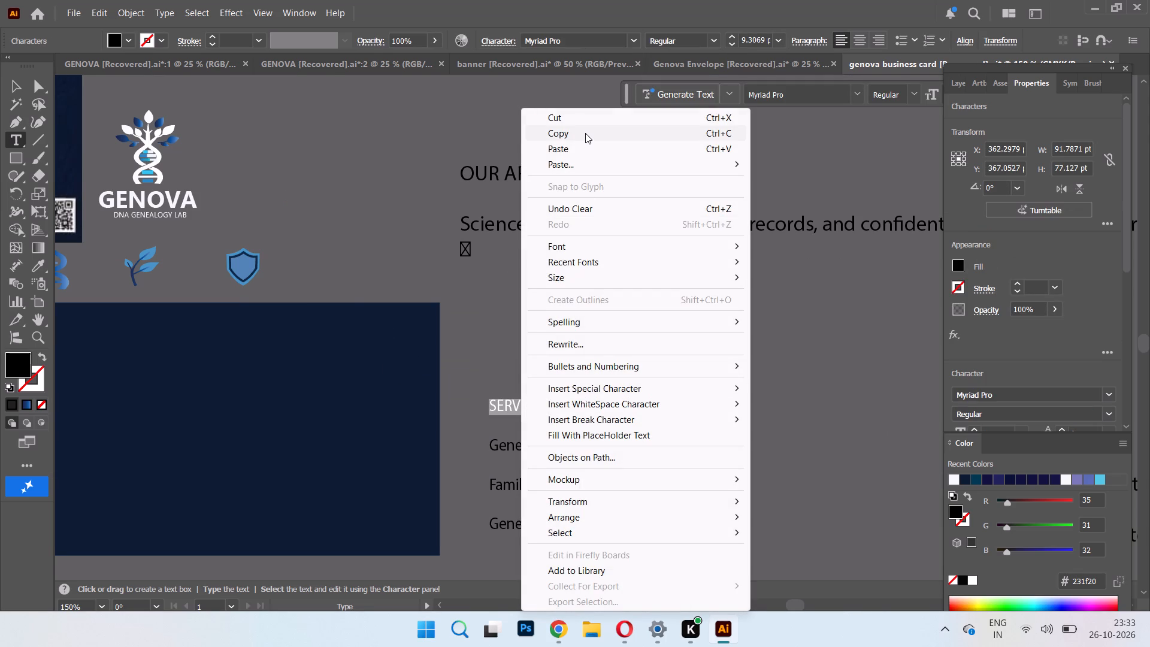
left_click(585, 133)
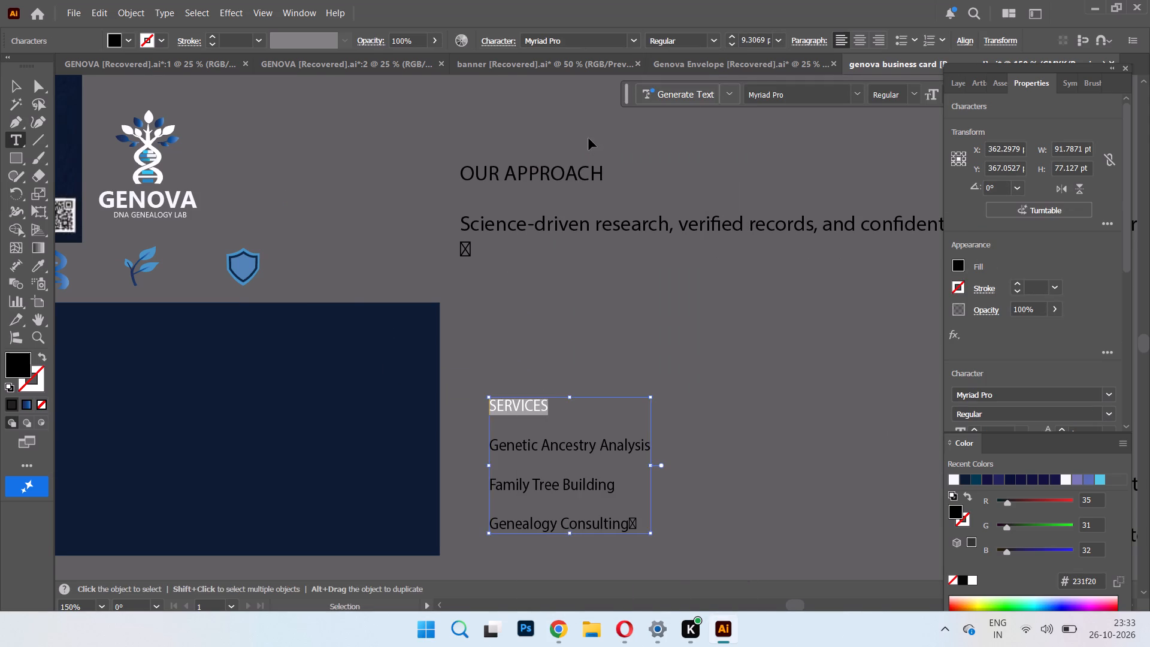
Paste the copied SERVICES heading as a separate text object and place it between the icons and the services text block.
key("ctrl+minus")
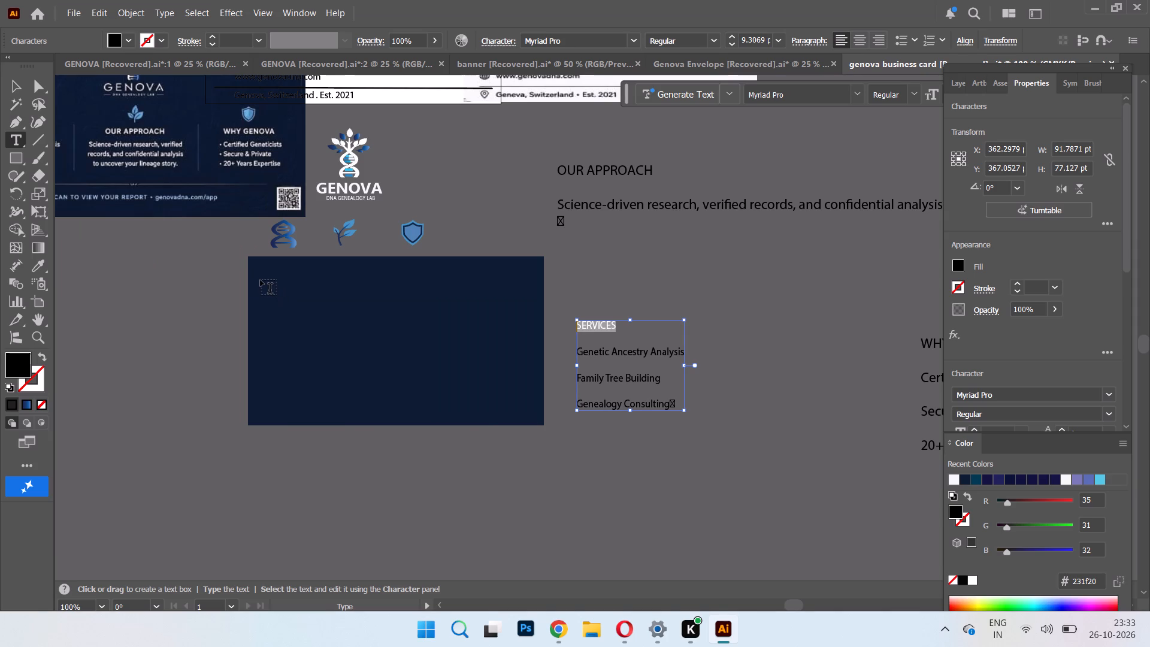
right_click(261, 280)
left_click(305, 143)
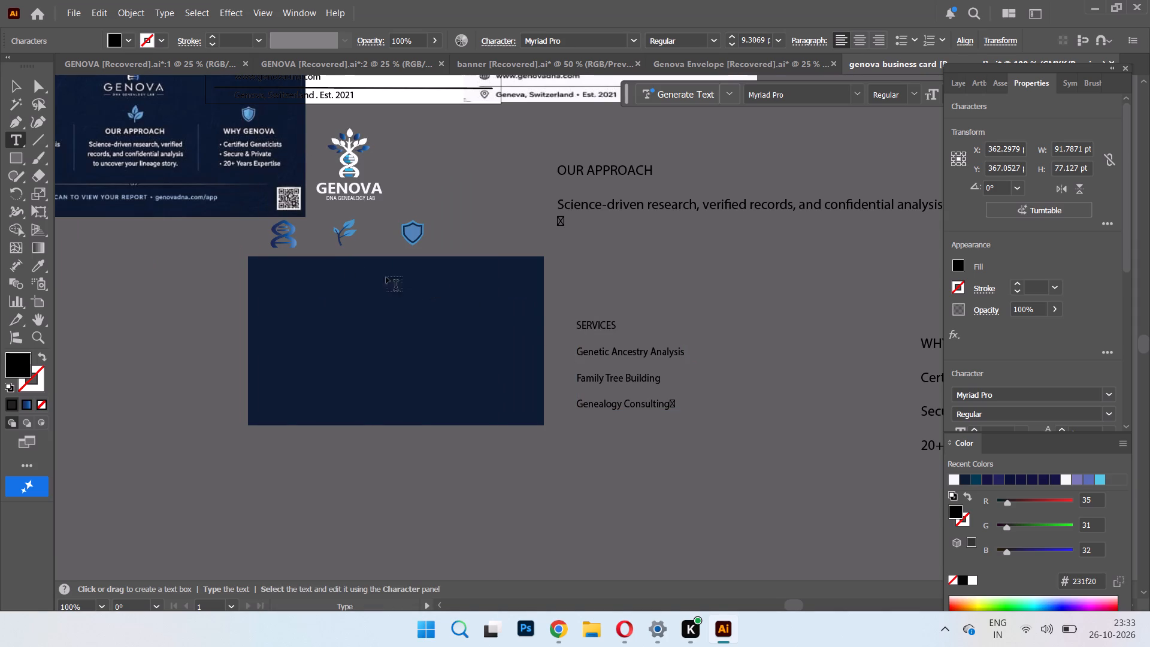
left_click(10, 83)
left_click_drag(422, 324, 322, 326)
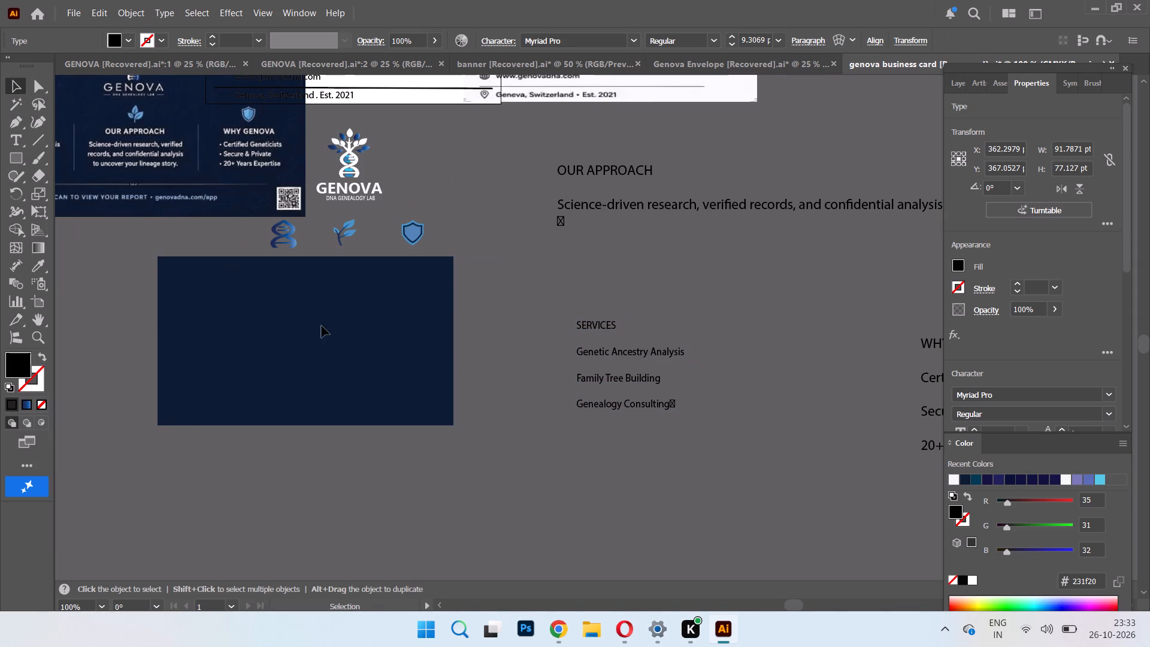
left_click_drag(322, 326, 356, 433)
right_click(496, 276)
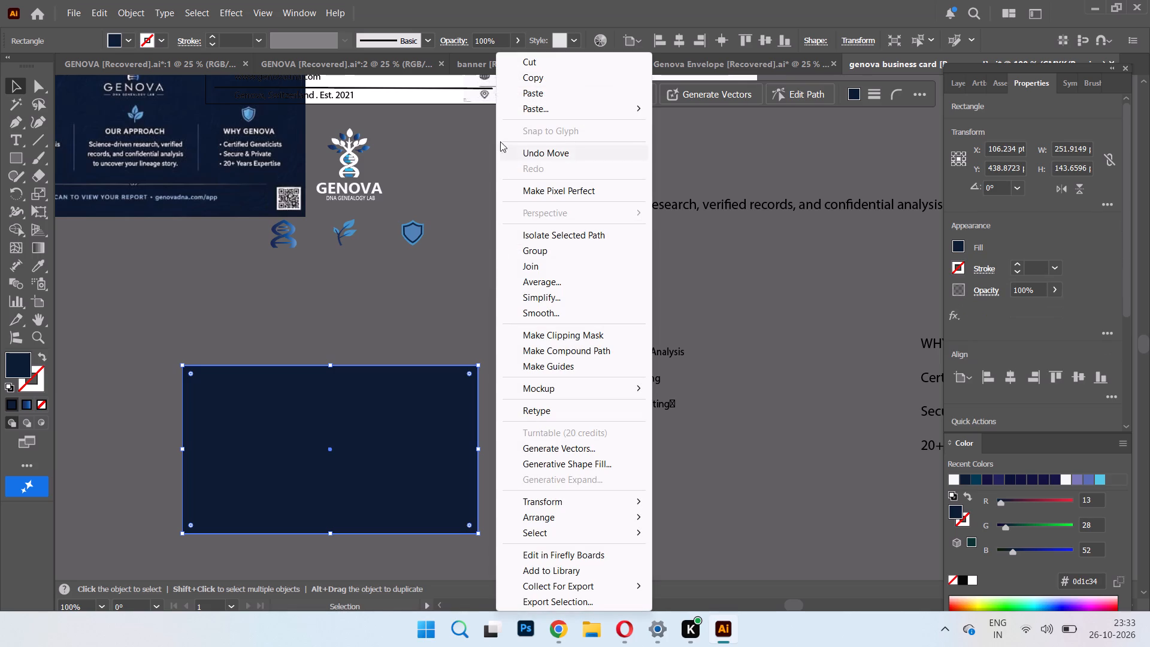
left_click(545, 87)
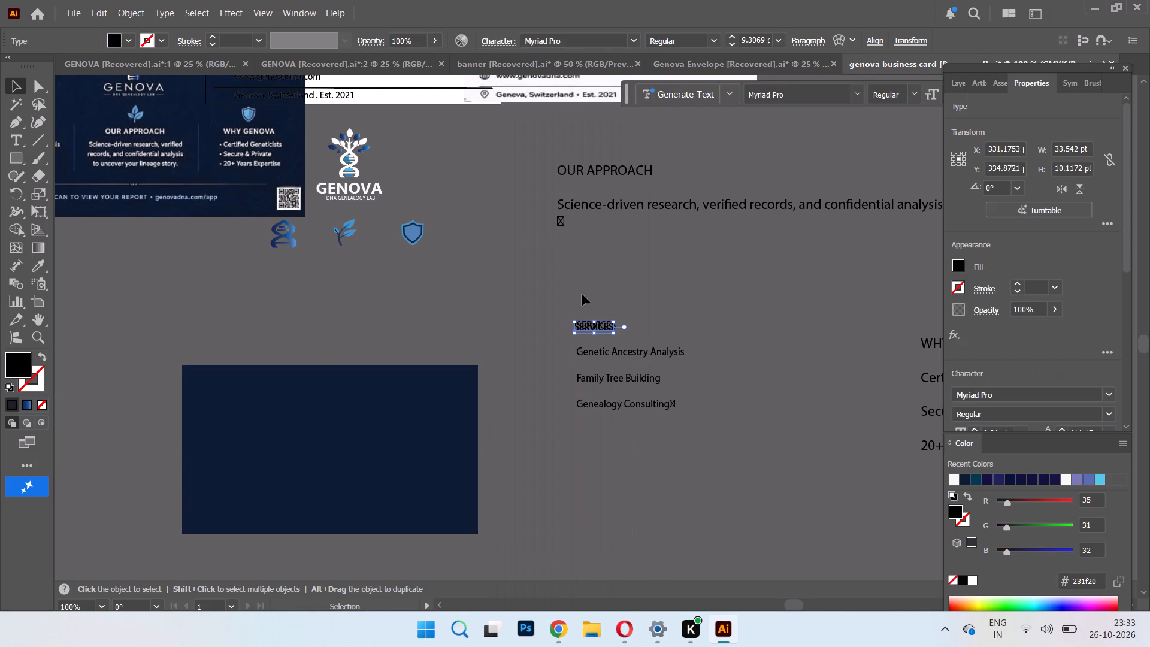
left_click_drag(591, 328, 458, 323)
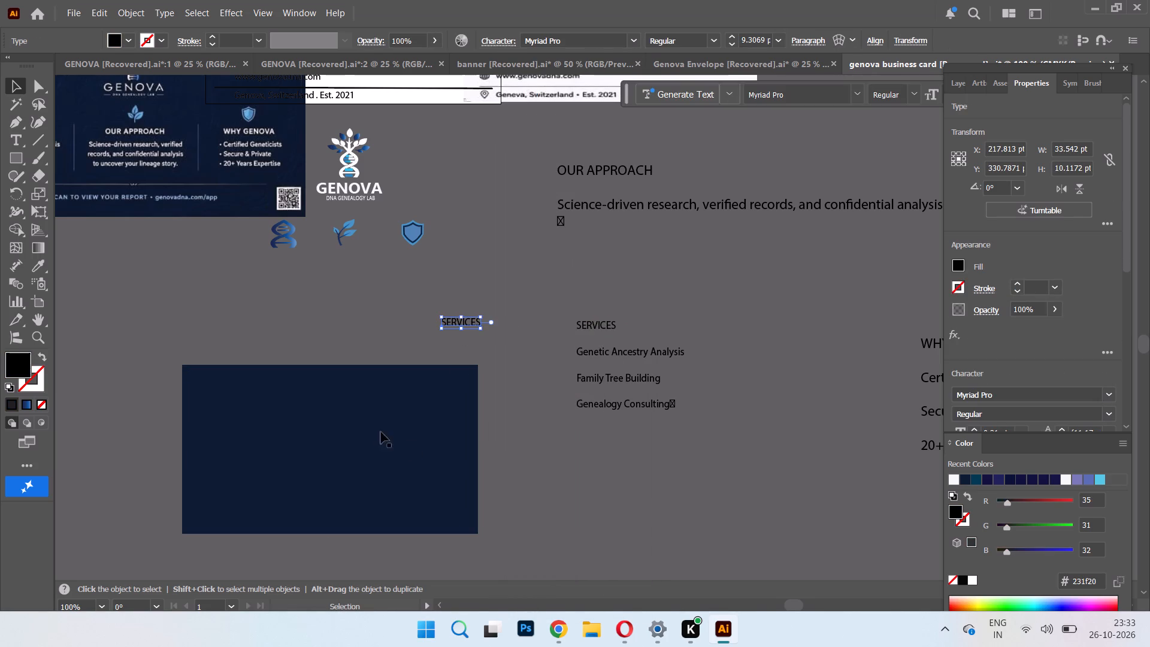
Move the navy rectangle up beneath the service icons so it lies behind the separate SERVICES heading.
left_click_drag(374, 428, 463, 326)
left_click(461, 322)
left_click_drag(459, 325, 421, 316)
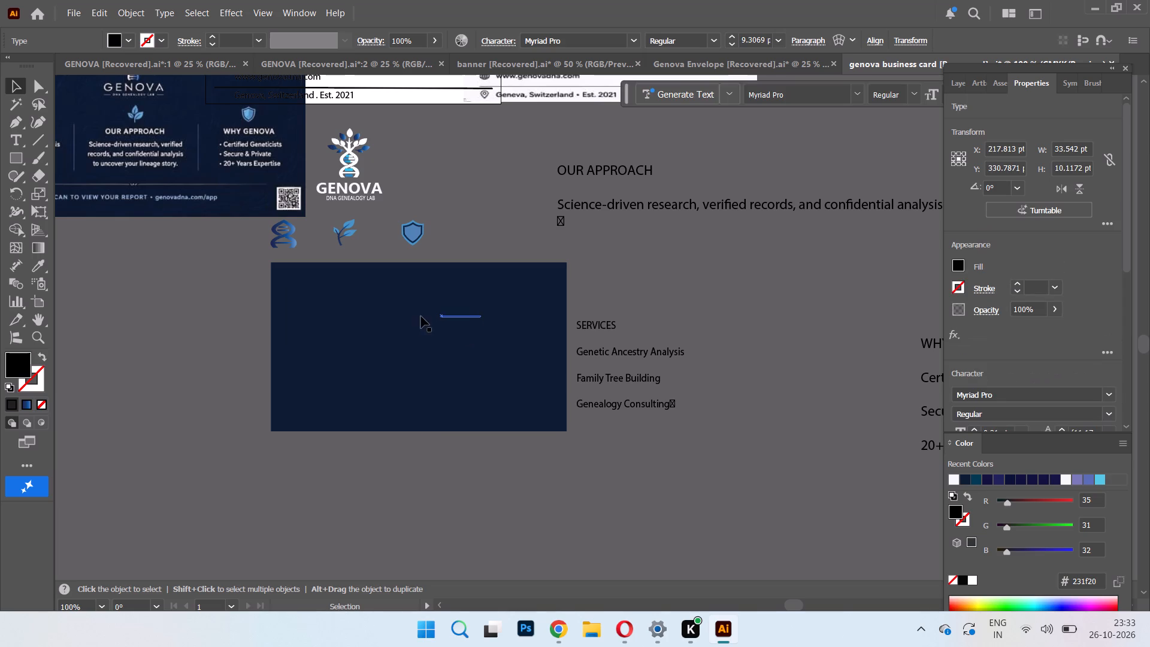
key("ctrl+z")
Fill the separate SERVICES heading with off-white f7f2f3 and place it near the left edge of the navy rectangle at mid-height.
double_click(21, 365)
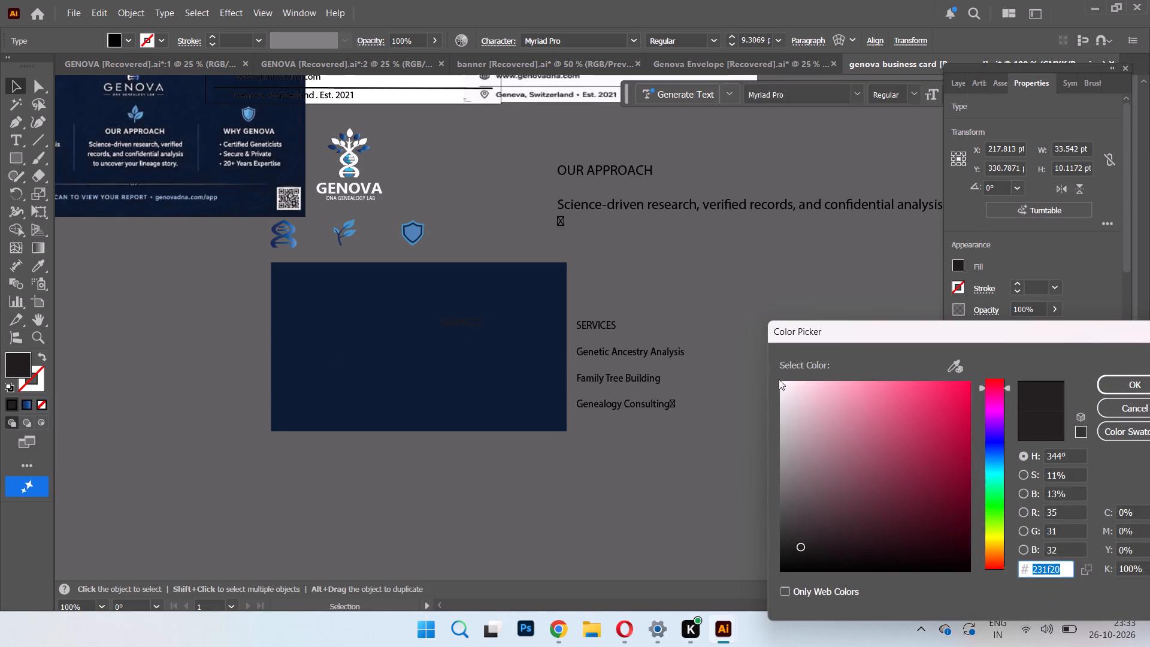
left_click(785, 386)
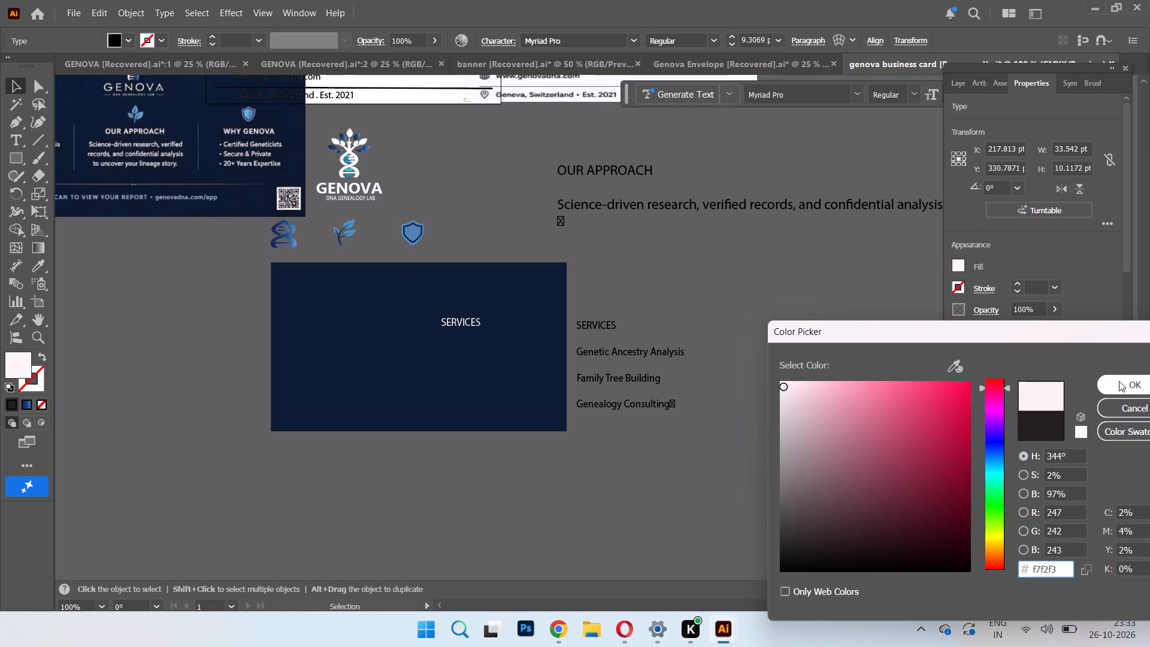
left_click(1120, 384)
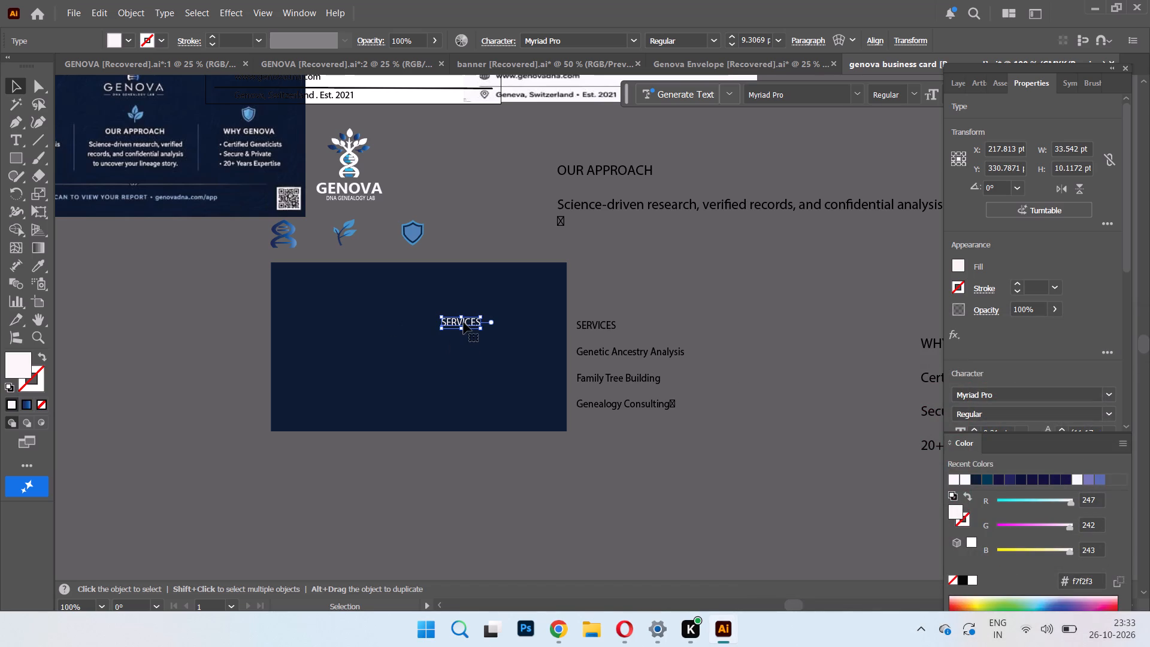
left_click_drag(464, 322, 309, 346)
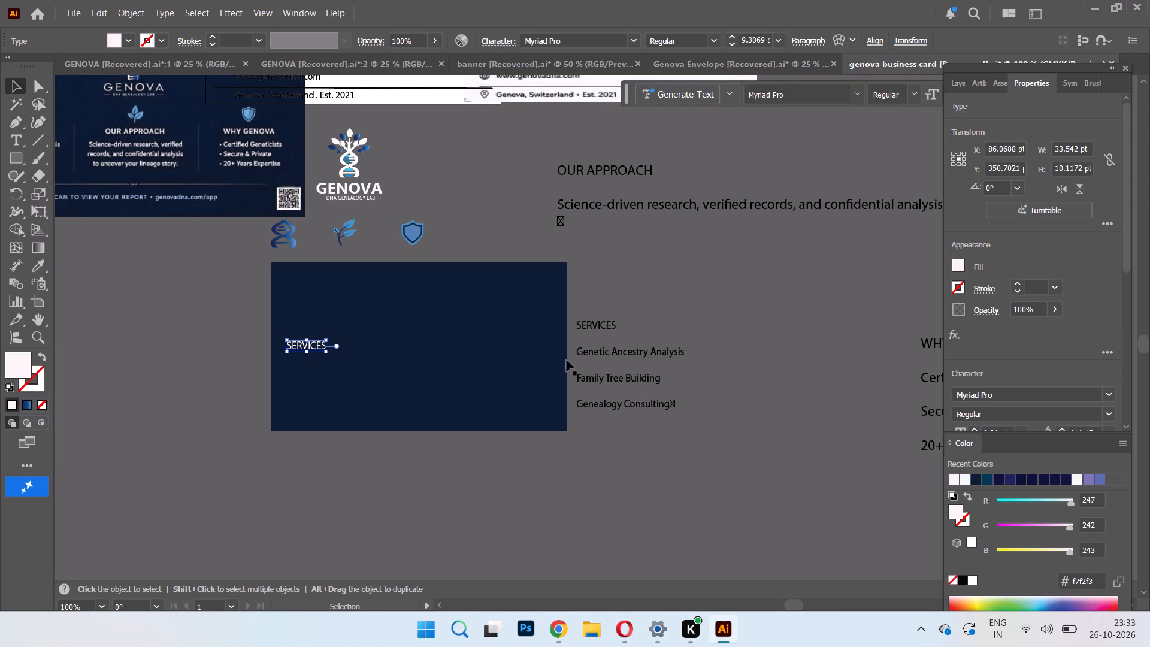
Copy the three service lines from Genetic Ancestry Analysis to Genealogy Consulting, without the SERVICES heading, from the services text block.
left_click(617, 350)
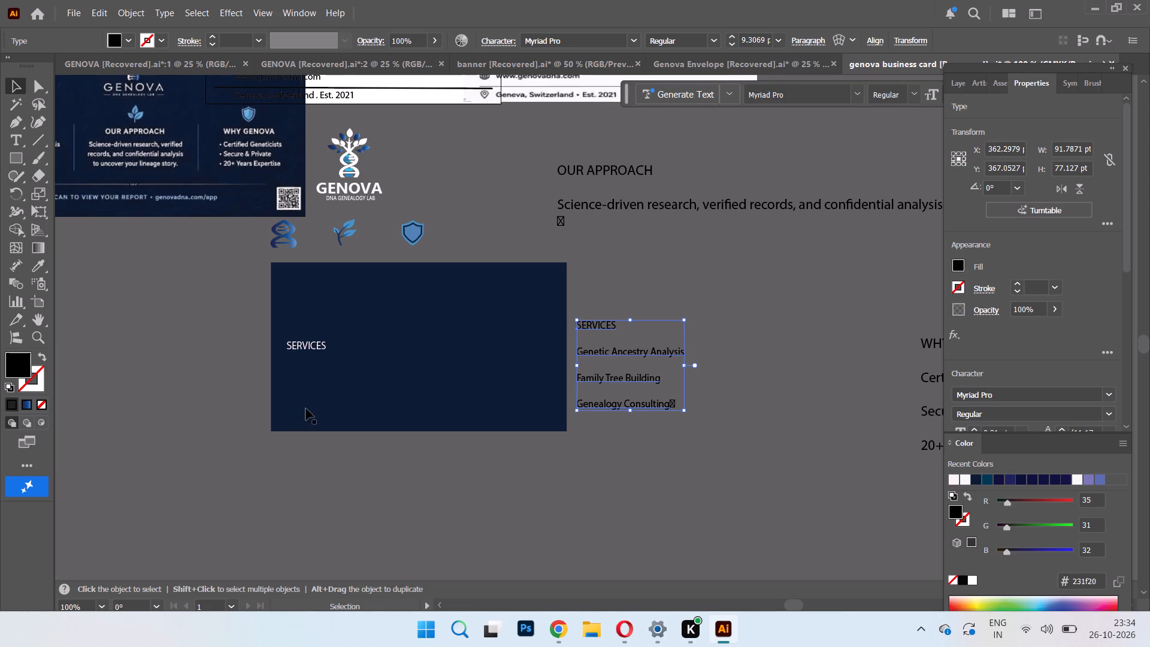
left_click(8, 140)
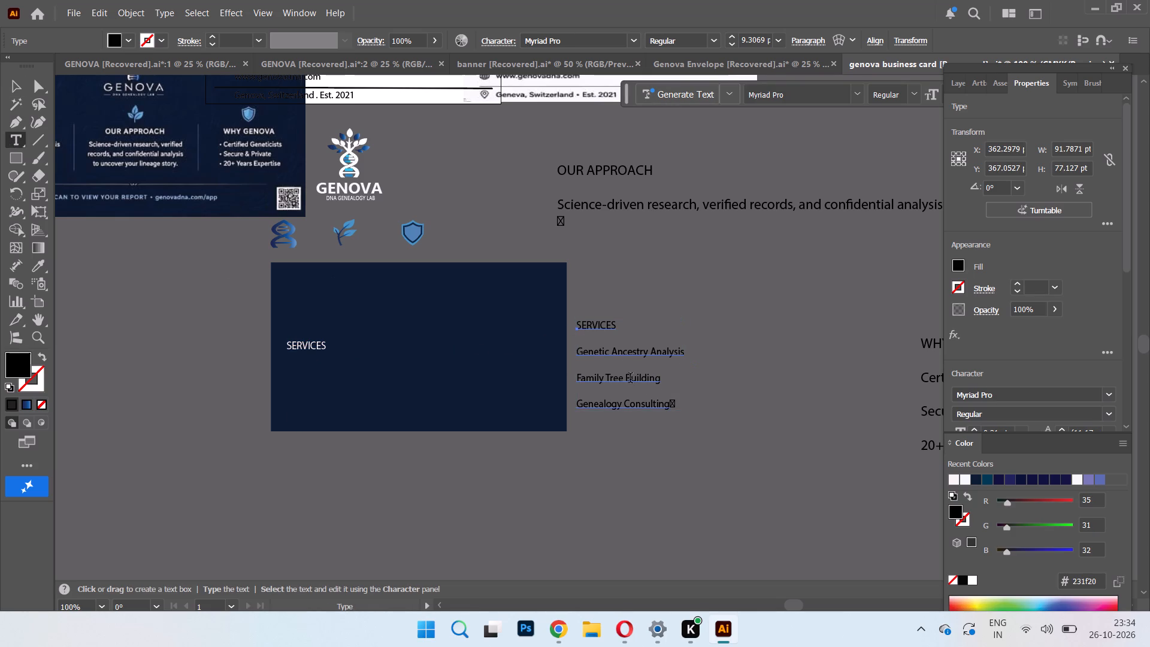
left_click_drag(581, 348, 670, 412)
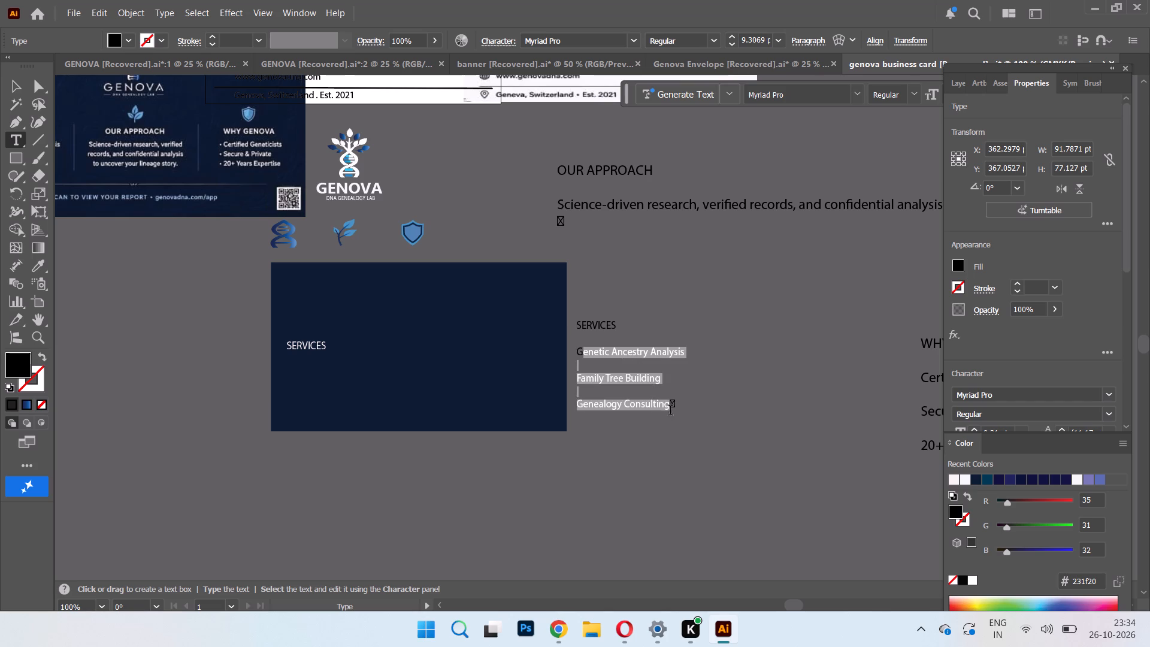
left_click_drag(670, 412, 669, 412)
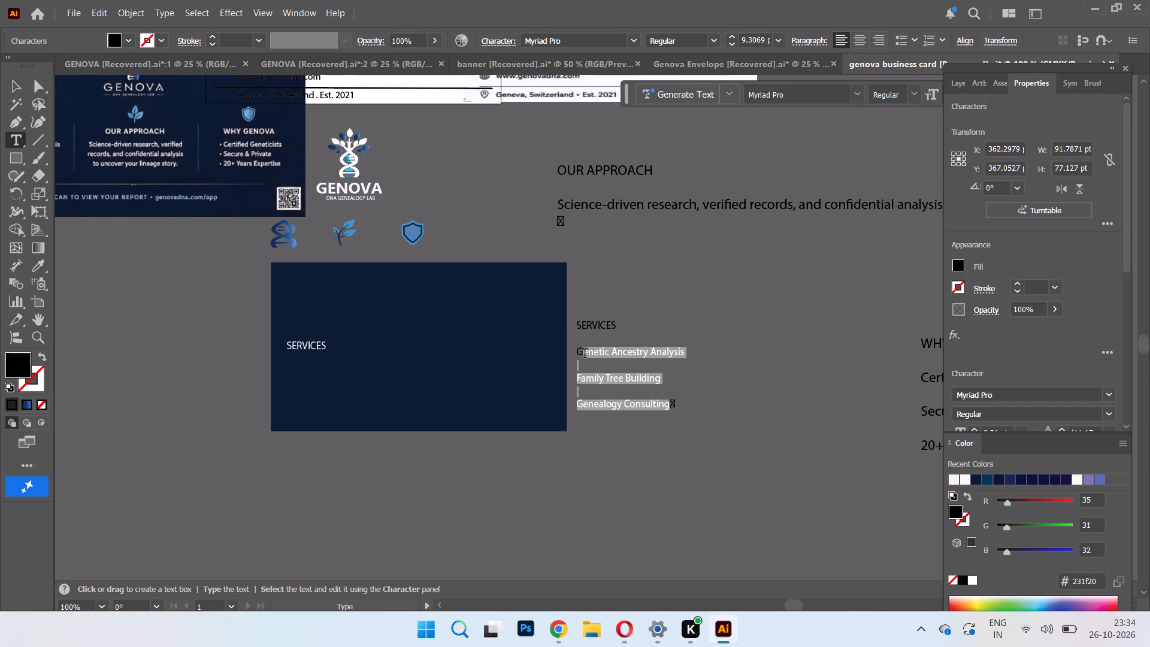
left_click_drag(585, 355, 621, 362)
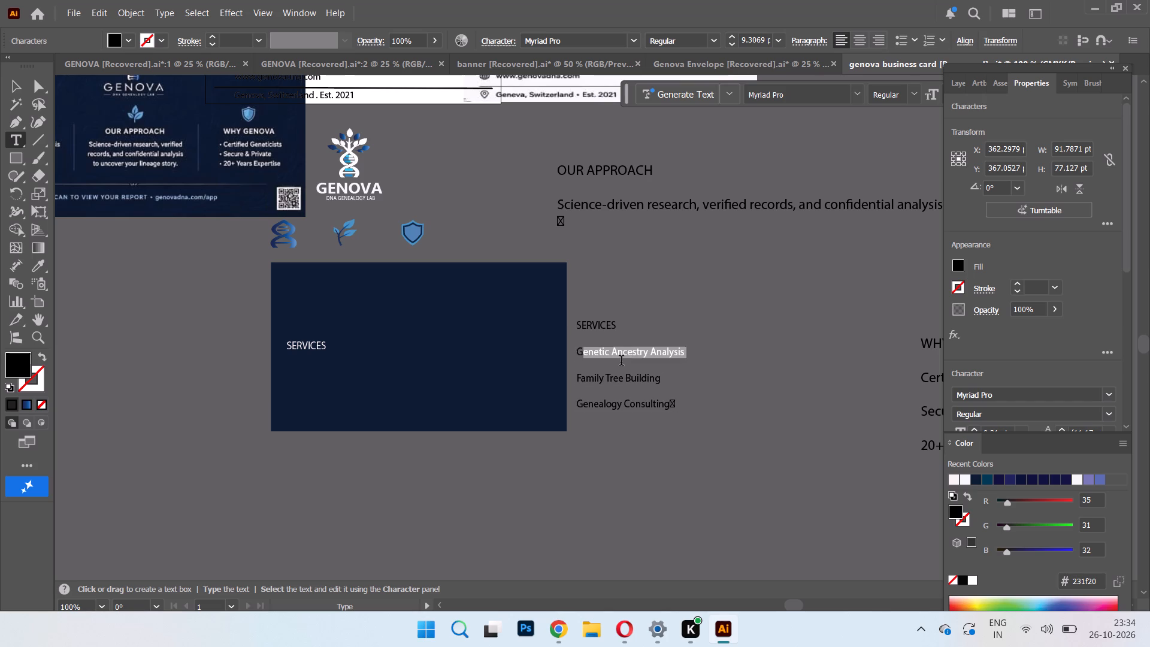
left_click_drag(621, 362, 669, 413)
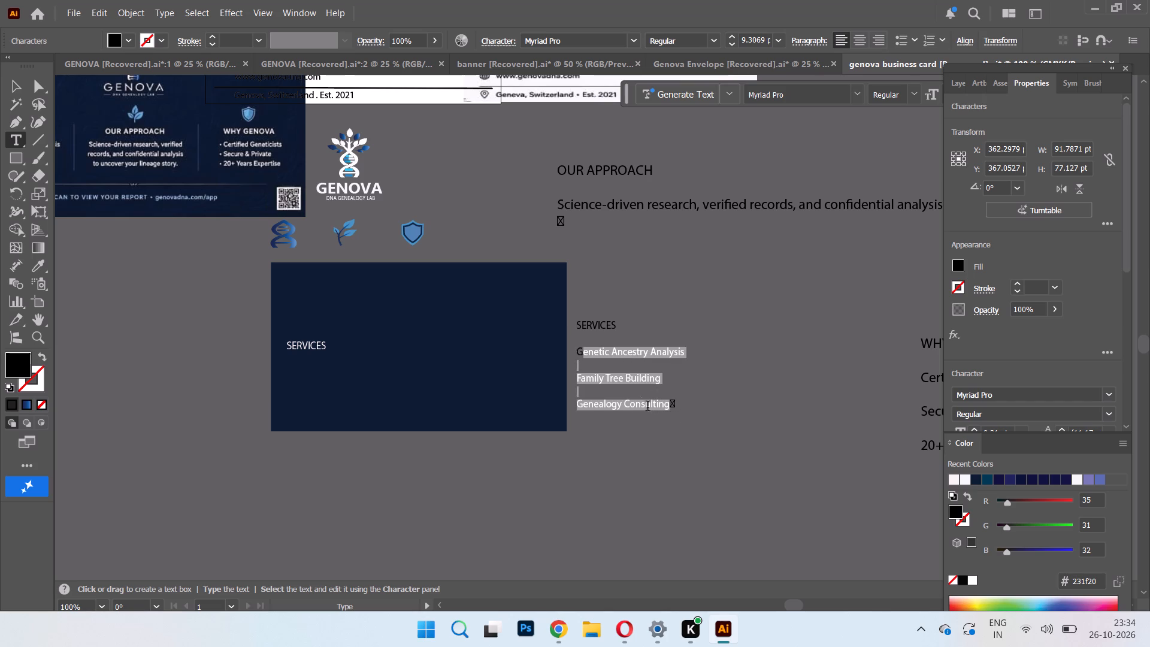
right_click(627, 377)
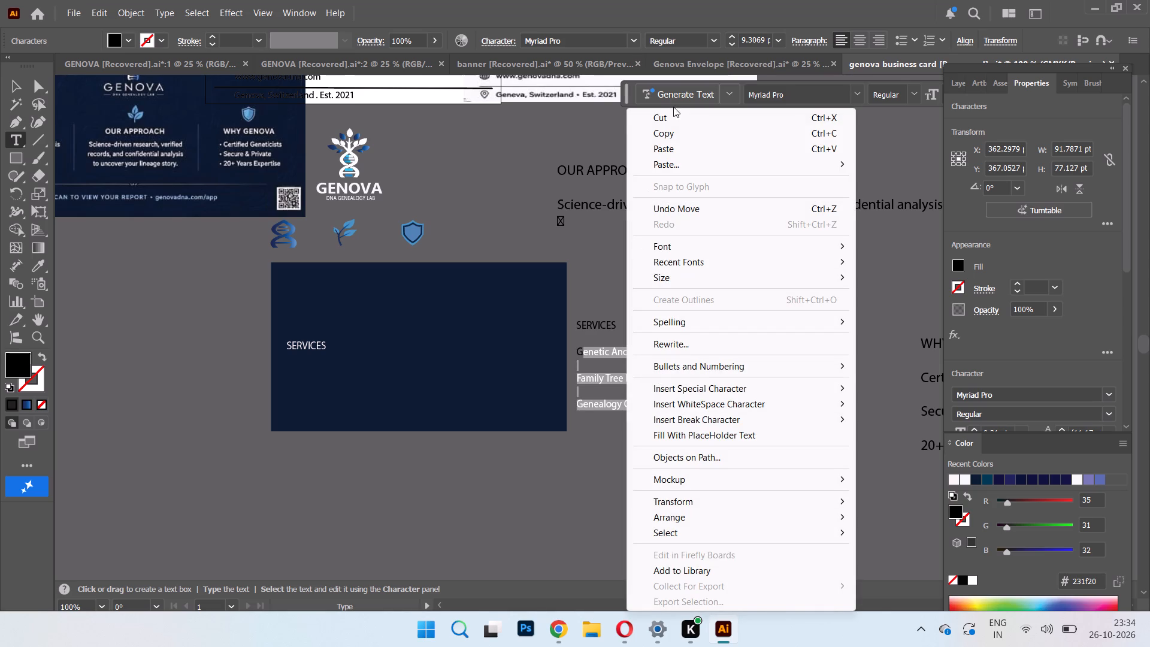
left_click(674, 134)
right_click(143, 415)
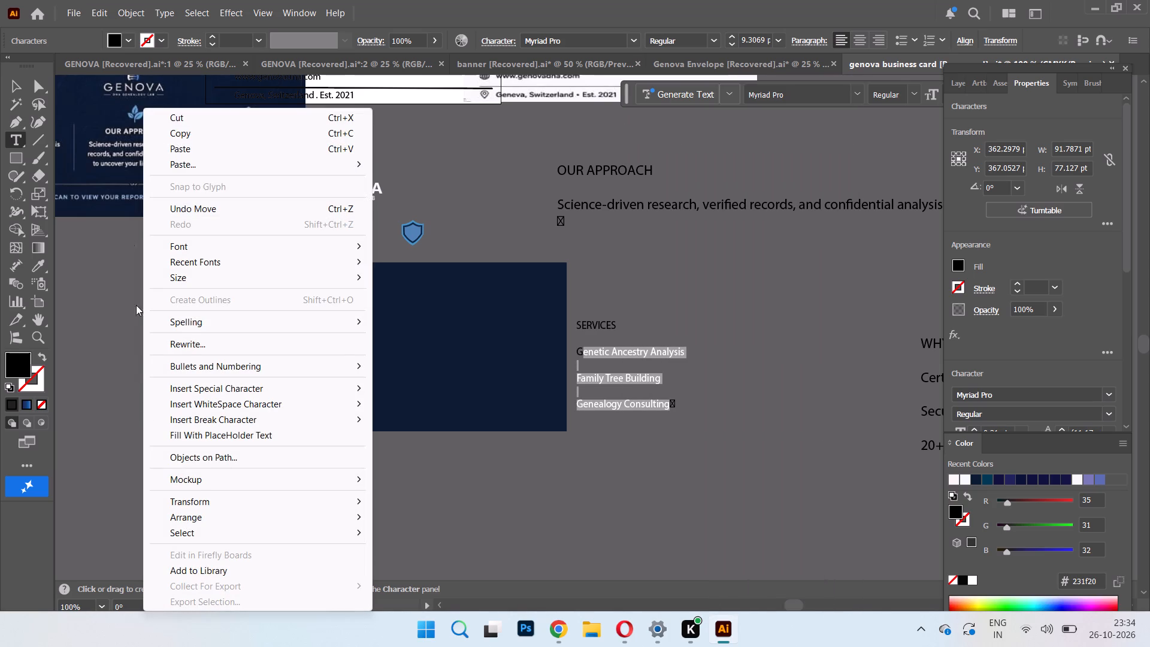
left_click(202, 141)
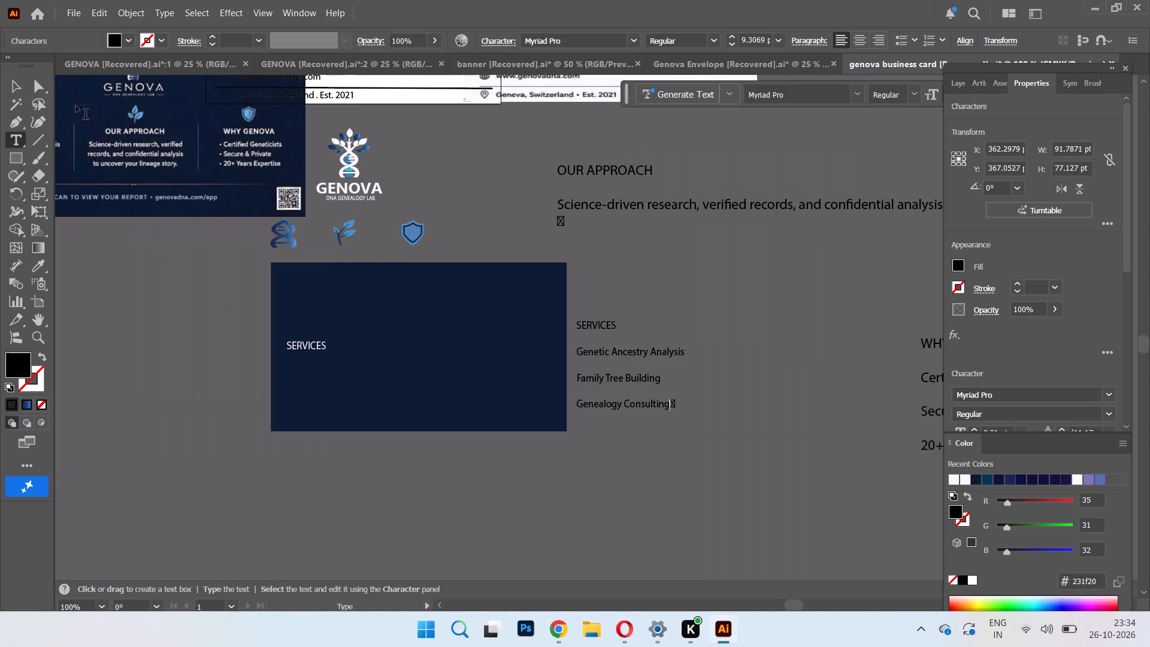
Move the original black services text block farther away from the navy rectangle, down and to the right.
left_click(17, 92)
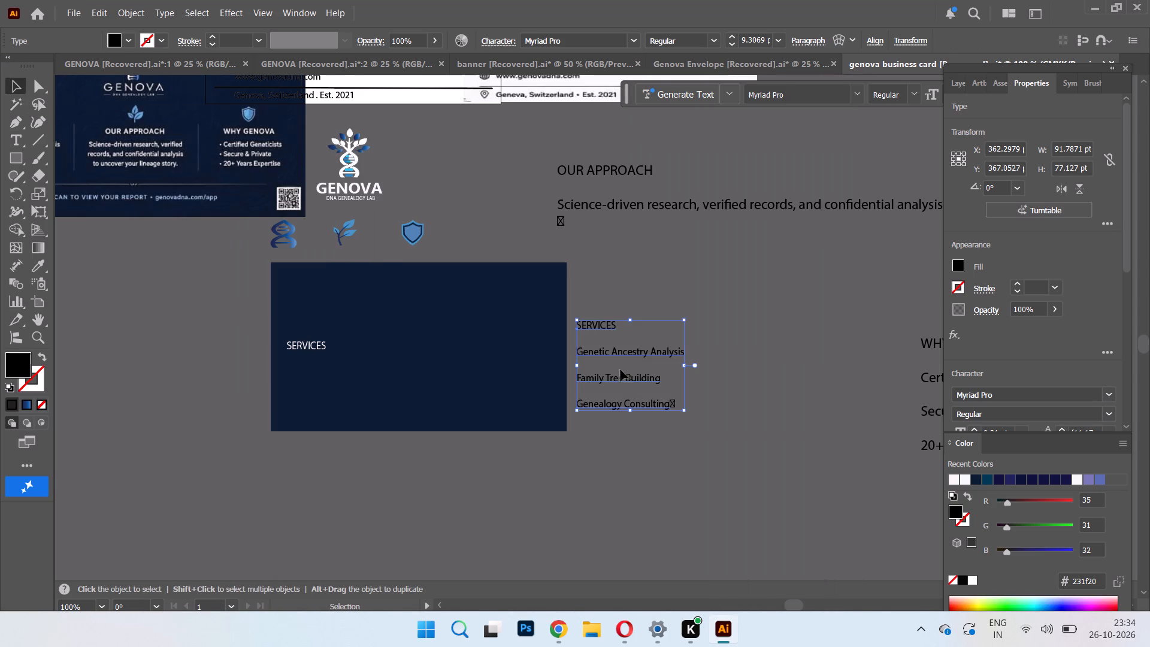
left_click_drag(627, 378, 750, 446)
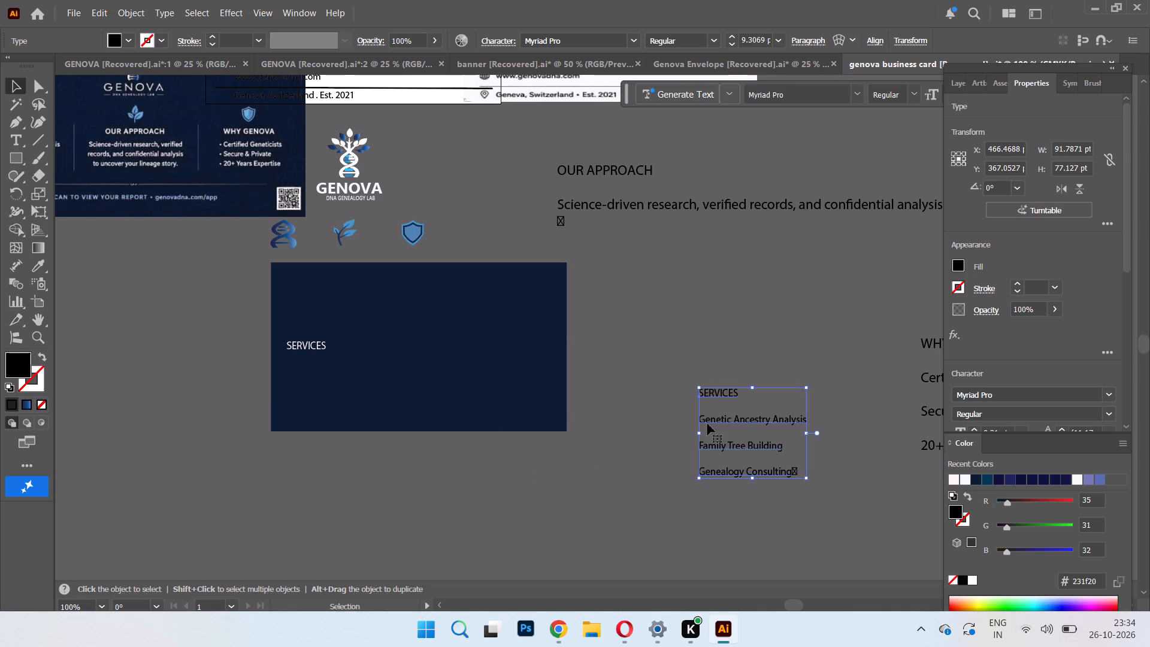
Paste the copied service lines as a separate text object and place it to the left of the navy rectangle.
left_click(168, 305)
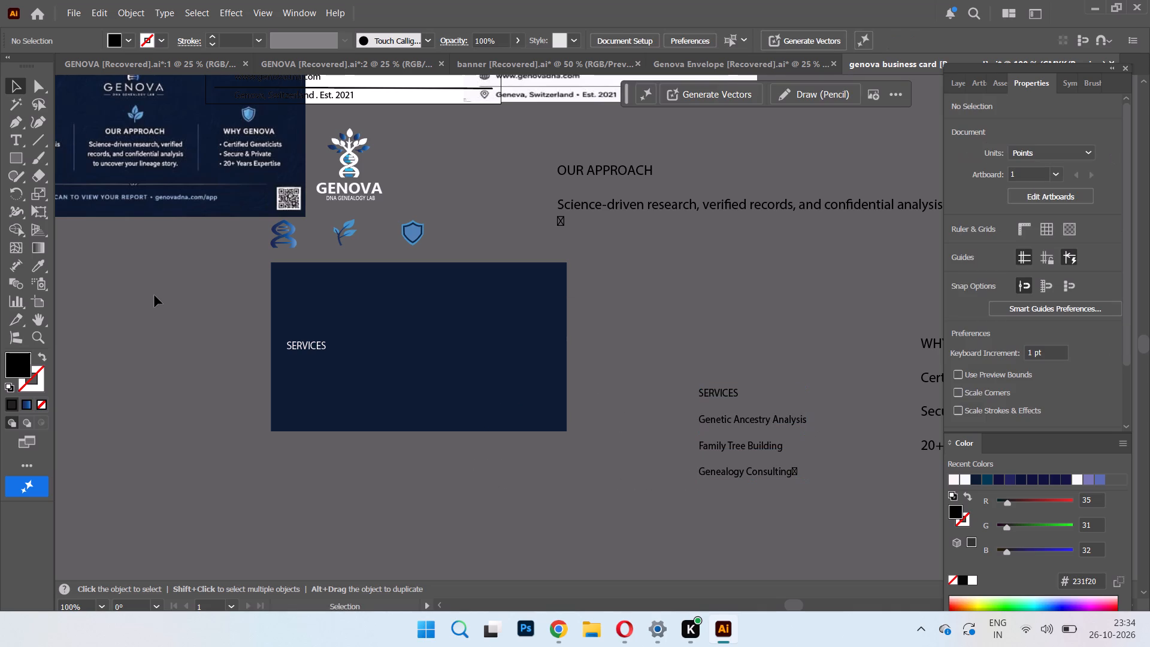
right_click(153, 294)
left_click(202, 254)
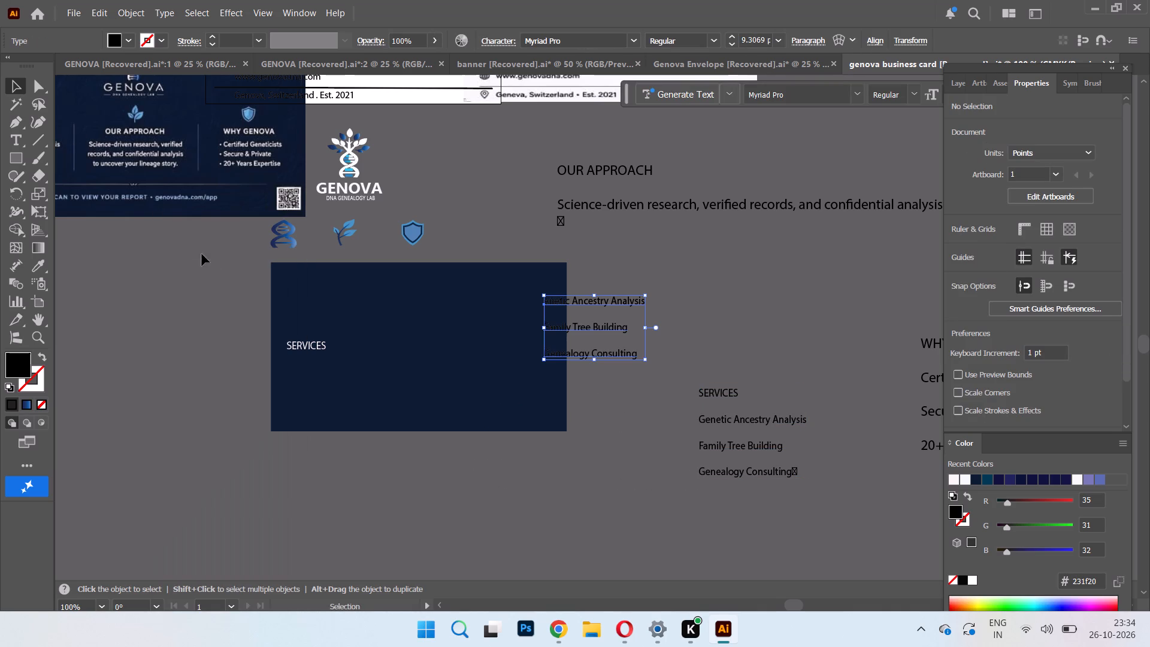
left_click_drag(589, 328, 173, 340)
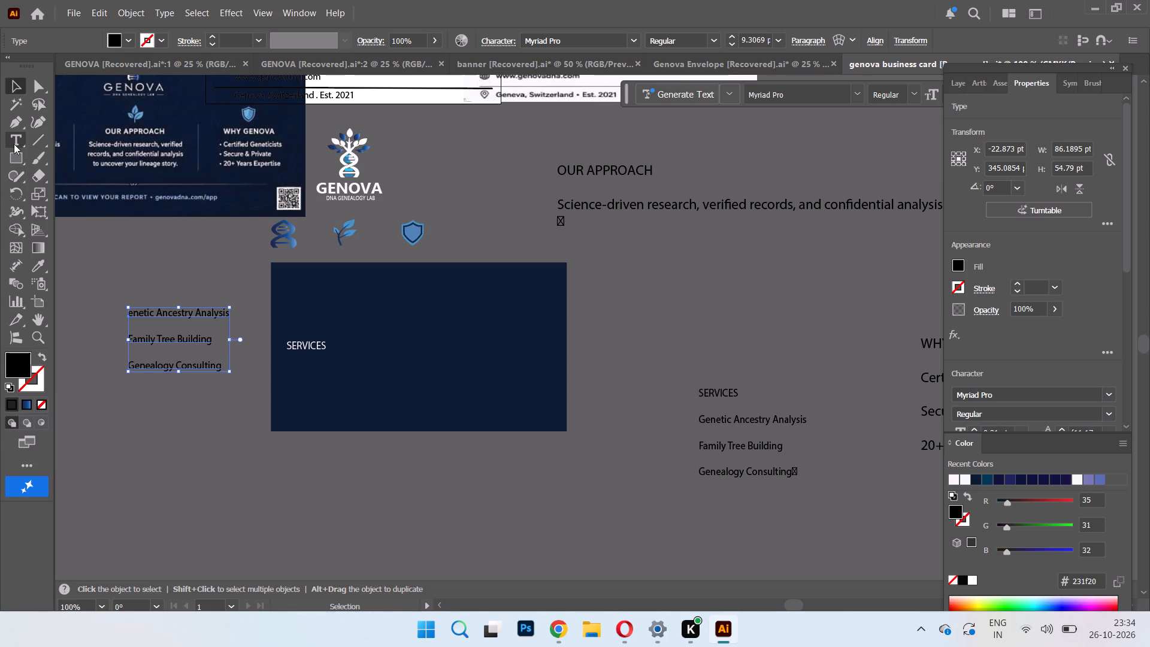
Add the missing capital G so the first line of the pasted text reads Genetic Ancestry Analysis.
left_click(14, 143)
left_click(133, 312)
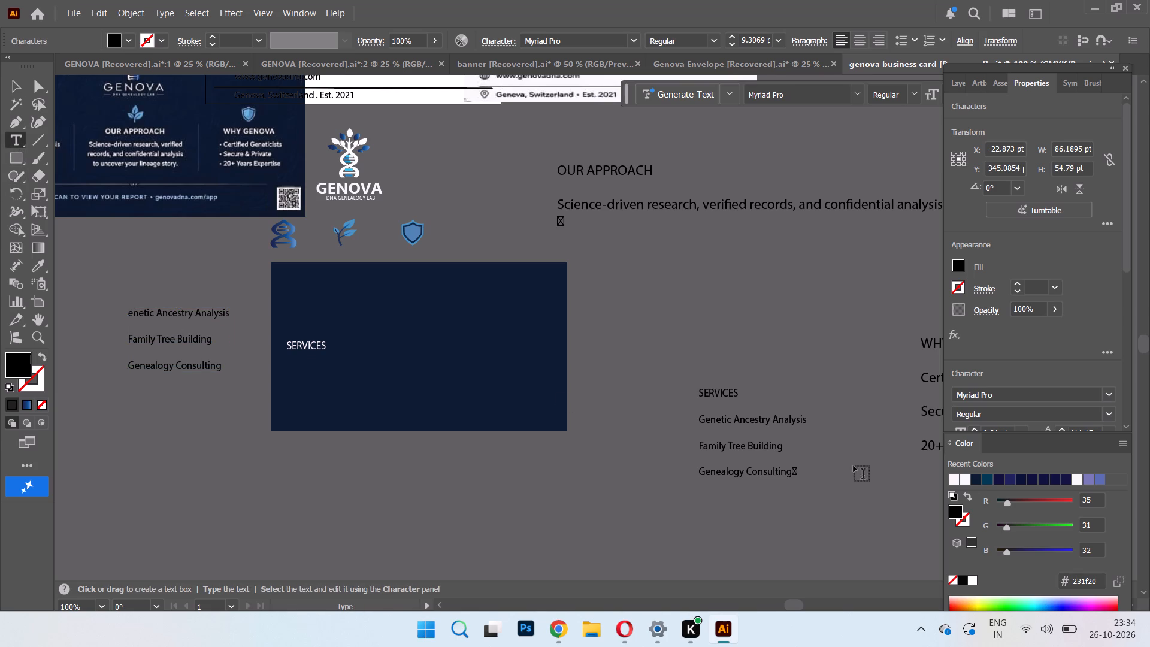
key("Left")
key("g")
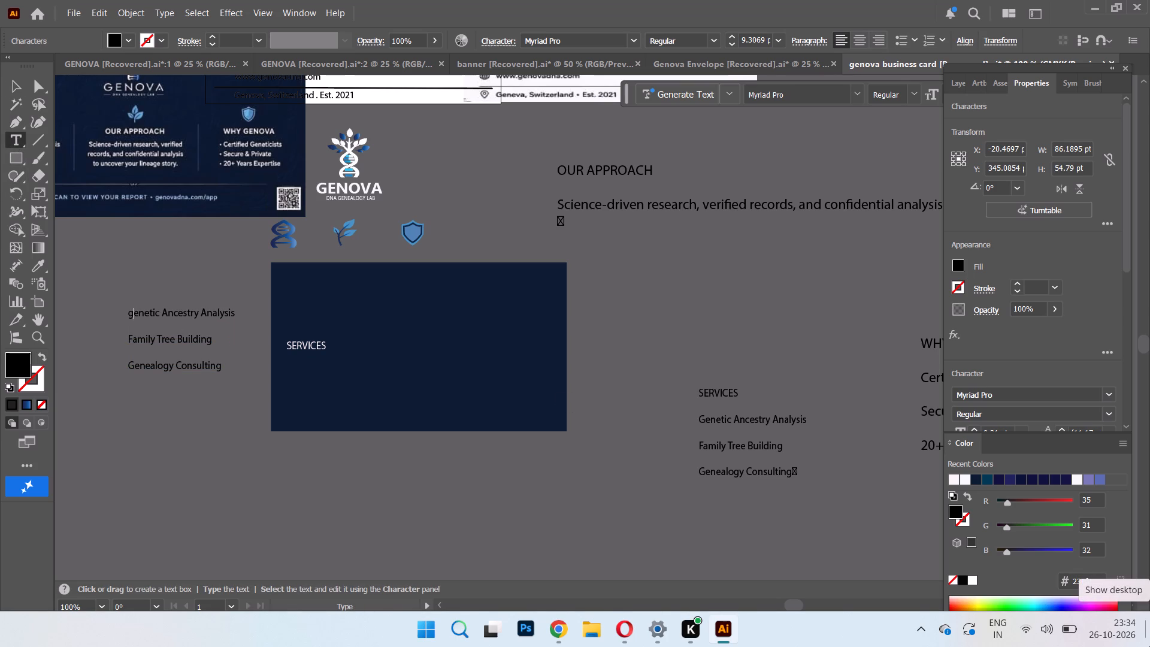
key("BackSpace")
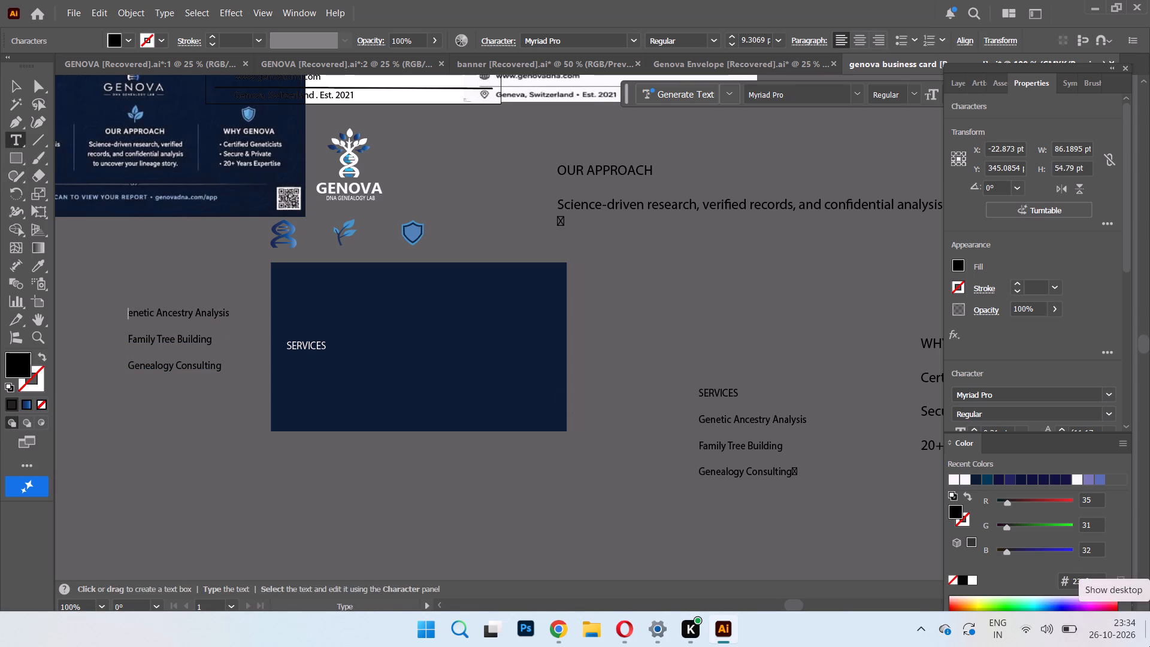
key("g")
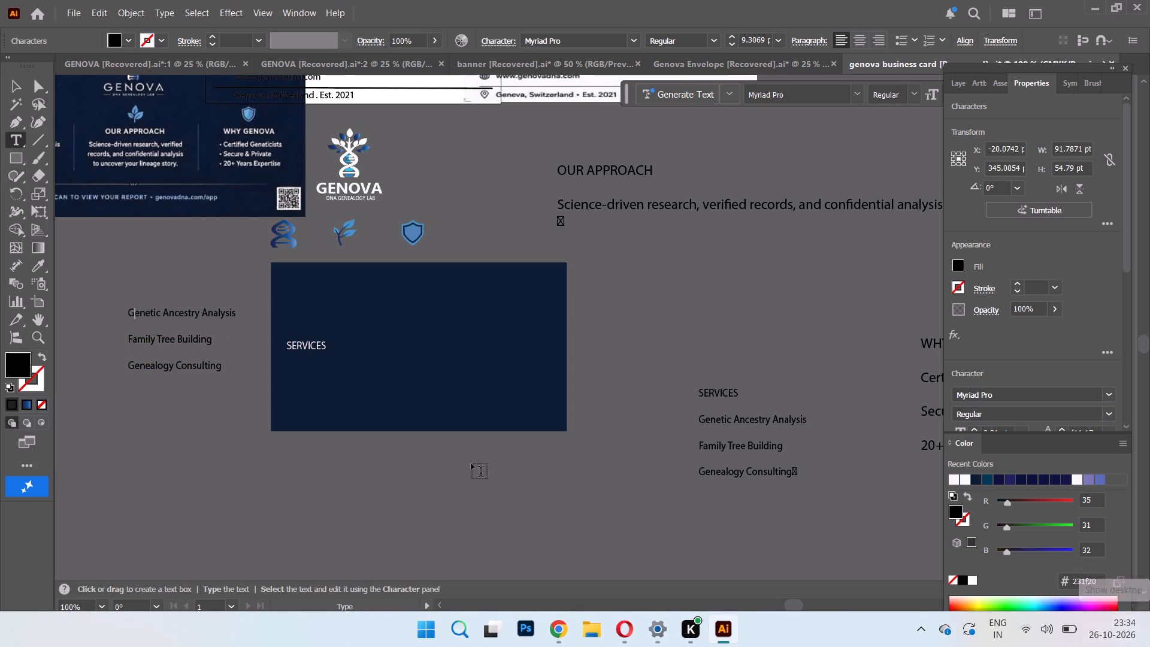
Fill the separate three-line services text with off-white fcfafb.
left_click(18, 86)
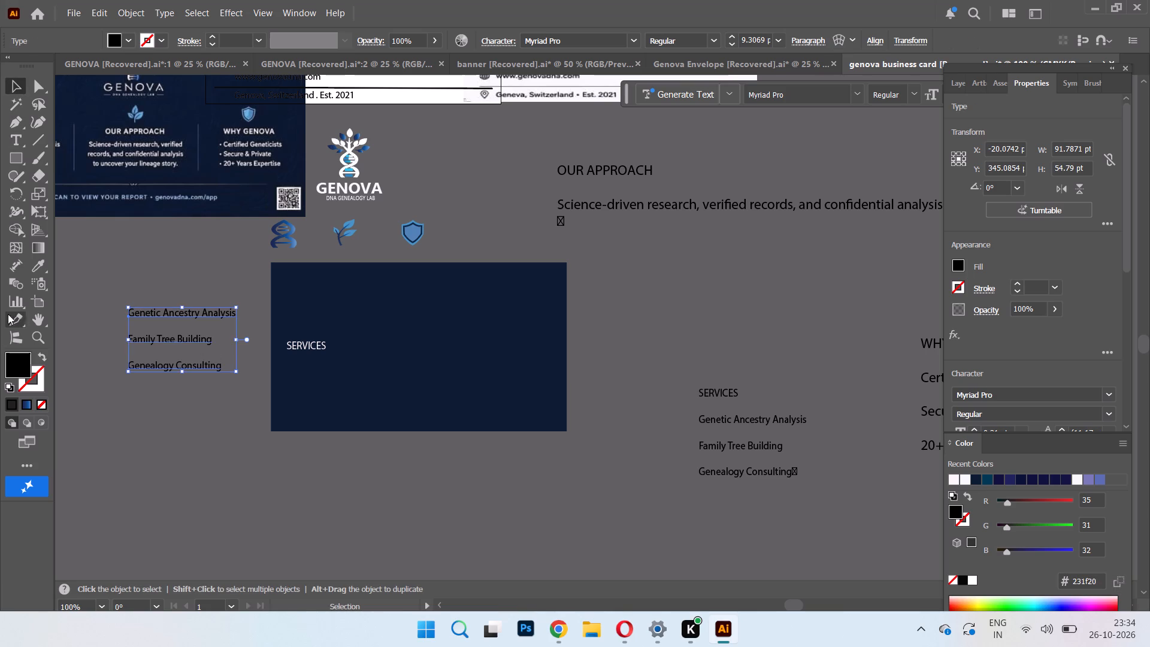
double_click(17, 365)
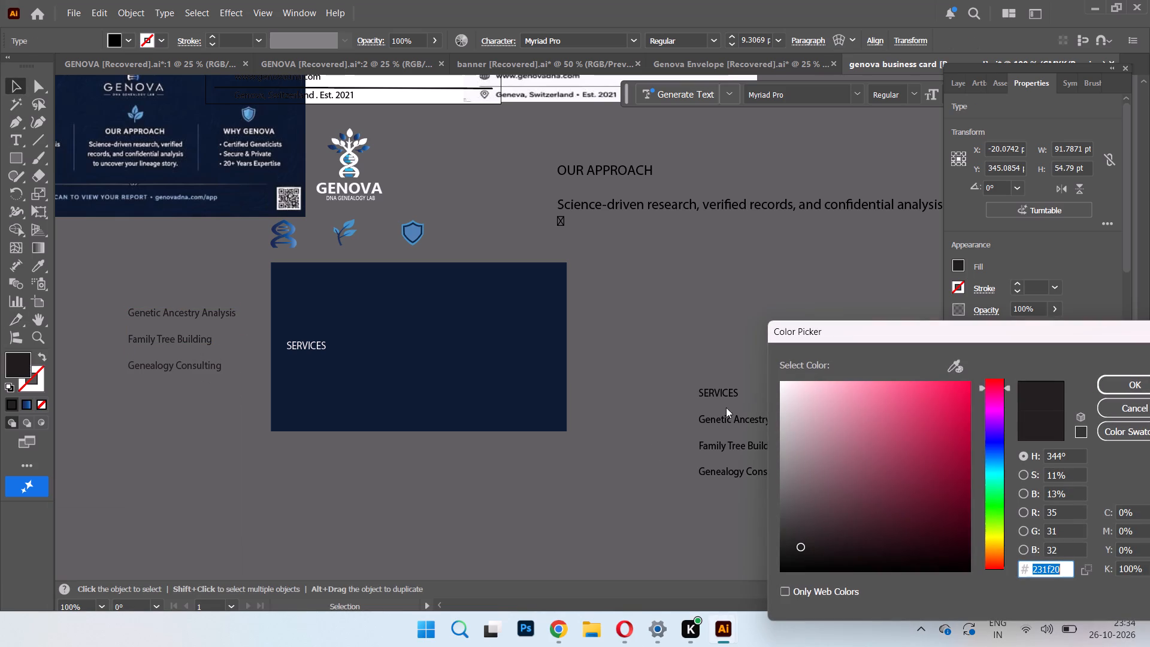
left_click(783, 383)
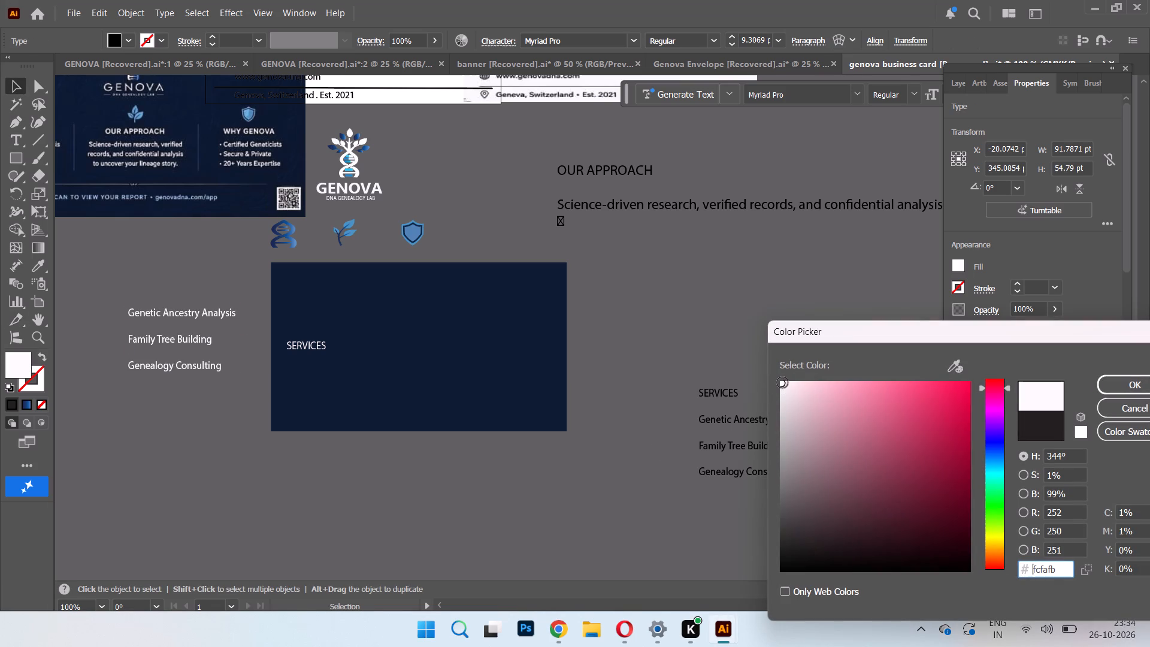
left_click(1120, 382)
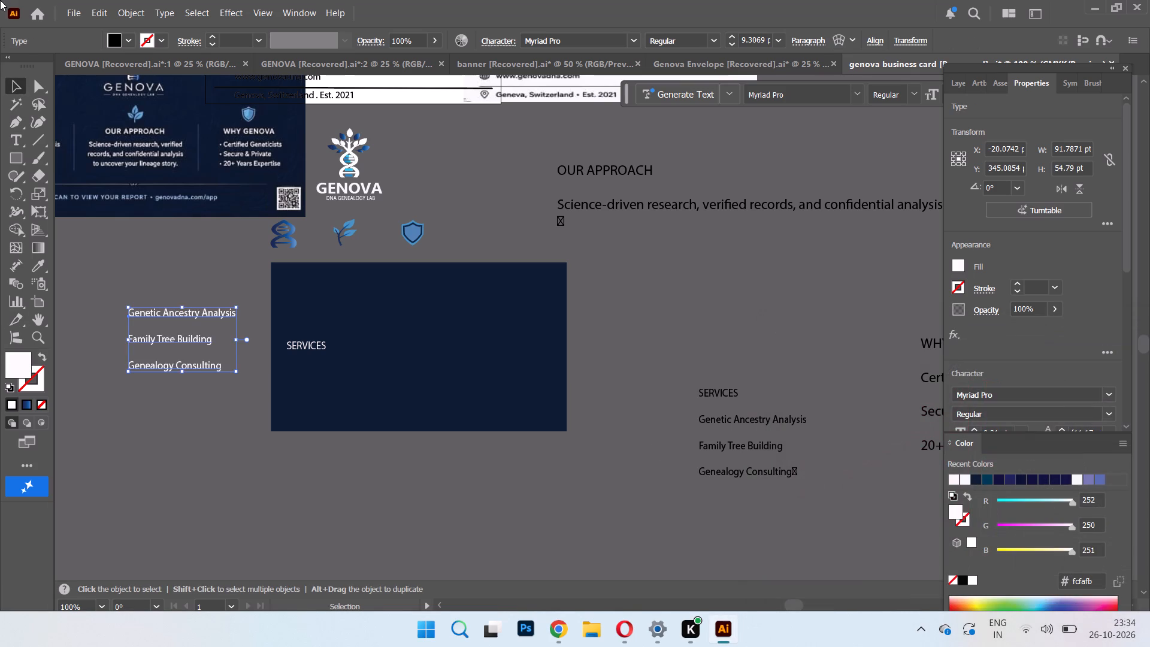
Remove the blank lines between Genetic Ancestry Analysis, Family Tree Building and Genealogy Consulting in the off-white text.
left_click(25, 143)
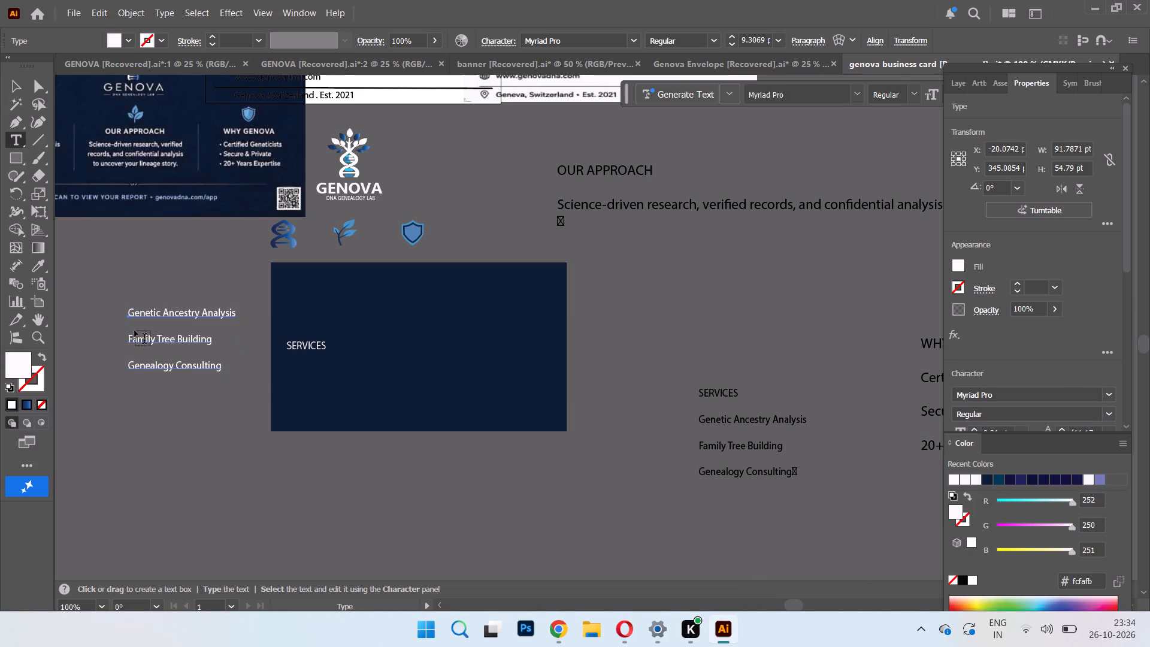
left_click(136, 343)
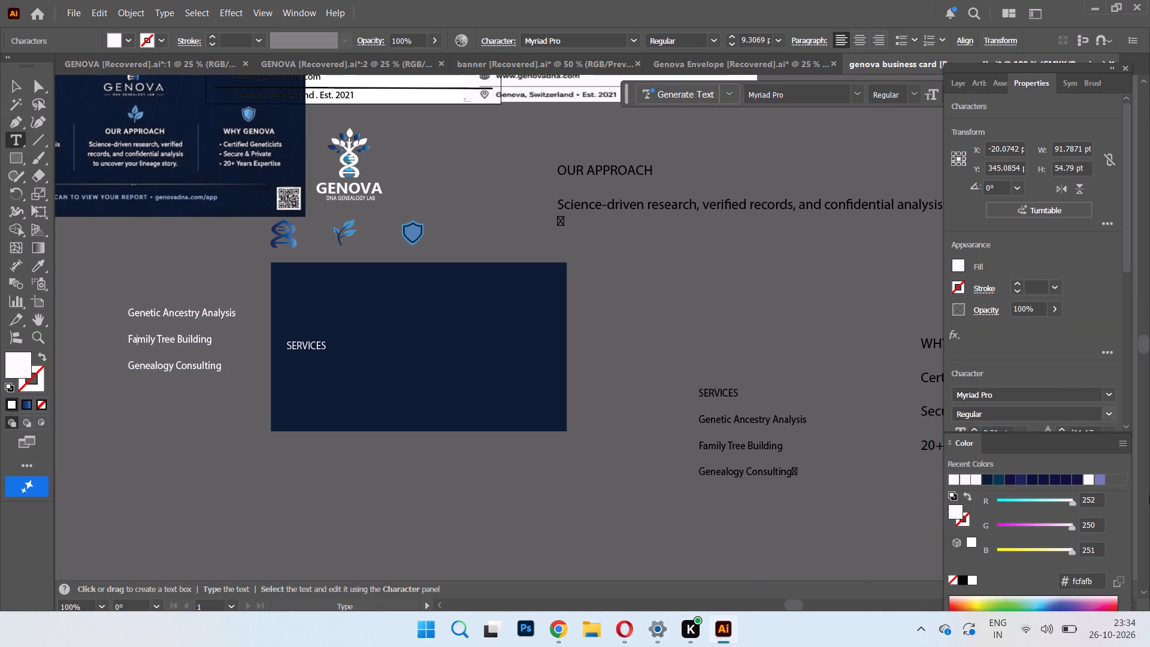
key("Left")
key("Left")
key("Return")
key("BackSpace")
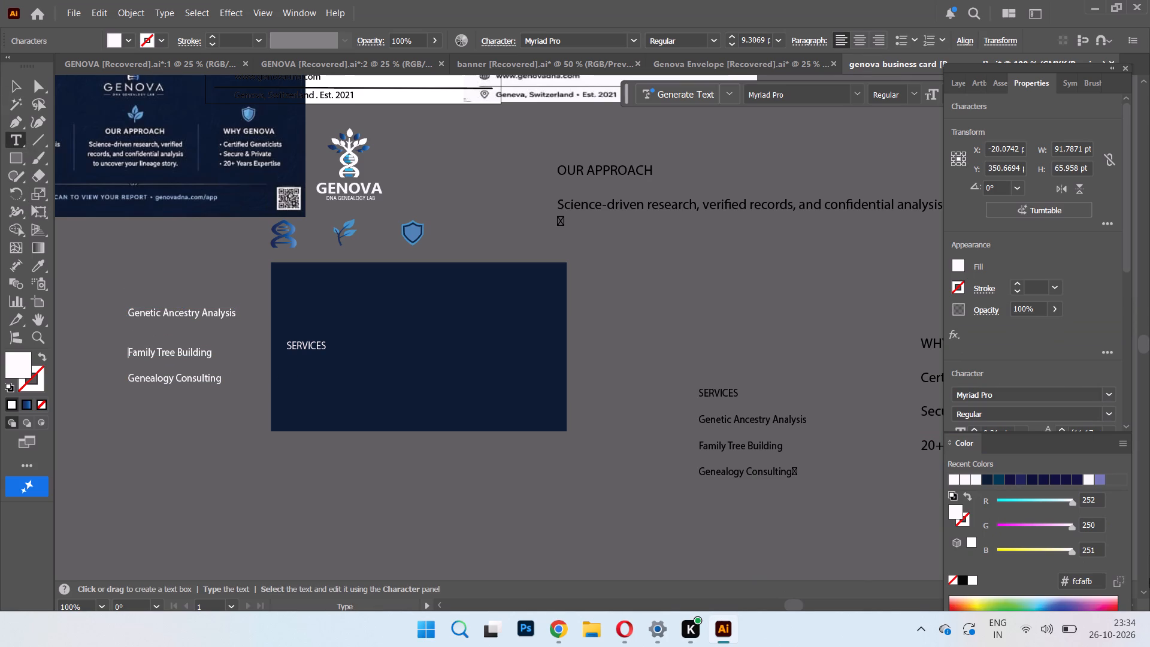
key("BackSpace")
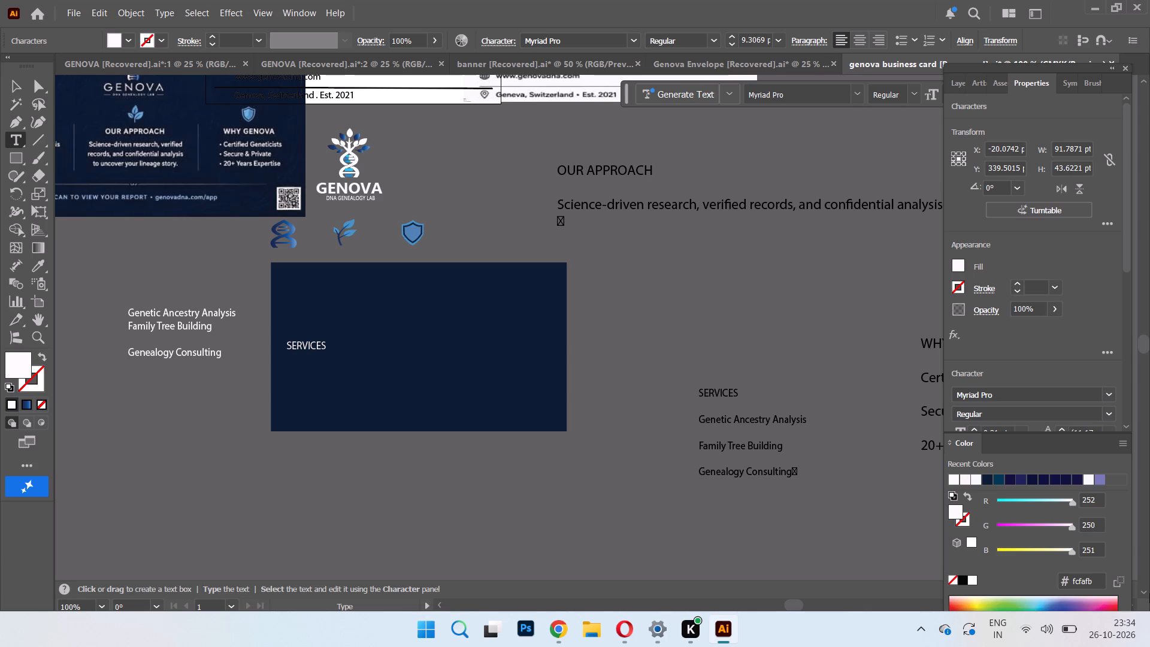
key("Down")
key("BackSpace")
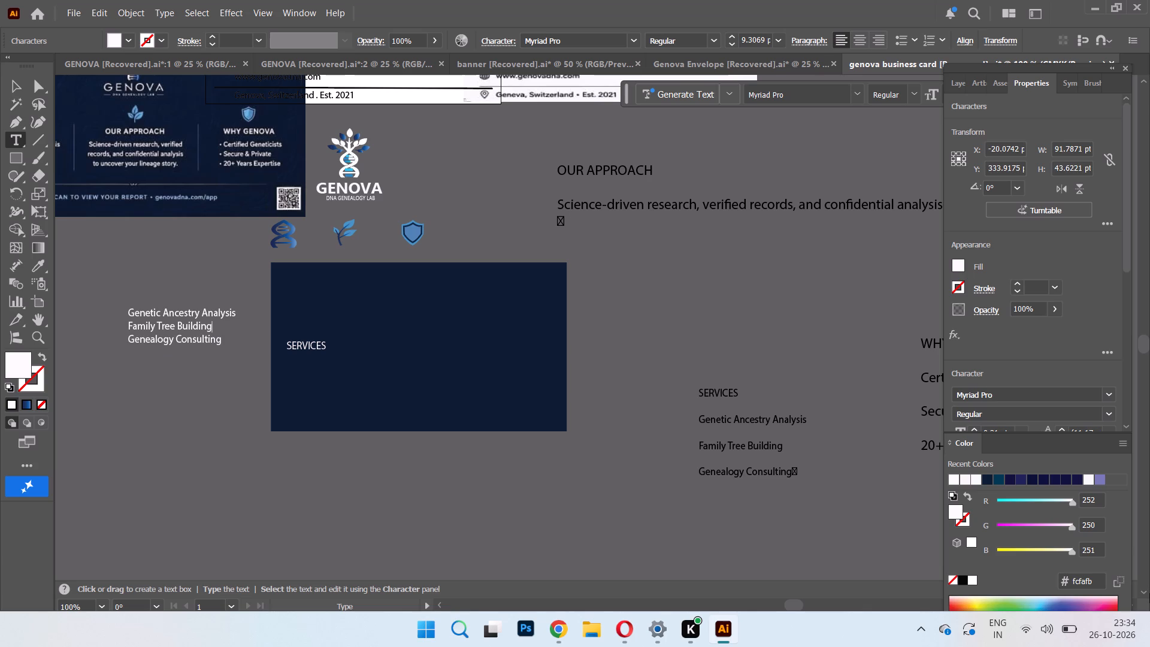
Move the off-white service lines onto the navy rectangle, directly beneath the SERVICES heading.
left_click(14, 89)
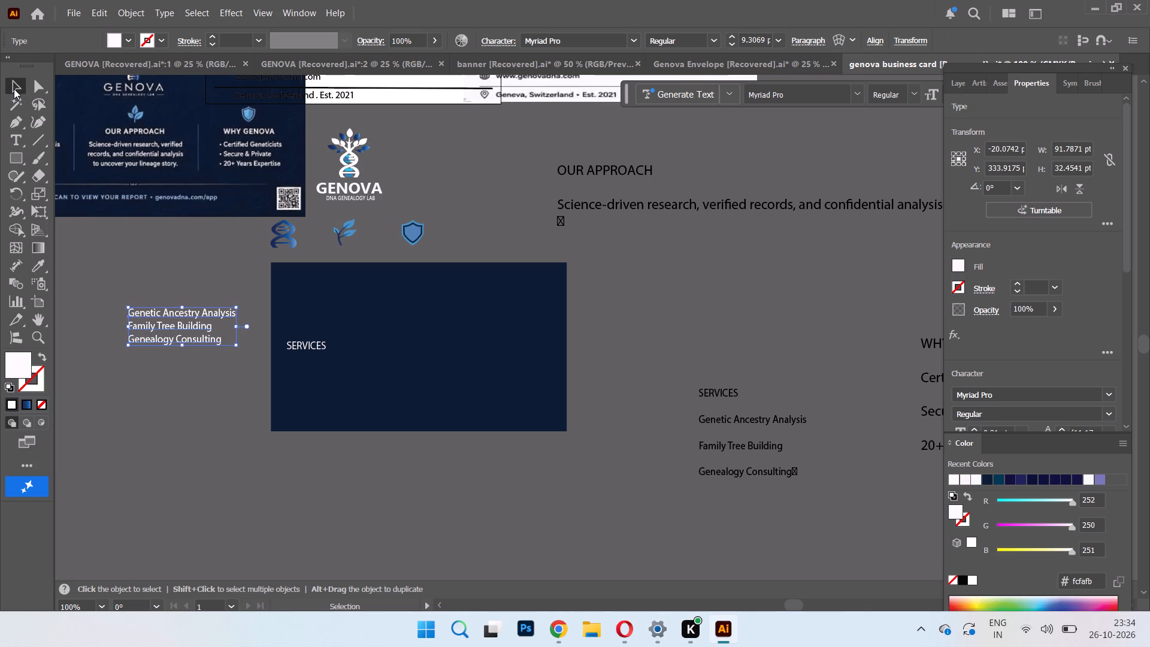
left_click(14, 89)
left_click_drag(186, 326, 205, 331)
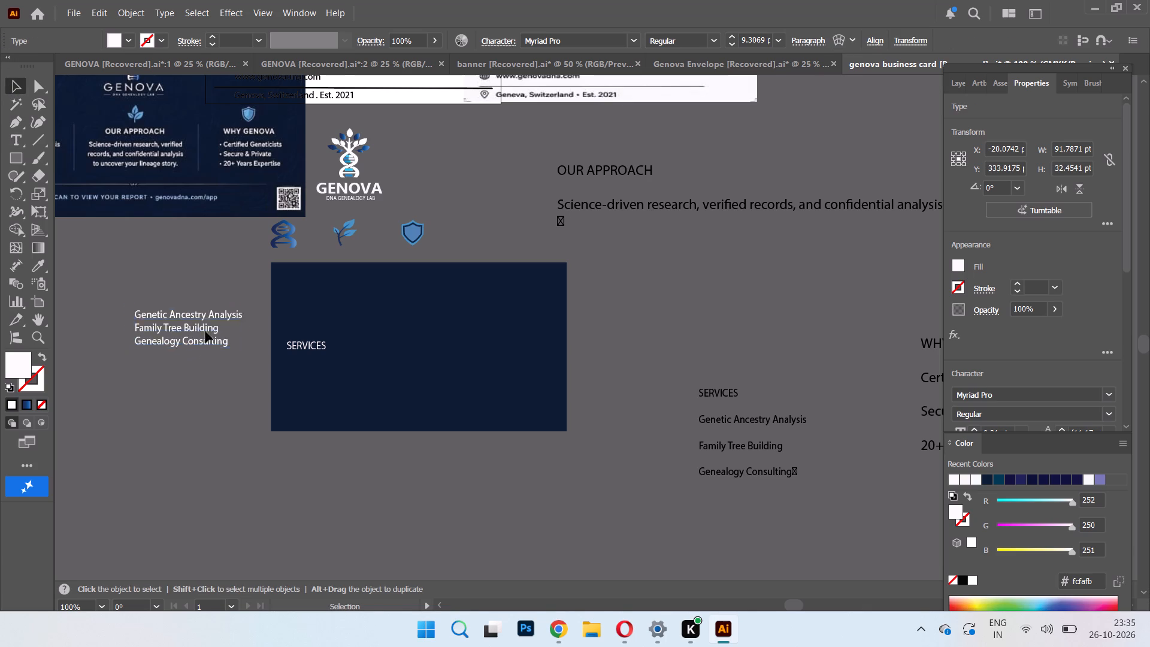
left_click_drag(205, 331, 341, 377)
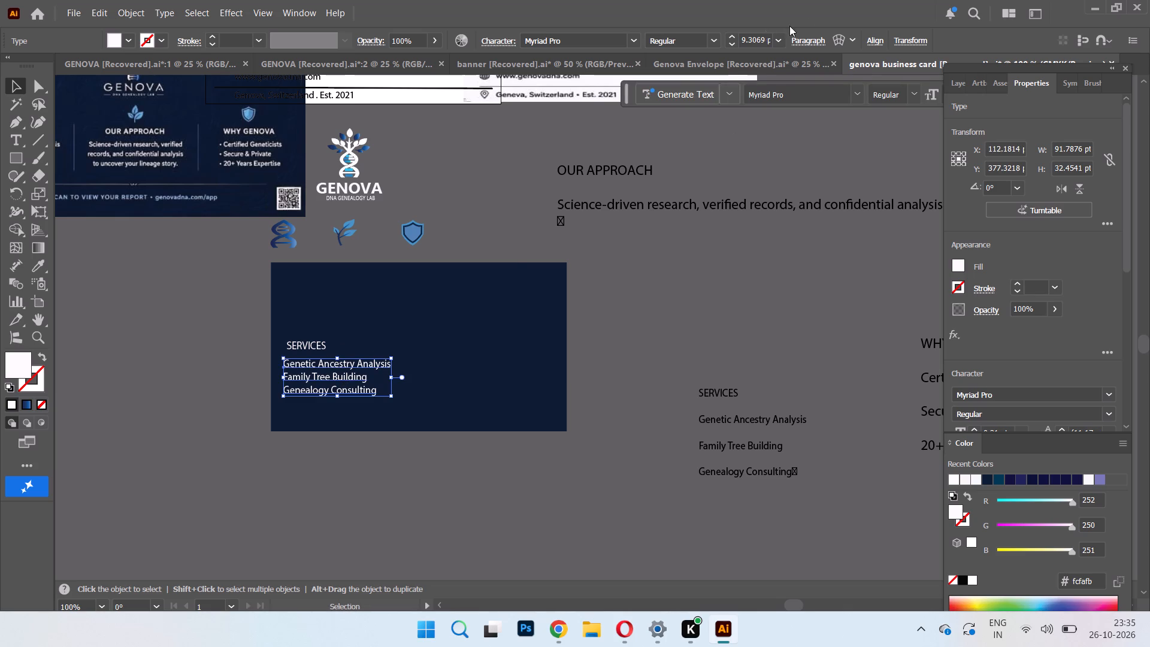
Set the font size of the three service lines on the navy rectangle to 8 pt.
left_click(782, 39)
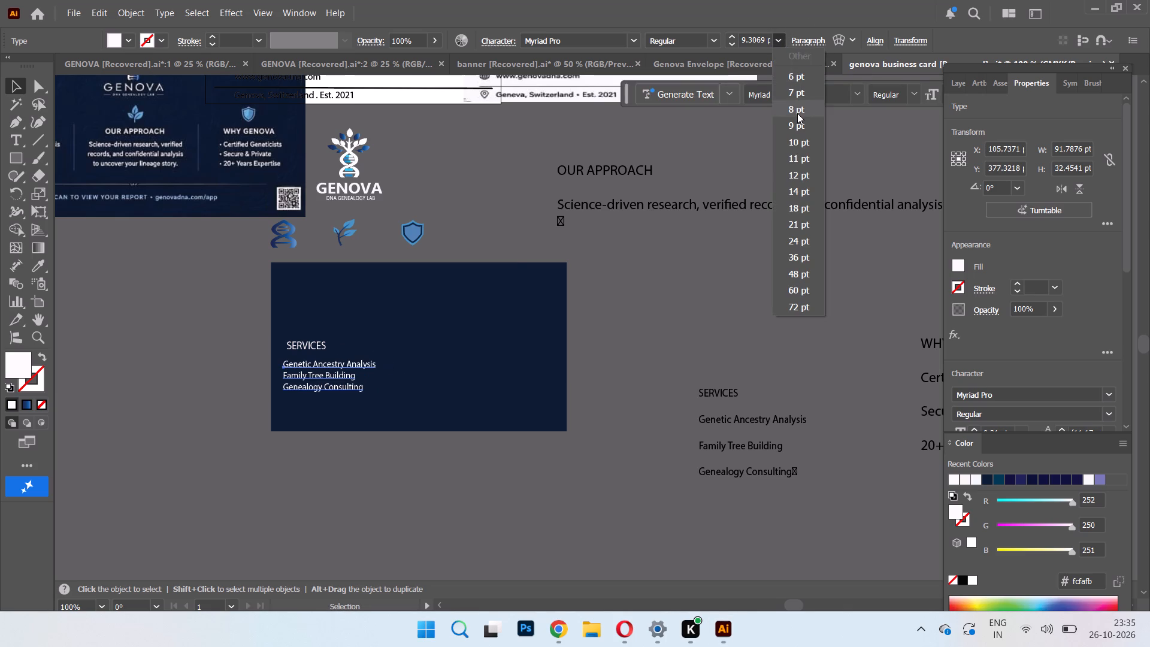
left_click(797, 113)
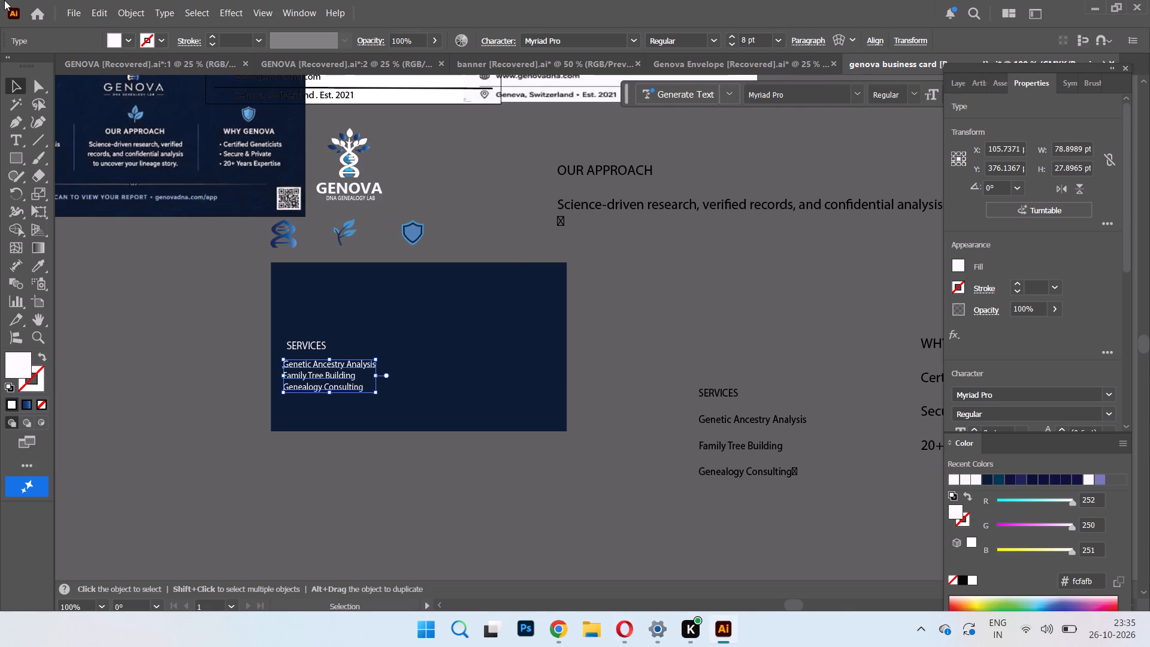
Move the OUR APPROACH text block up and left so it sits closer to the Genova logo.
left_click(607, 201)
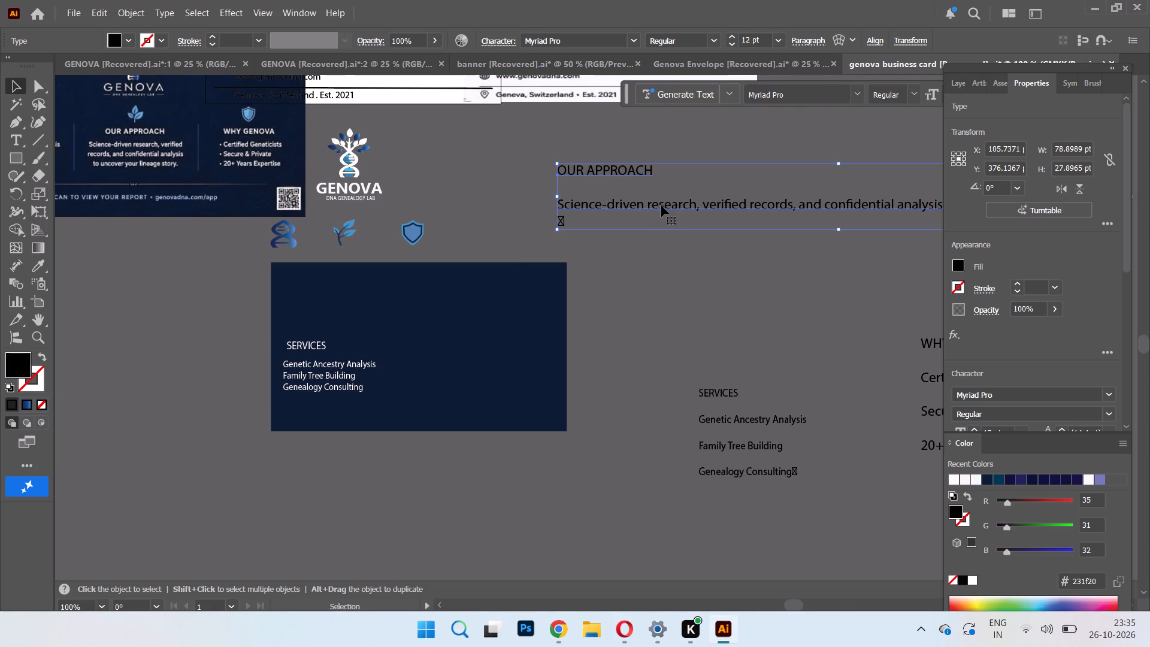
left_click_drag(660, 204, 549, 181)
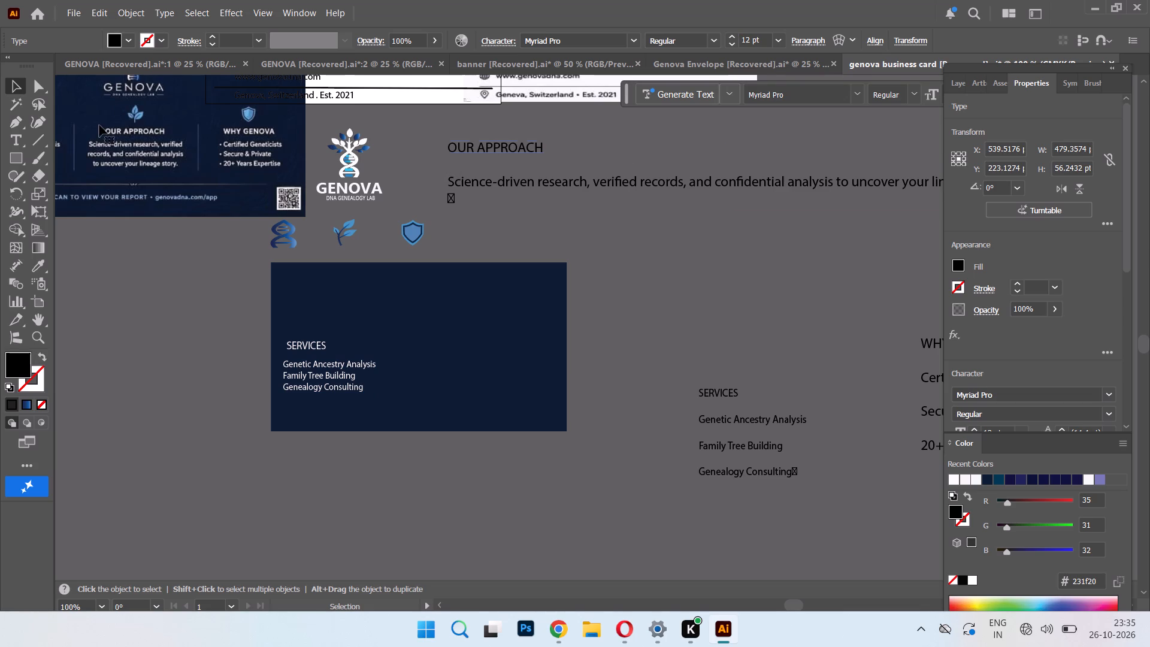
Break the OUR APPROACH paragraph into three lines, after "verified" and after "analysis", removing the leading space before "records".
left_click(14, 137)
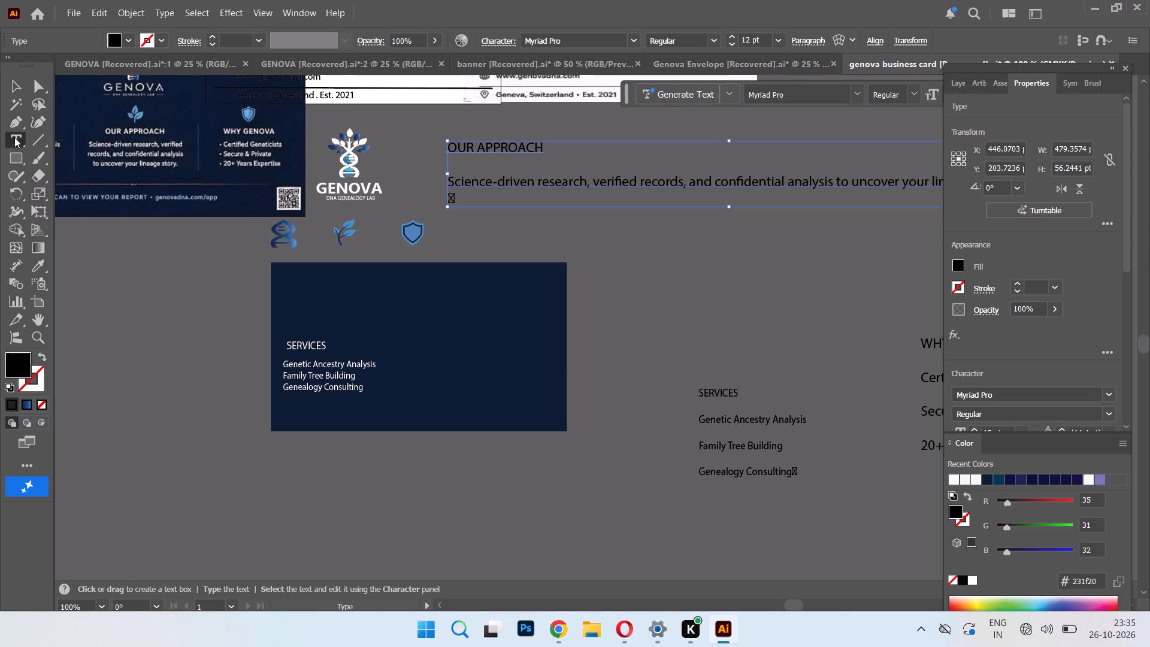
left_click(638, 183)
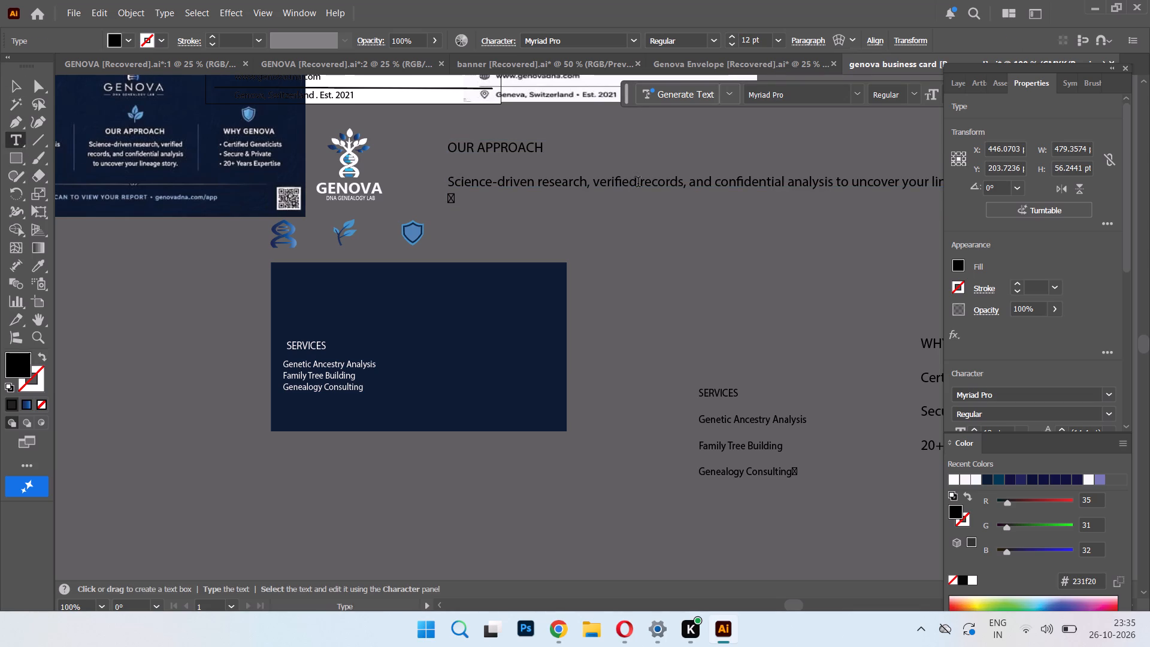
key("Return")
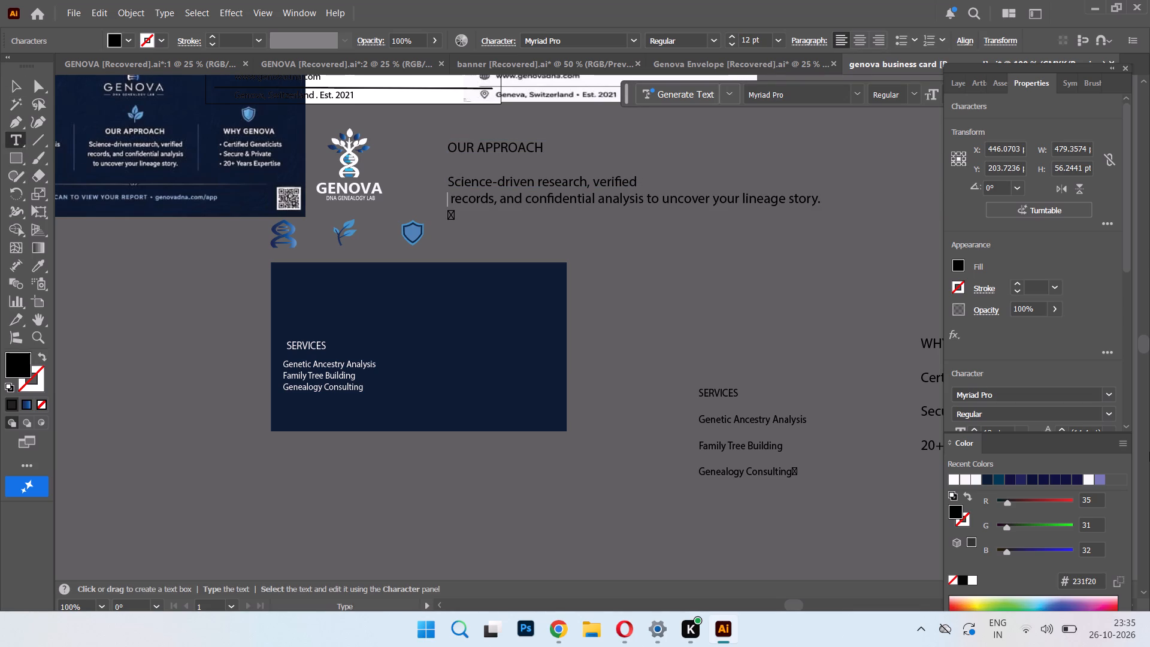
key("Right")
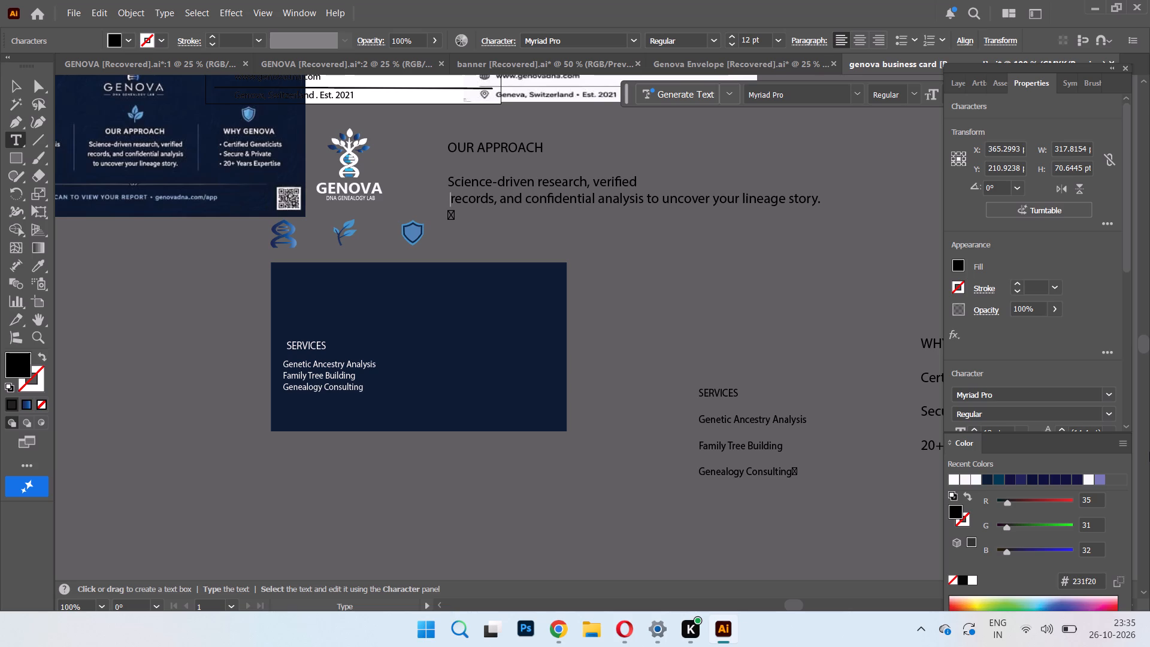
key("BackSpace")
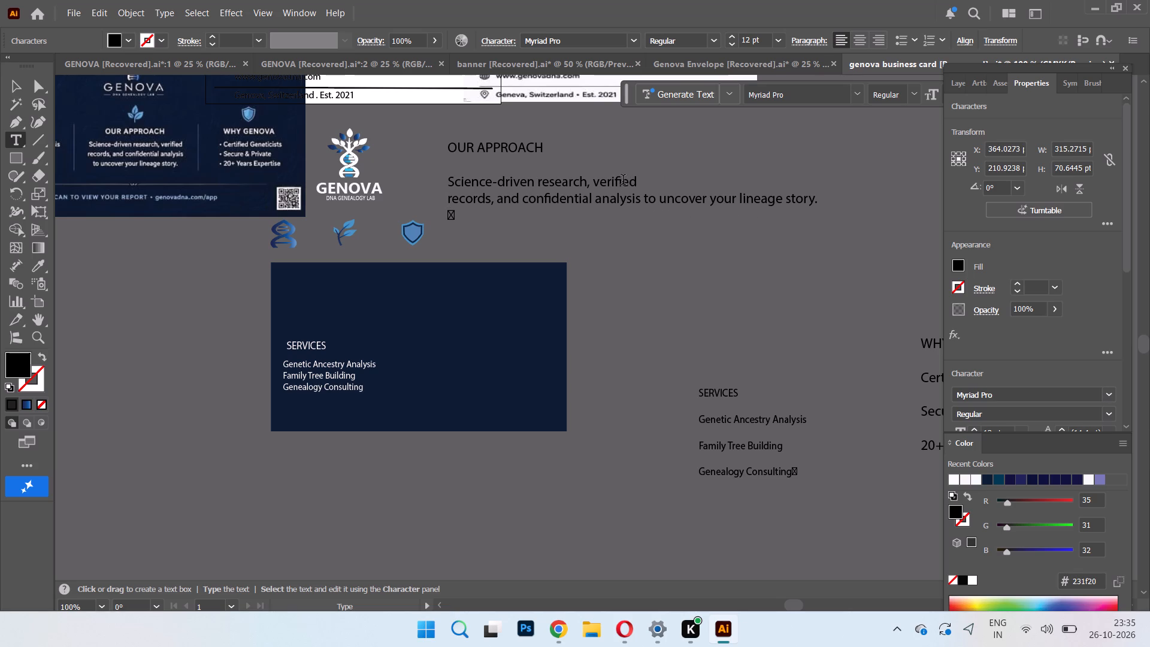
left_click(644, 200)
key("Return")
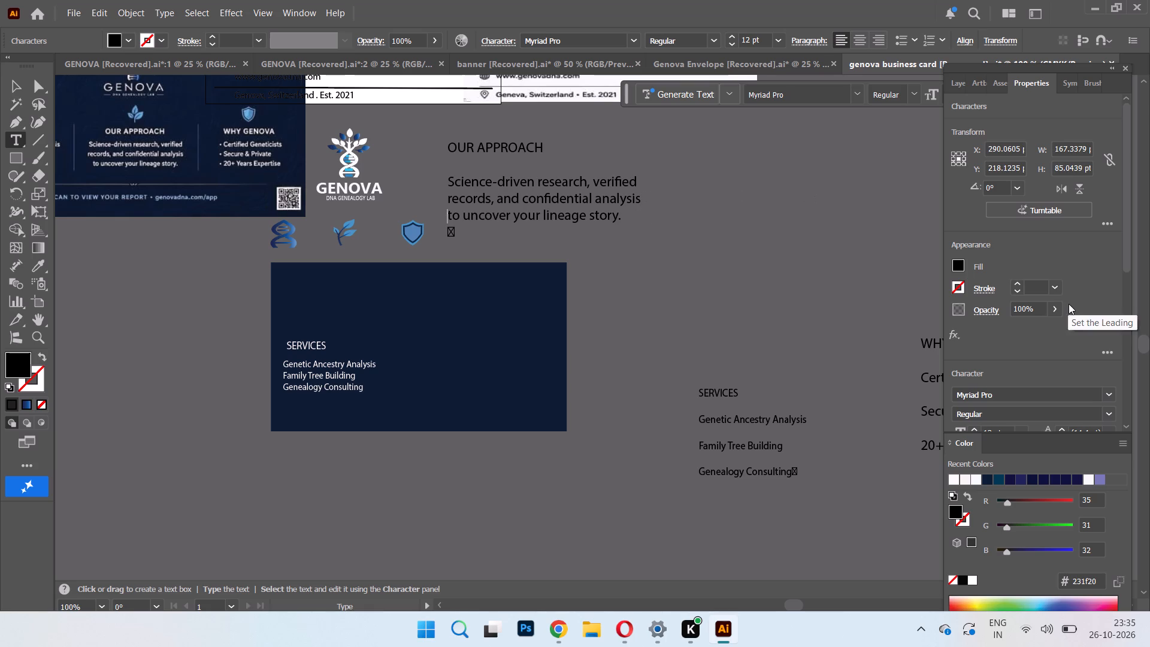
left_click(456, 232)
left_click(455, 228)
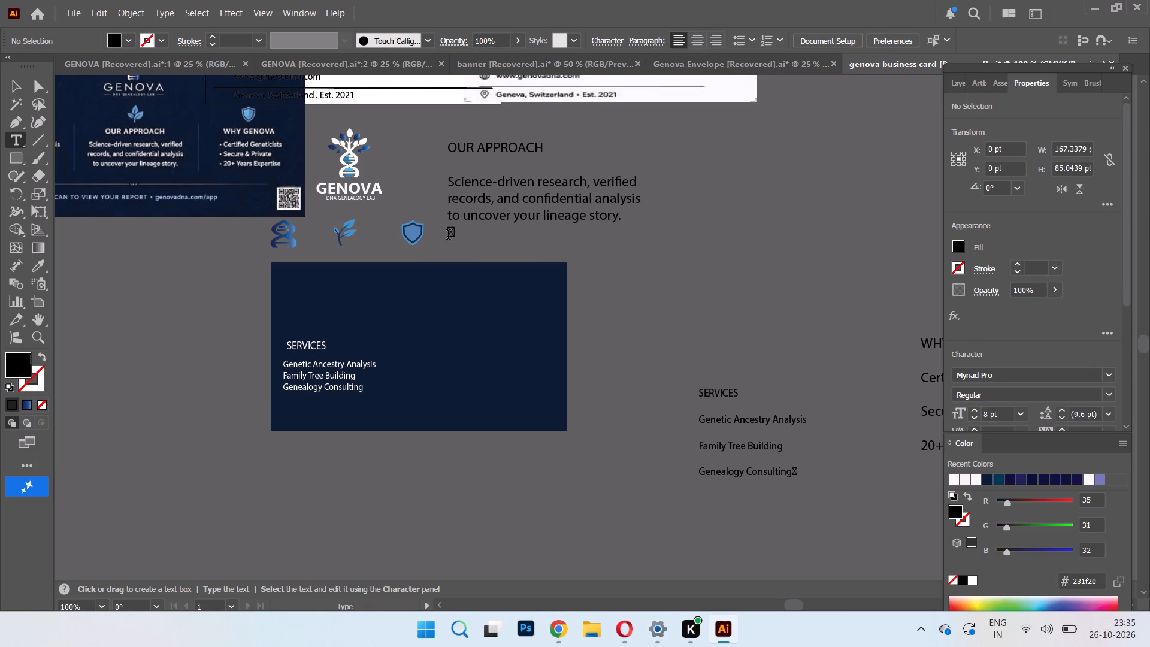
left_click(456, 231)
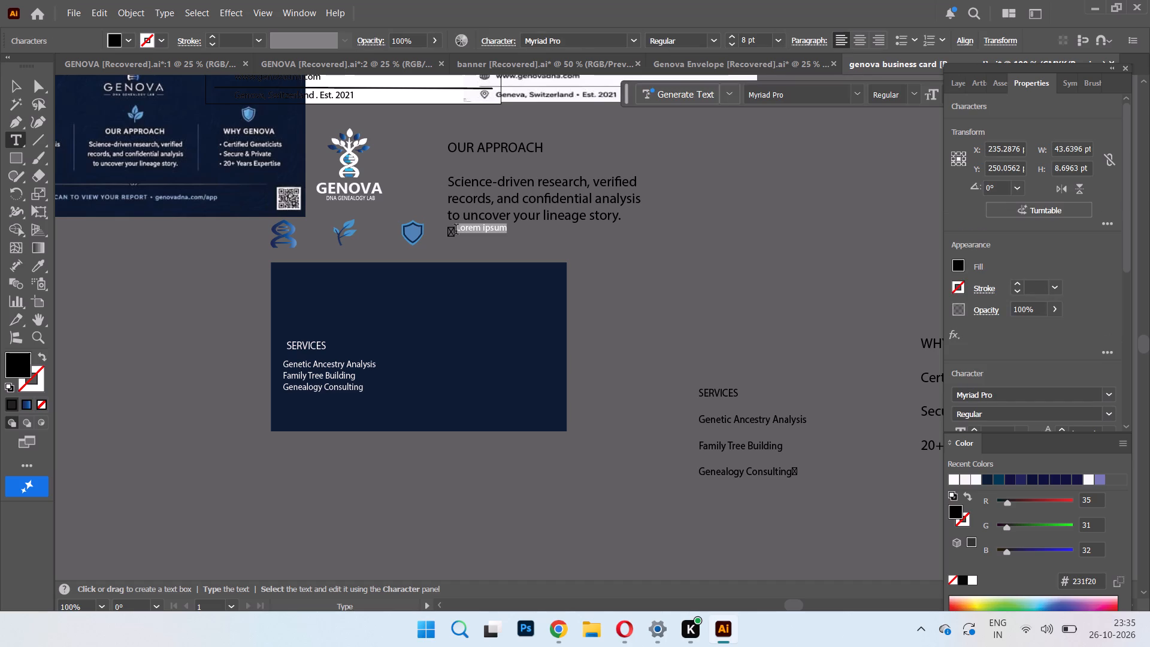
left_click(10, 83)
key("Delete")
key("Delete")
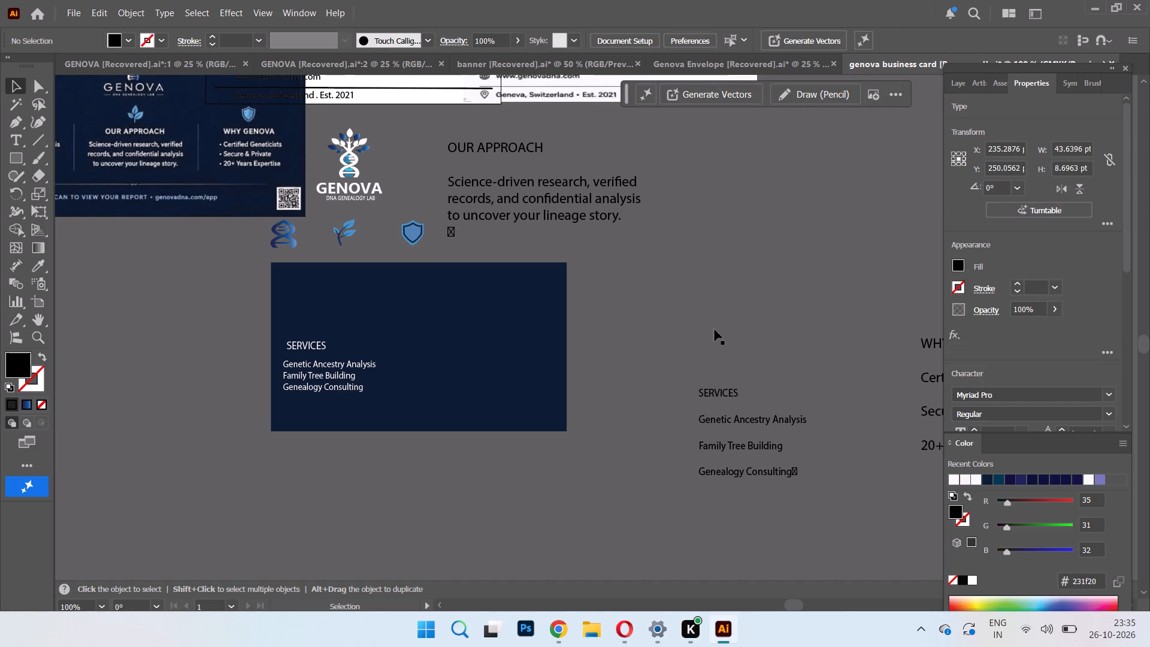
Delete the stray missing-glyph character below "to uncover your lineage story." in the OUR APPROACH text block.
left_click(11, 145)
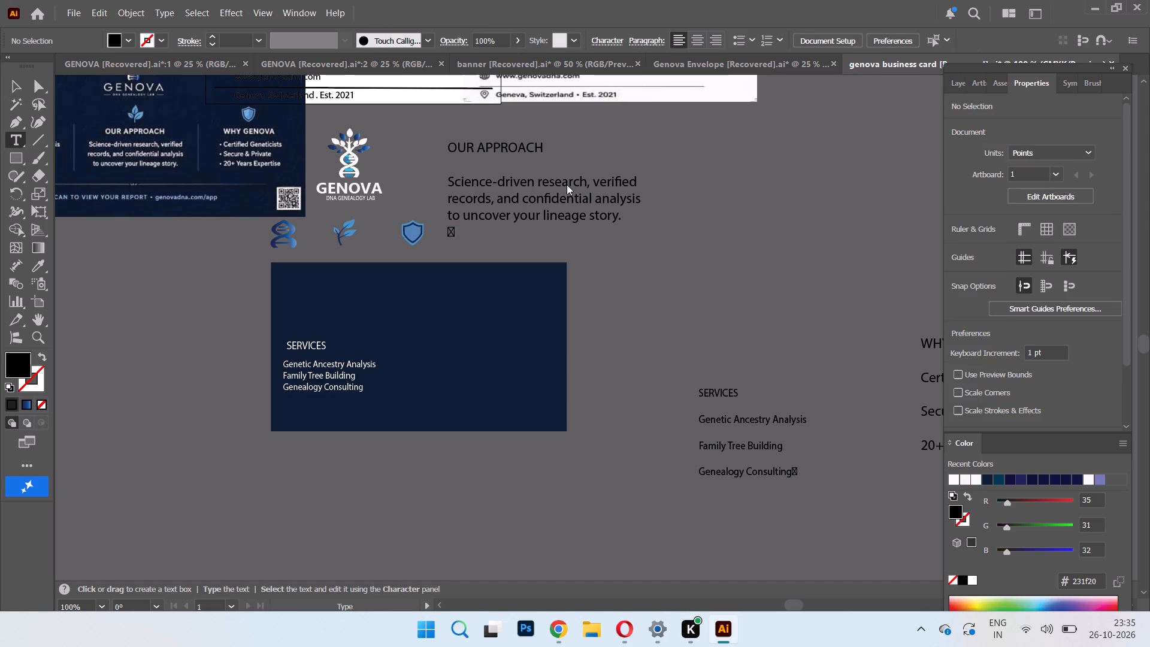
left_click(615, 216)
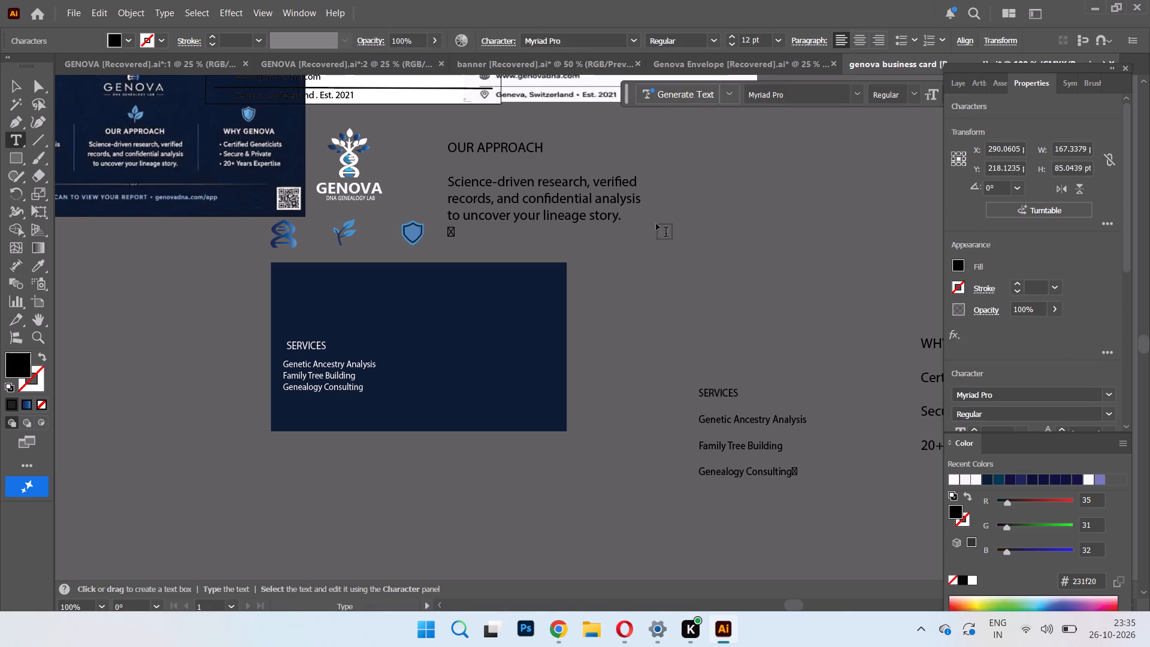
key("Right")
key("Right")
key("Right")
key("BackSpace")
Move the OUR APPROACH text block right and slightly down, farther from the Genova logo.
left_click(13, 94)
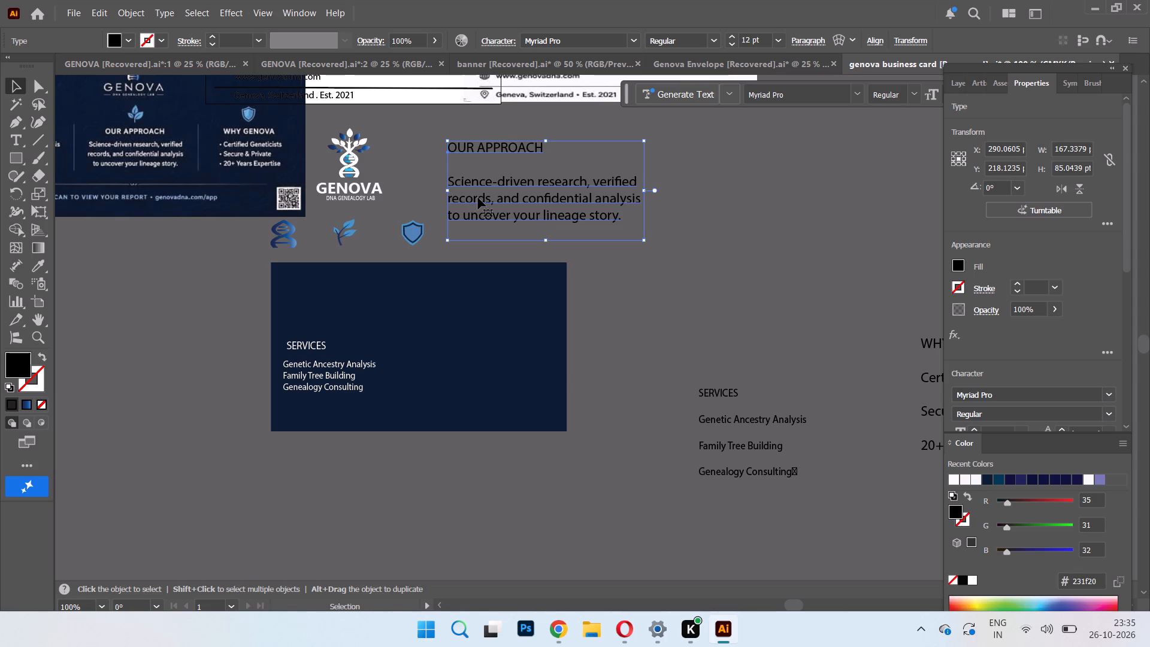
left_click_drag(478, 198, 558, 213)
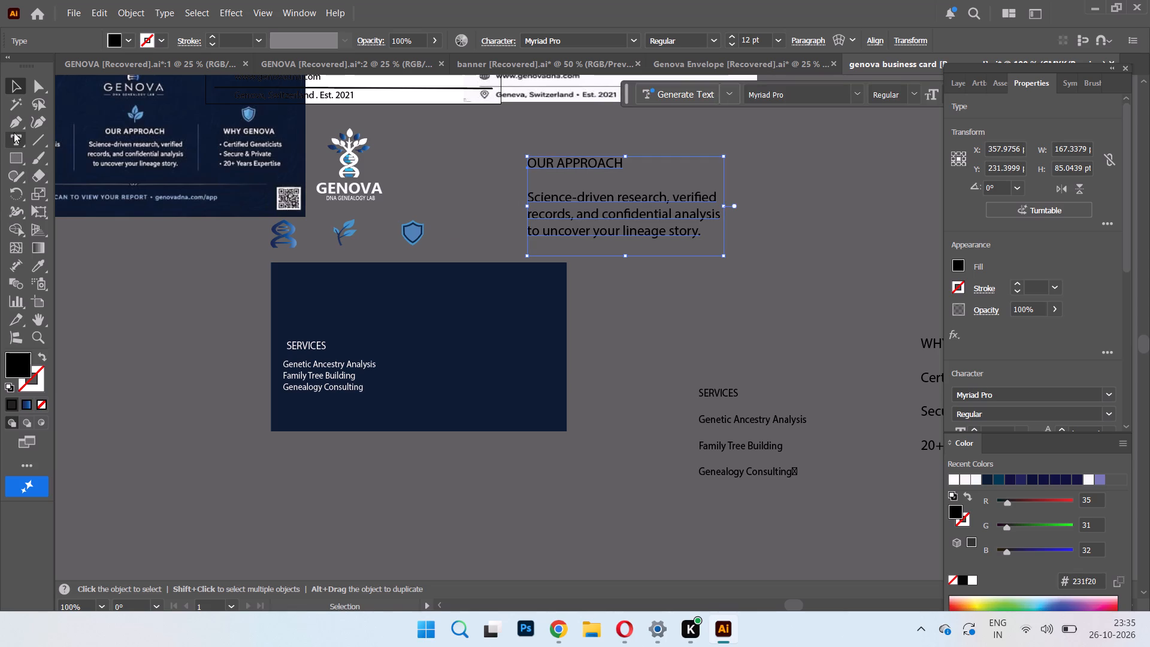
Copy the three-line "Science-driven research" paragraph without its heading and paste it as a separate text object left of the navy rectangle.
left_click(14, 132)
left_click_drag(529, 192, 534, 199)
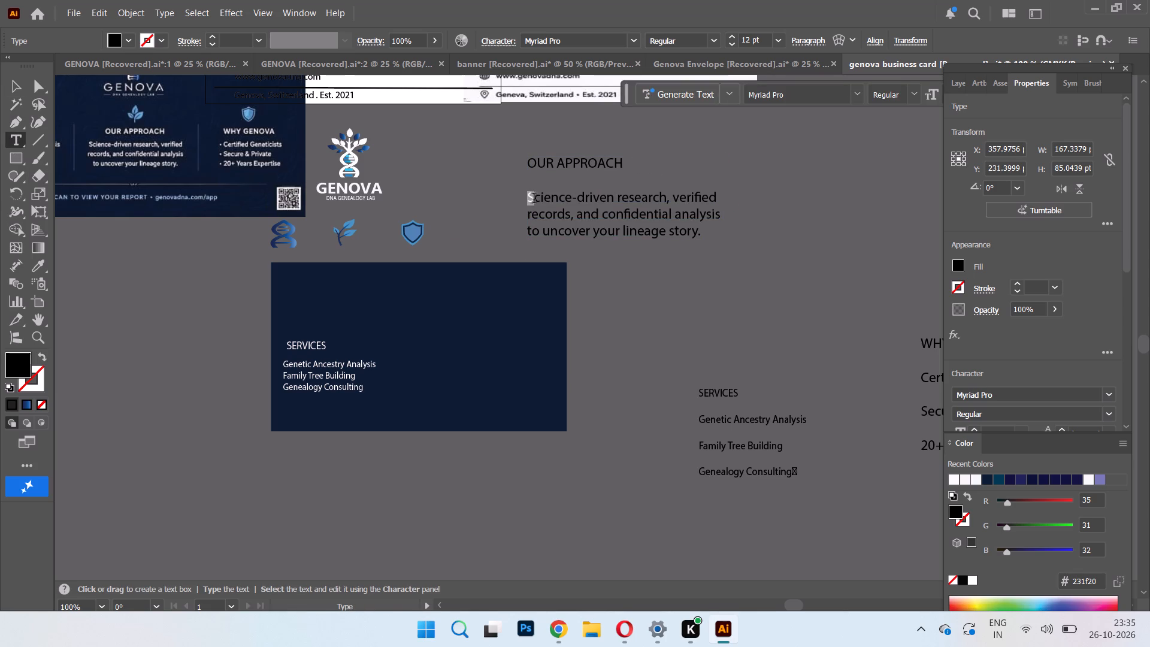
left_click_drag(534, 199, 691, 242)
right_click(646, 228)
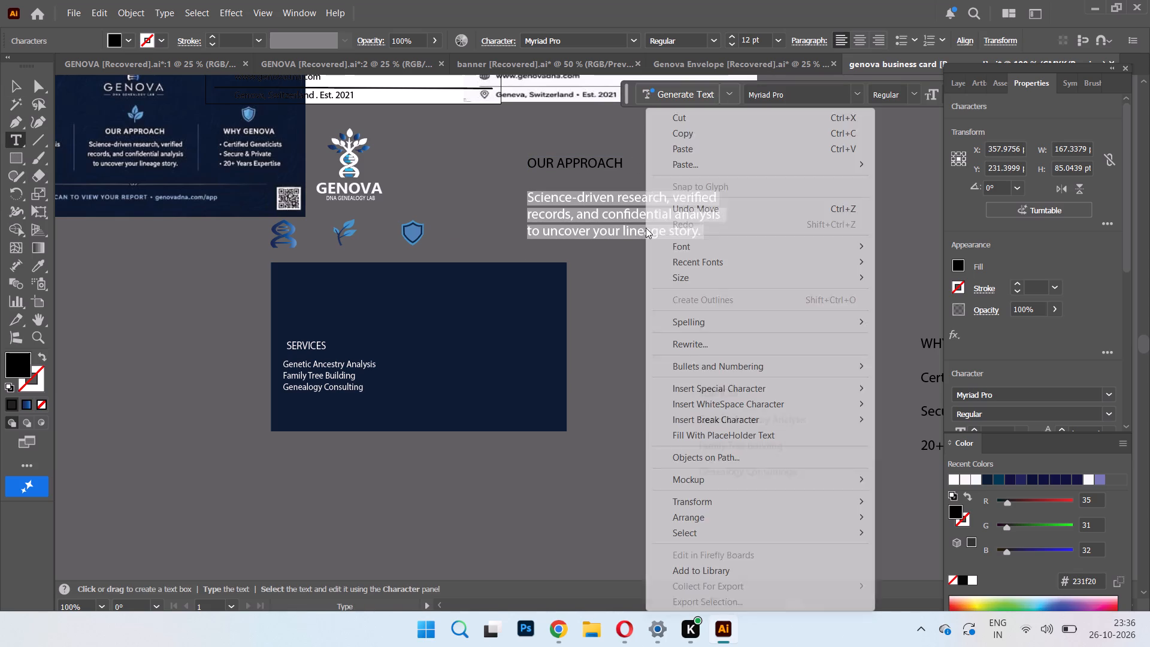
left_click(692, 134)
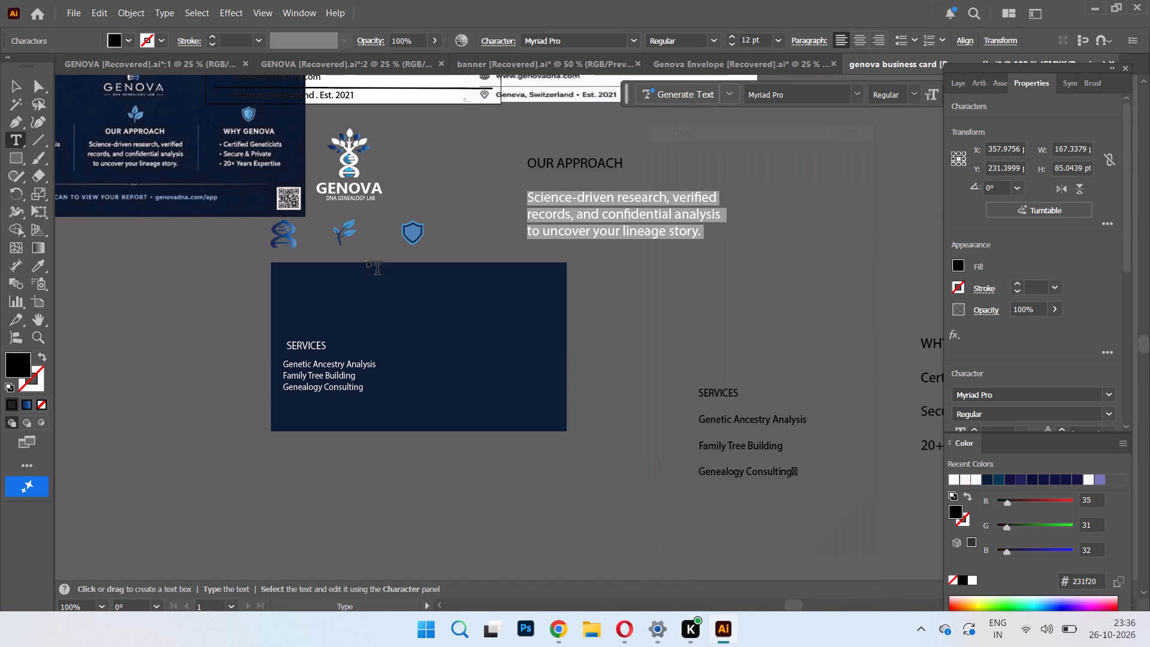
left_click(147, 338)
left_click(147, 338)
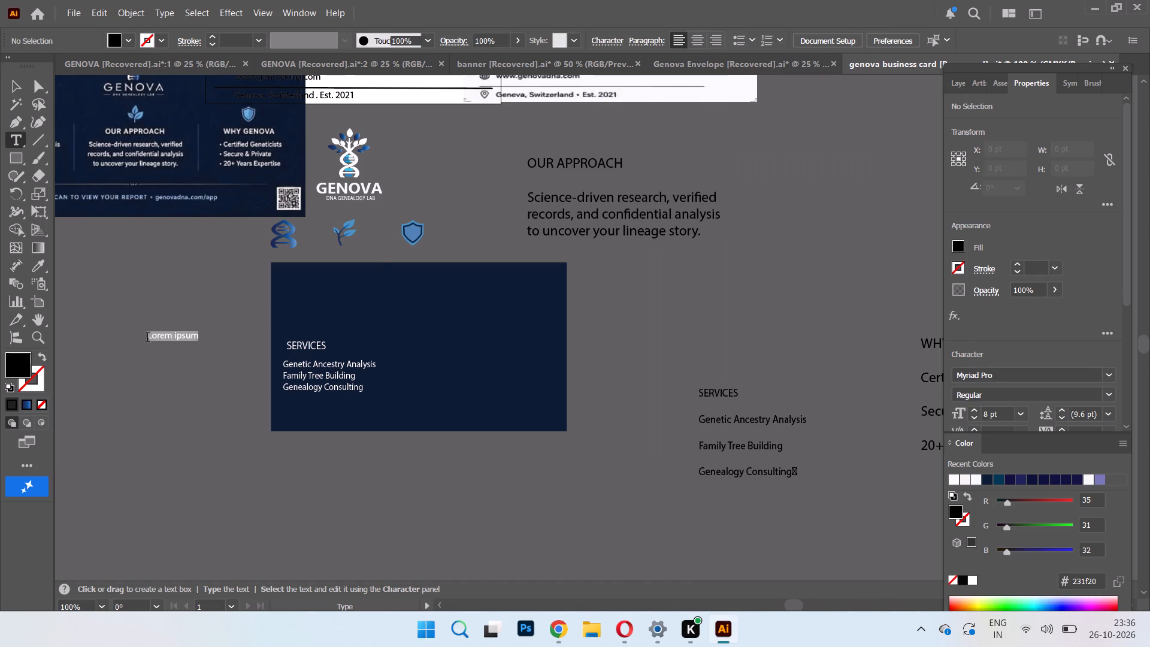
right_click(147, 337)
left_click(230, 152)
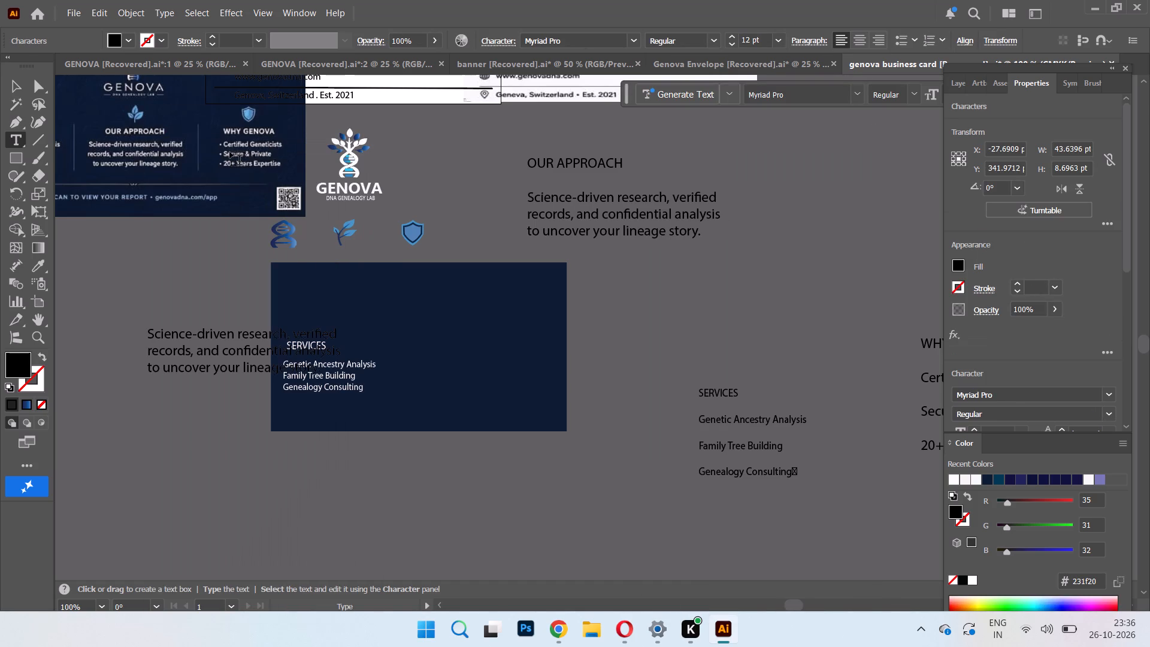
Format the pasted approach paragraph at 8 pt with an off-white #f4f2f3 fill.
left_click(23, 89)
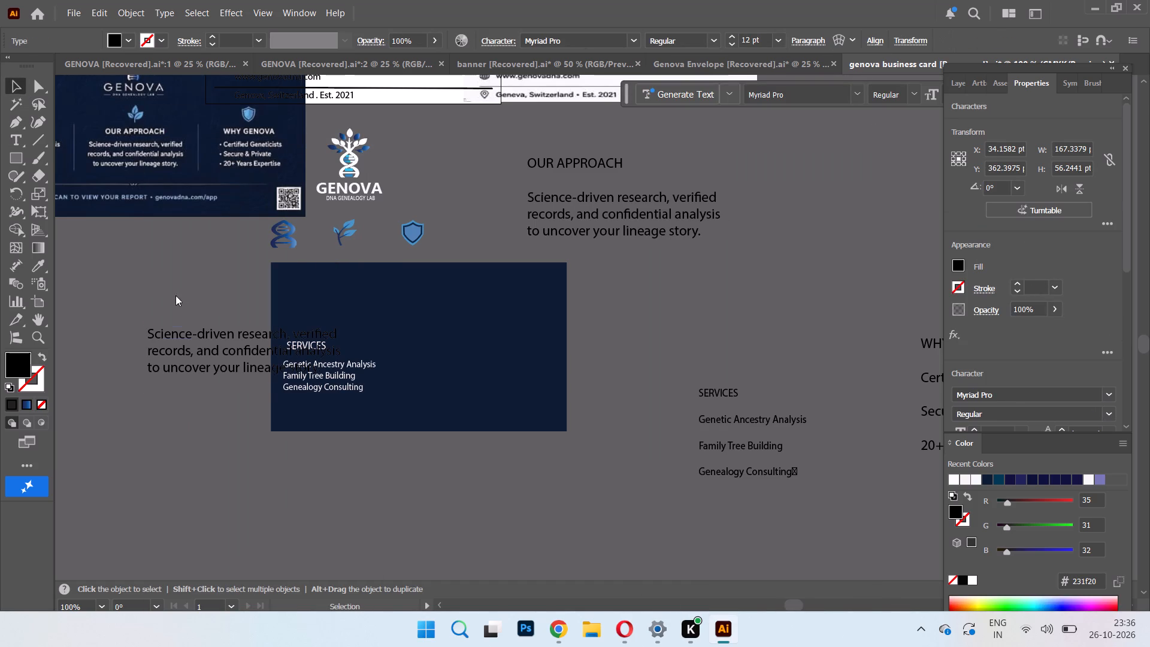
left_click(783, 38)
left_click(804, 111)
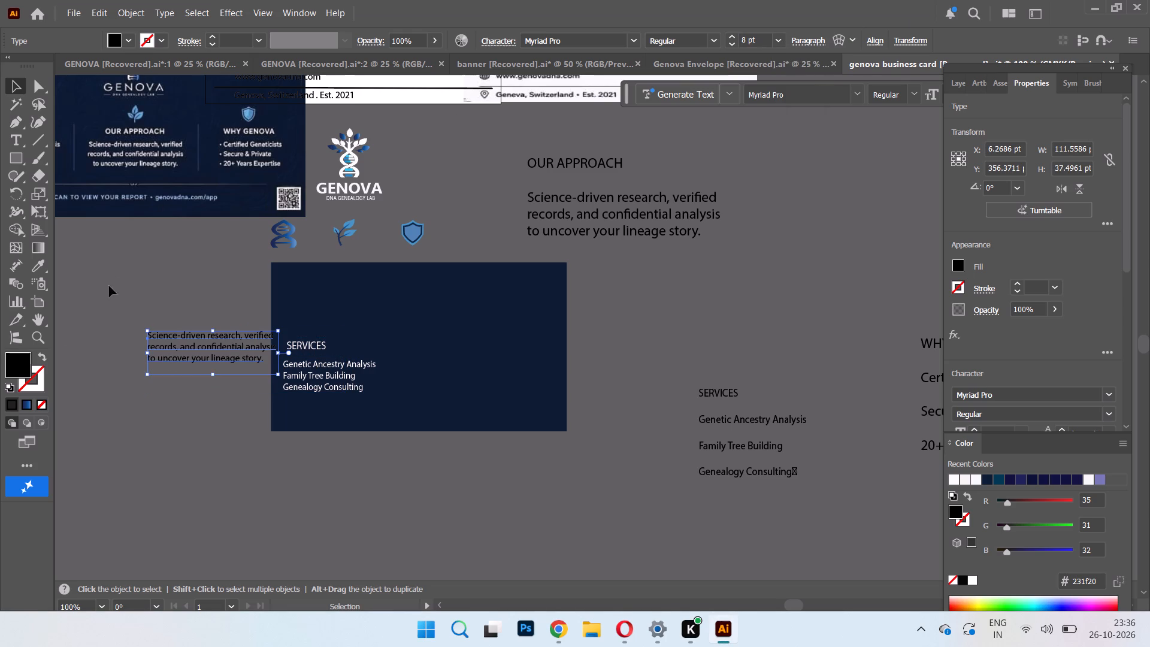
double_click(14, 374)
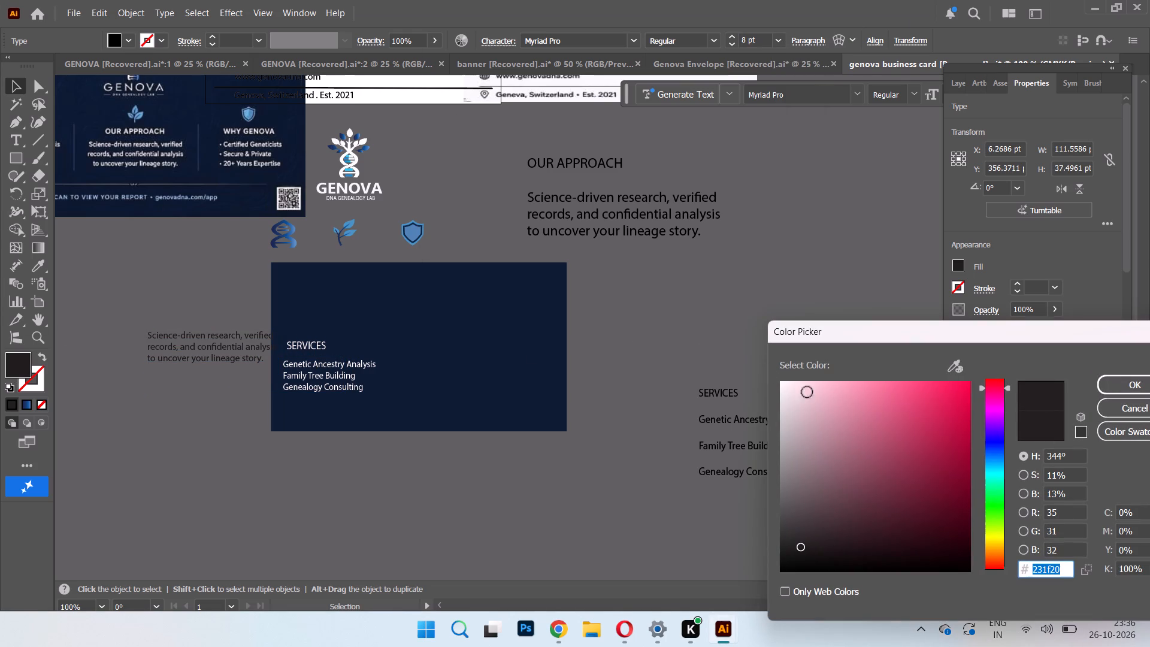
left_click(783, 387)
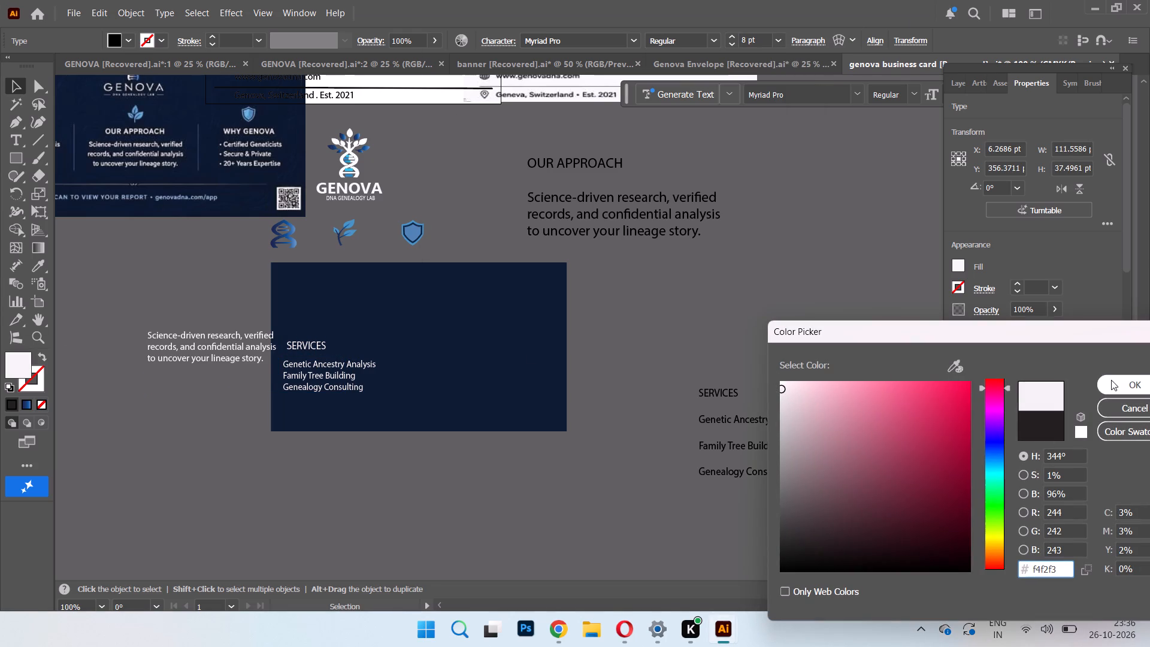
left_click(1111, 380)
Move the off-white approach paragraph onto the navy rectangle, right of the service lines and level with them, keeping it at 8 pt.
left_click_drag(183, 346, 427, 389)
left_click_drag(422, 389, 420, 371)
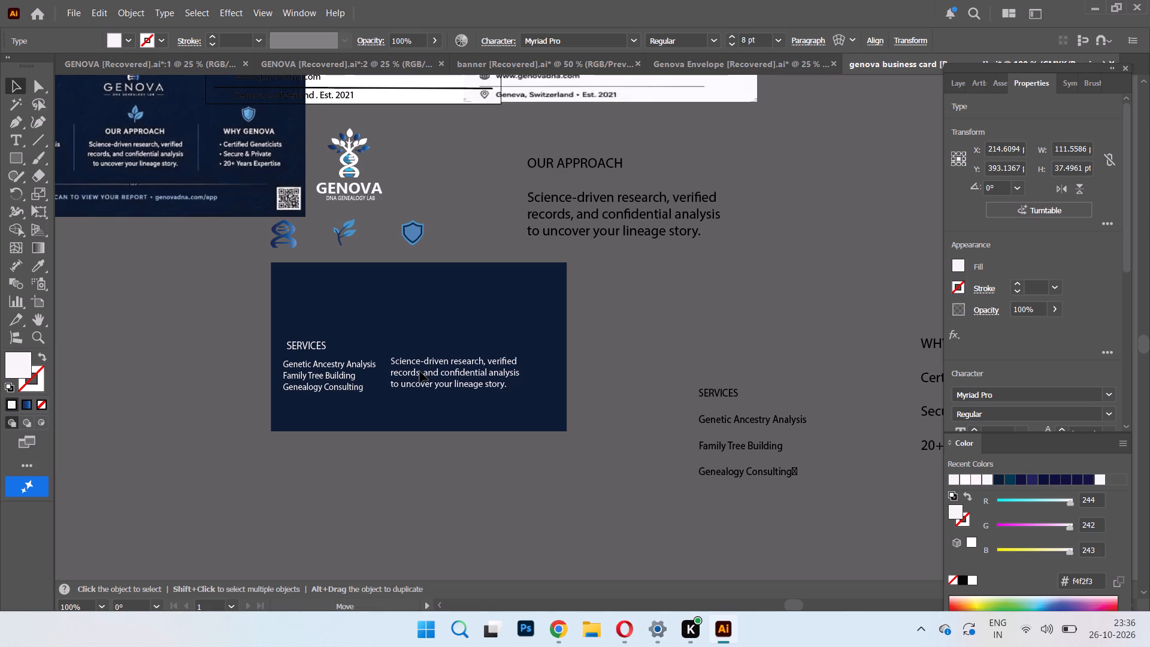
left_click_drag(420, 371, 420, 370)
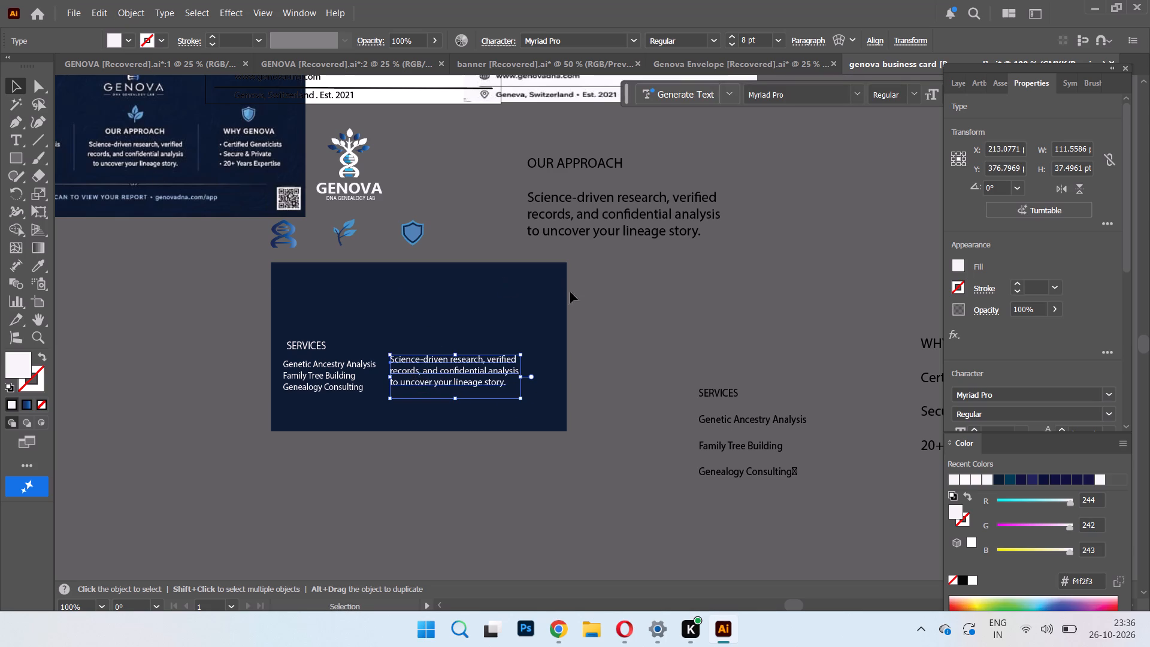
left_click(781, 40)
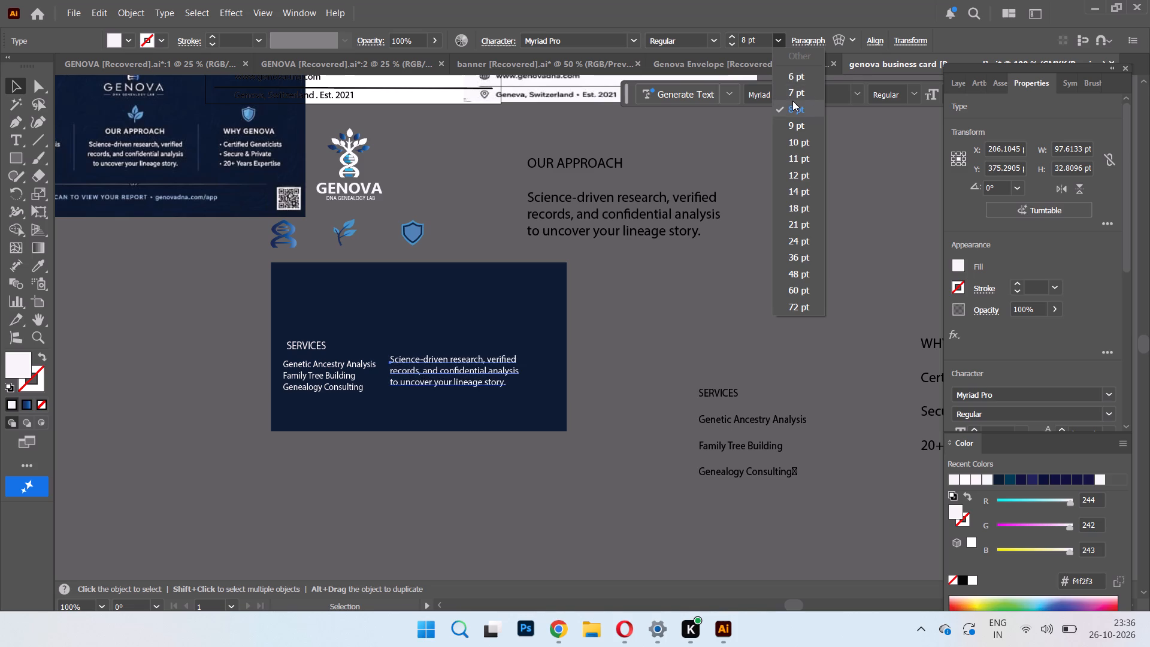
left_click(792, 101)
left_click_drag(428, 368, 427, 376)
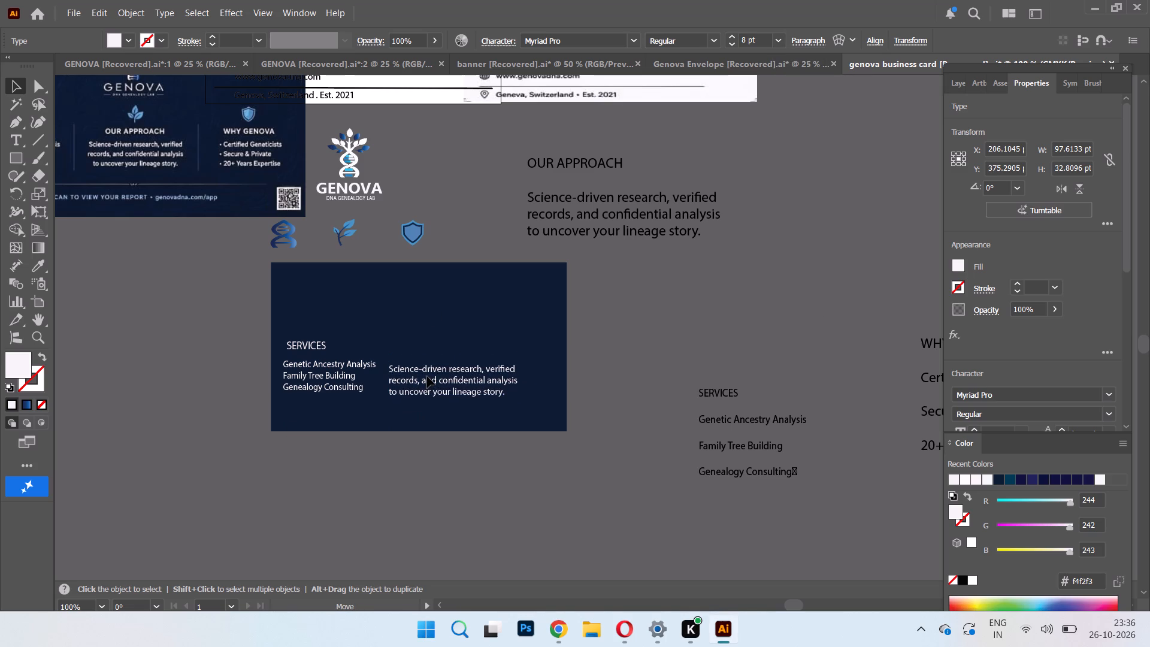
left_click_drag(427, 376, 432, 374)
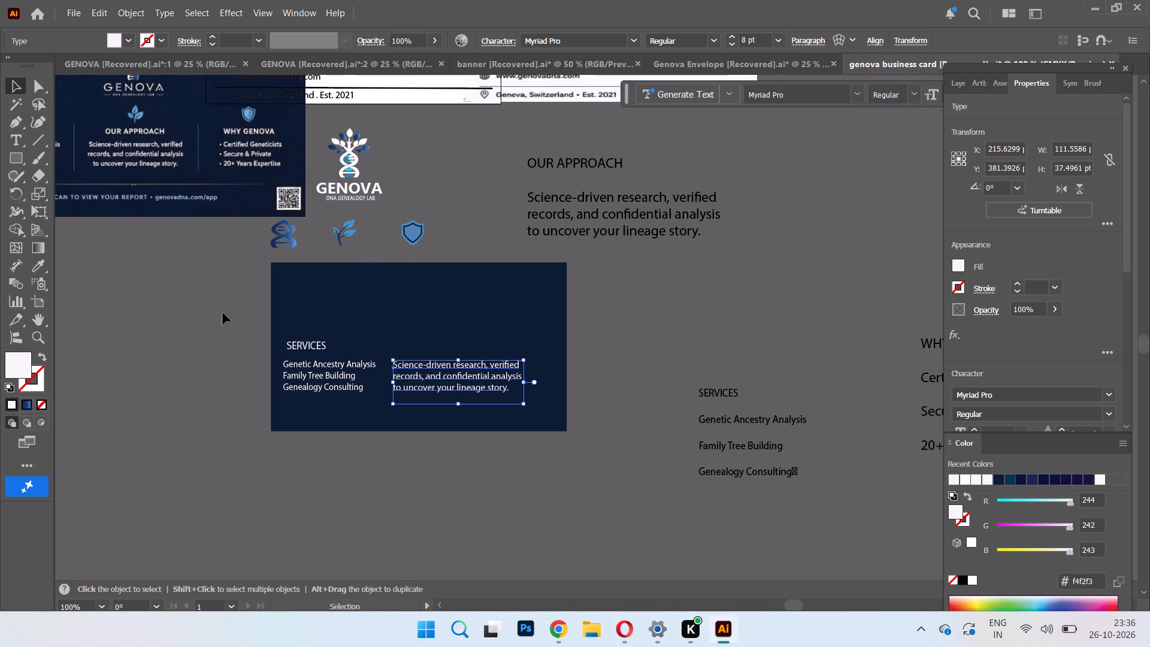
left_click(197, 321)
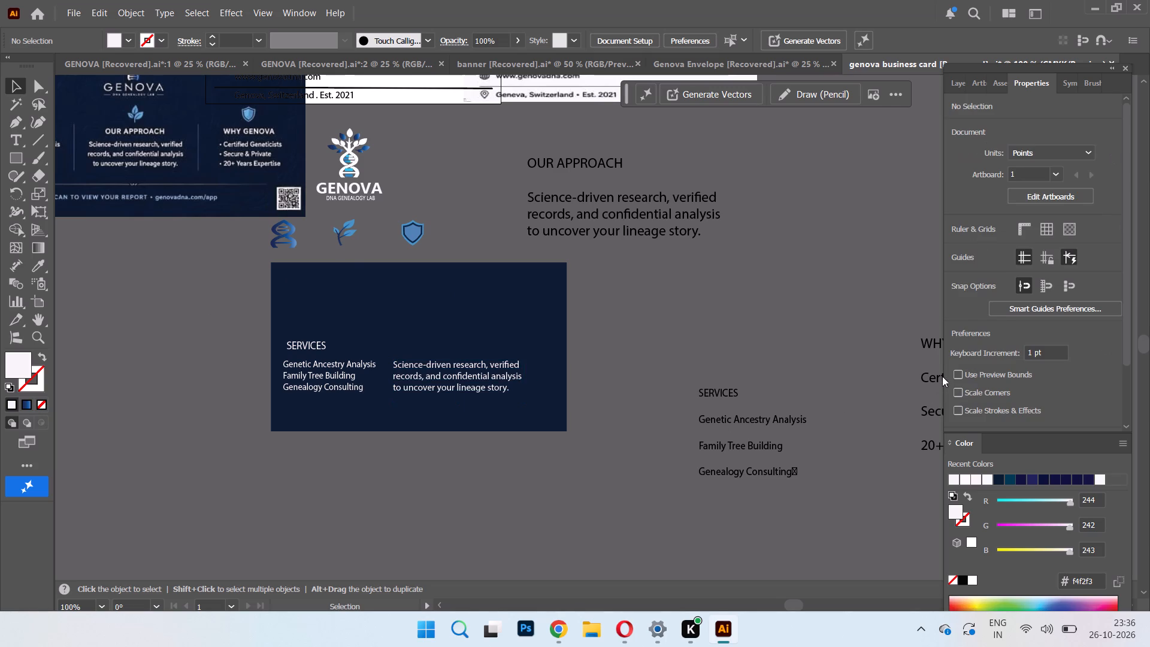
Move the WHY GENOVA text block up and left, into the space above the black SERVICES text.
left_click_drag(935, 380, 759, 308)
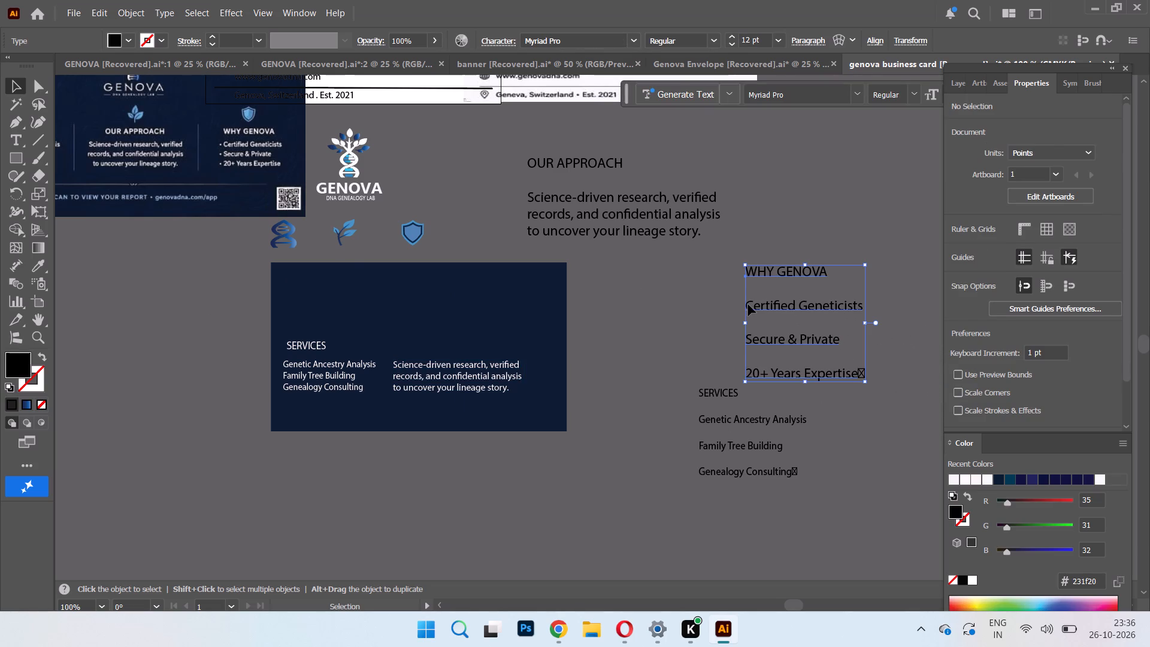
Copy the three WHY GENOVA lines without their heading and paste them as a separate text object below and left of the navy rectangle.
left_click(21, 140)
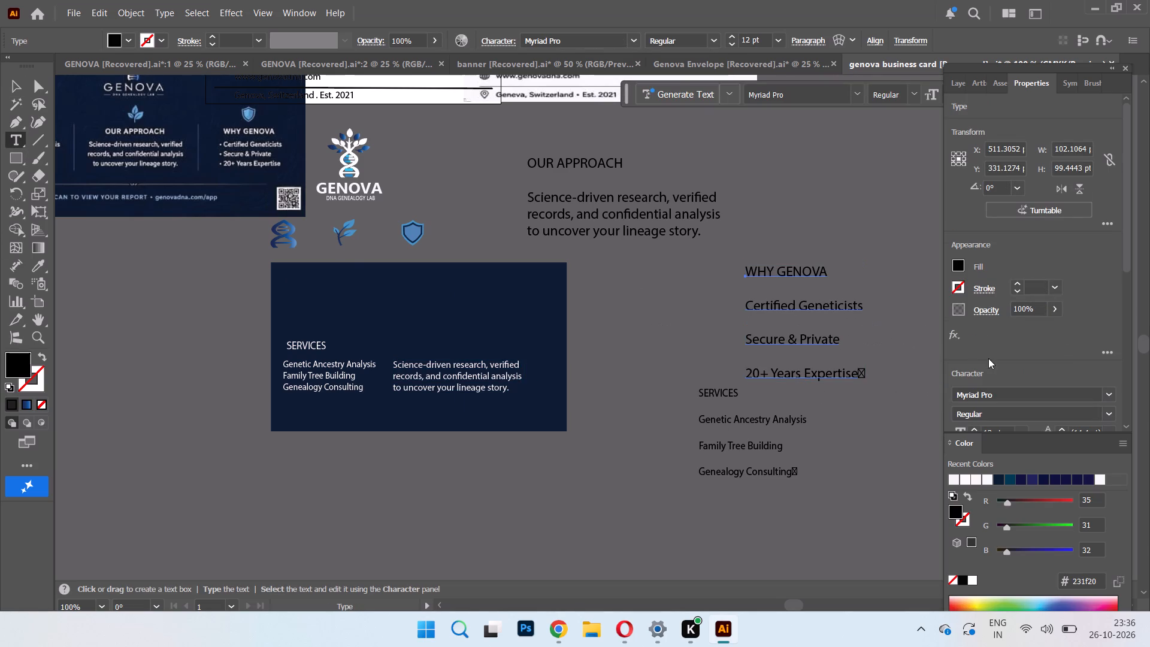
left_click_drag(749, 307, 842, 377)
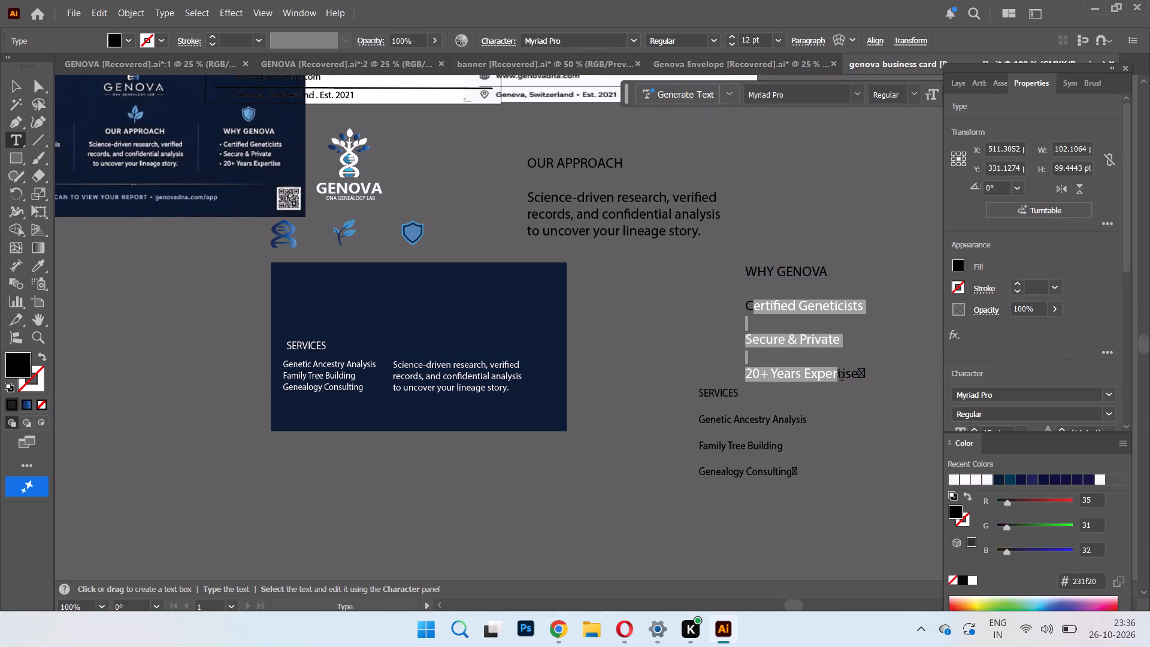
left_click_drag(842, 377, 858, 380)
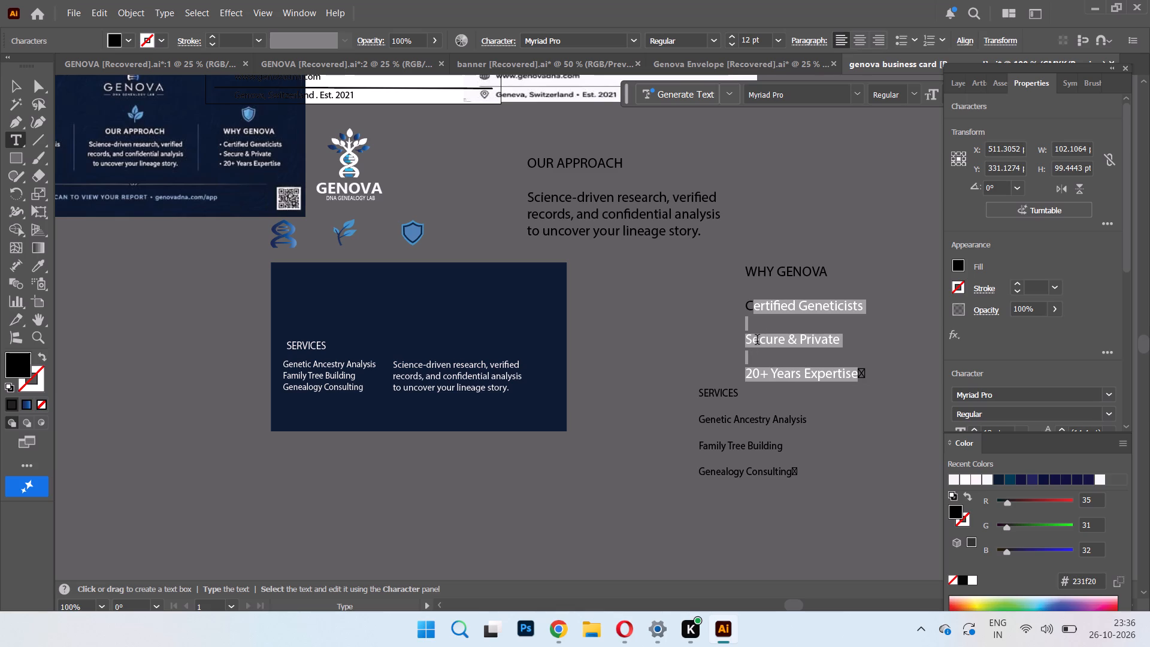
right_click(764, 347)
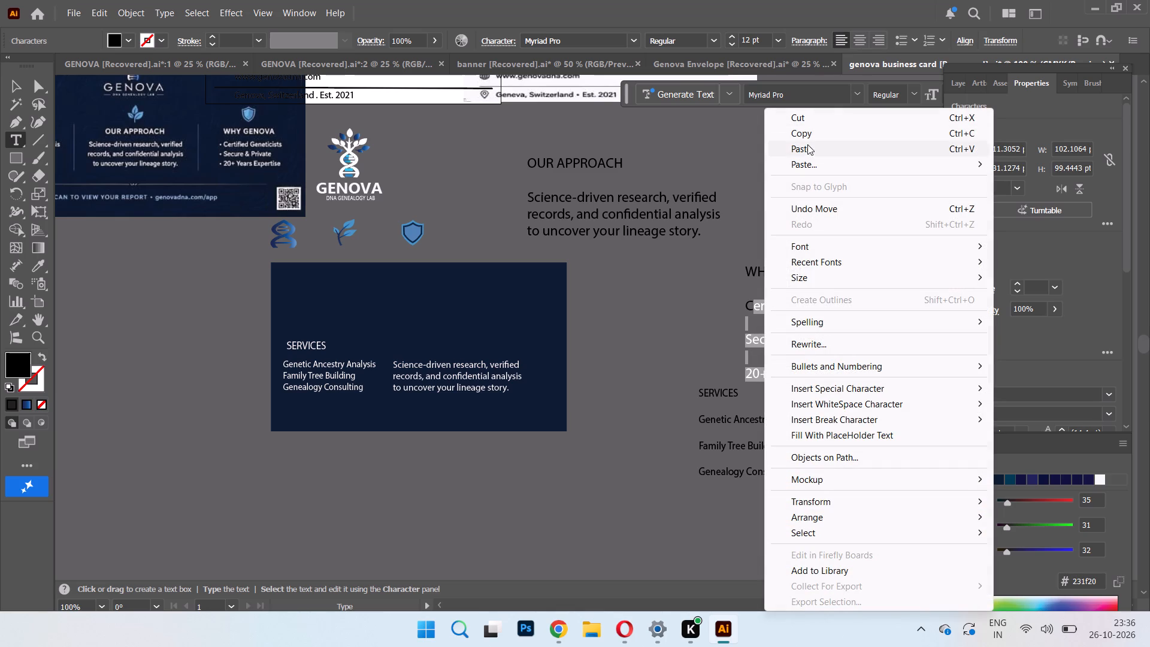
left_click(810, 135)
double_click(202, 487)
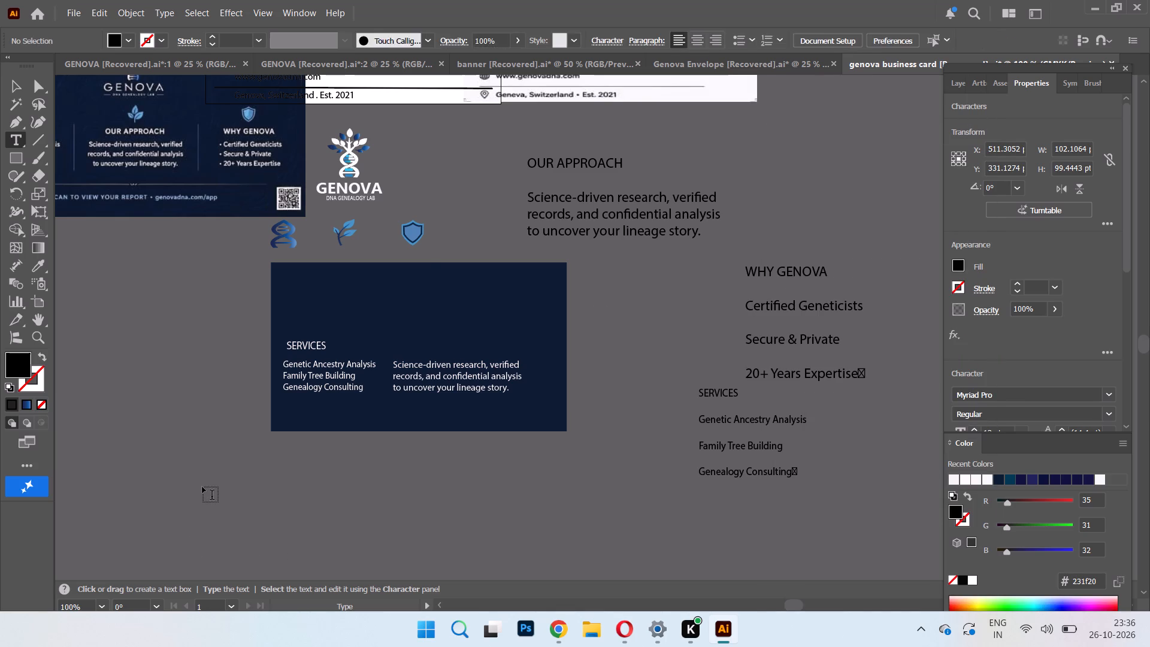
right_click(202, 486)
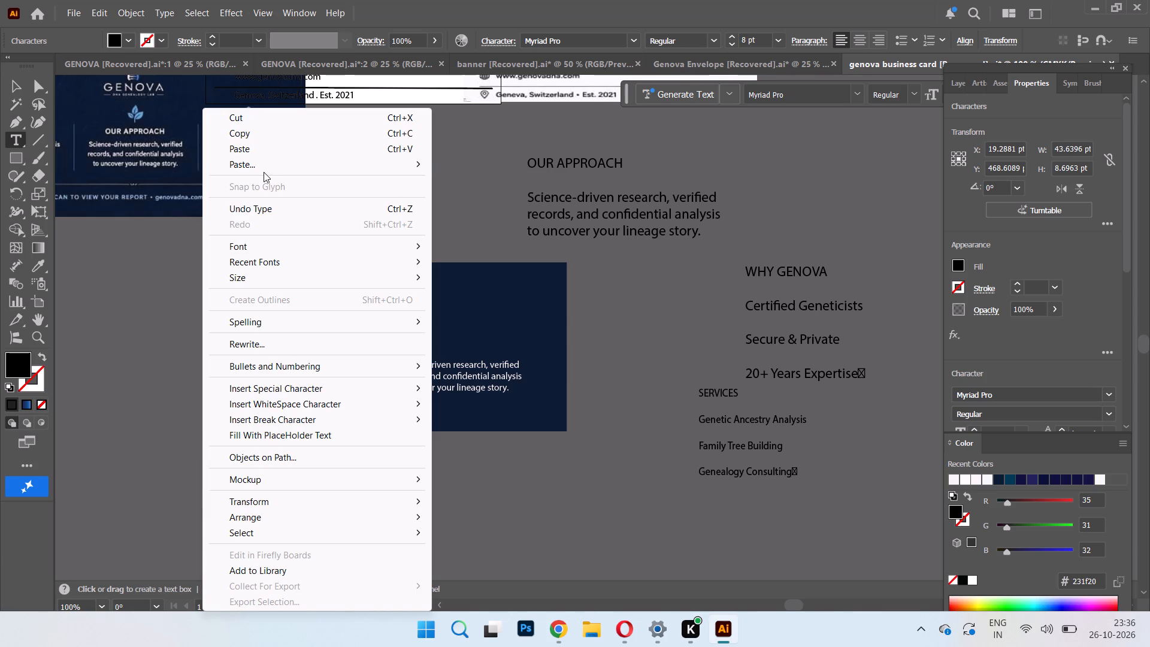
left_click(322, 146)
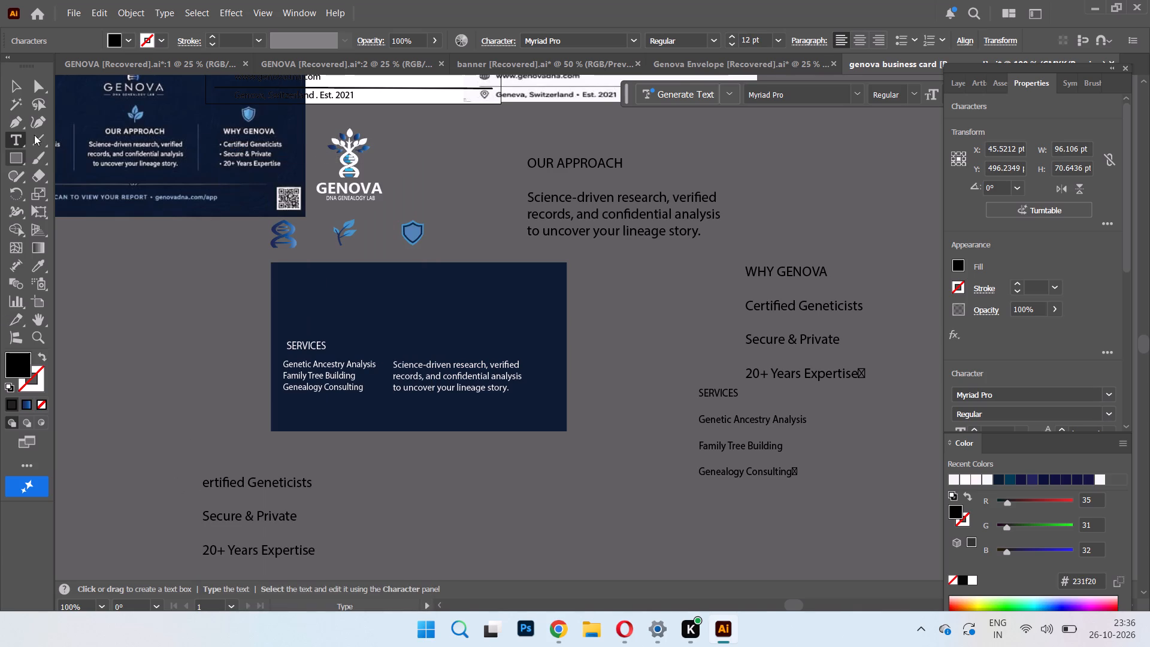
Insert the missing capital C at the start of the pasted text so its first line reads "Certified Geneticists".
left_click(208, 482)
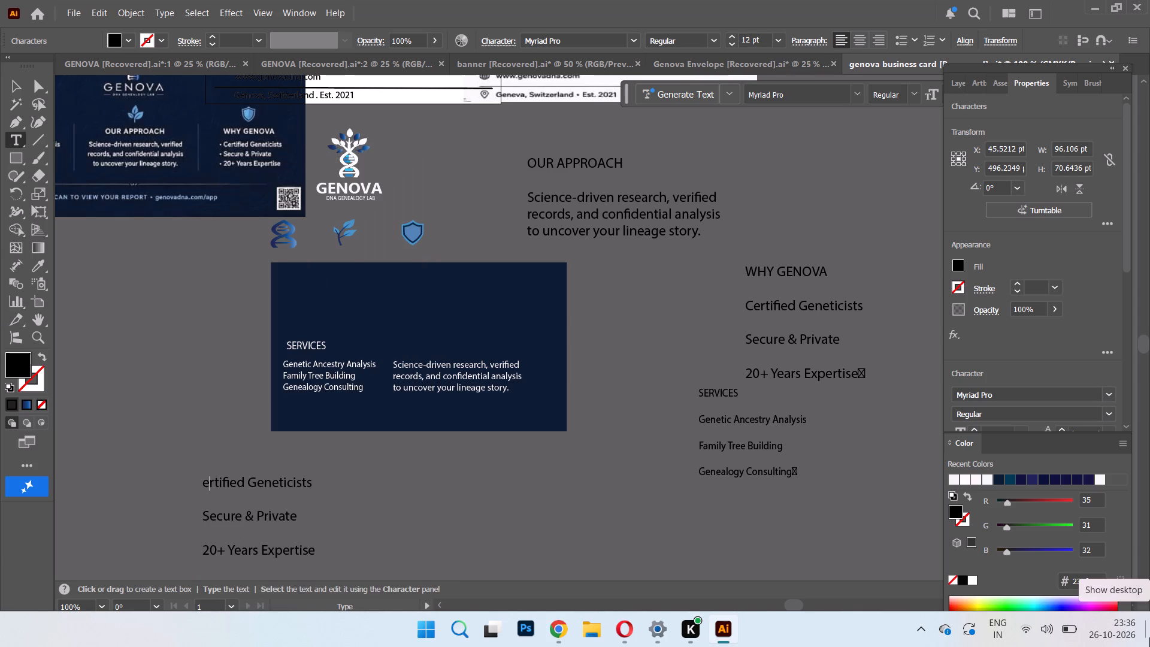
key("Left")
key("c")
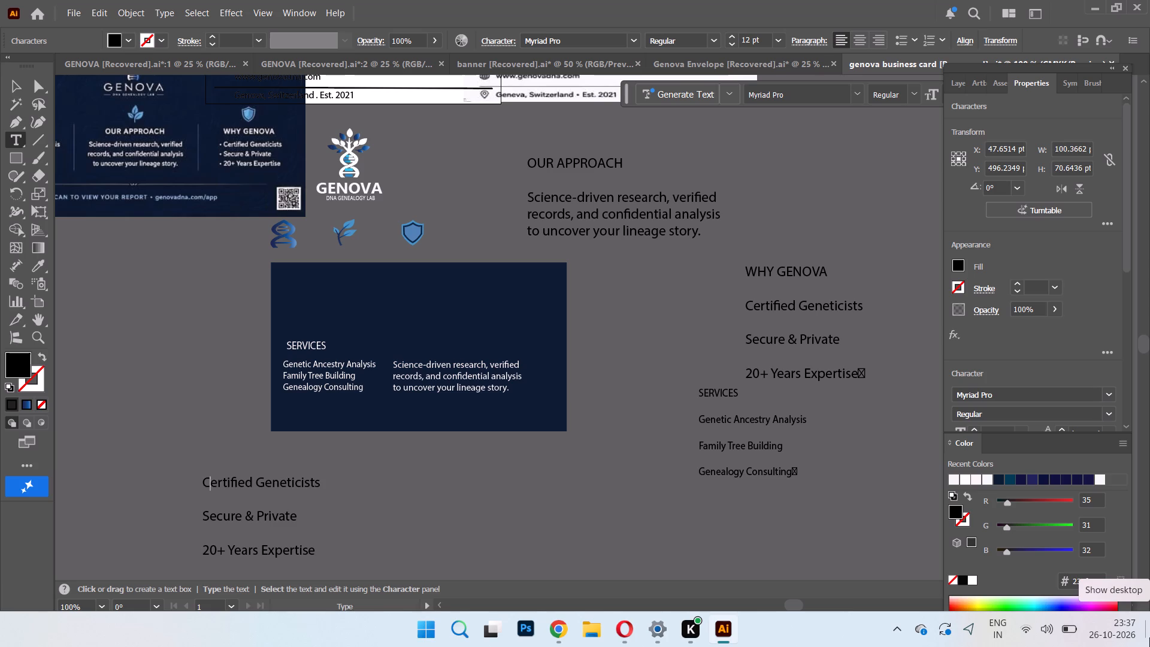
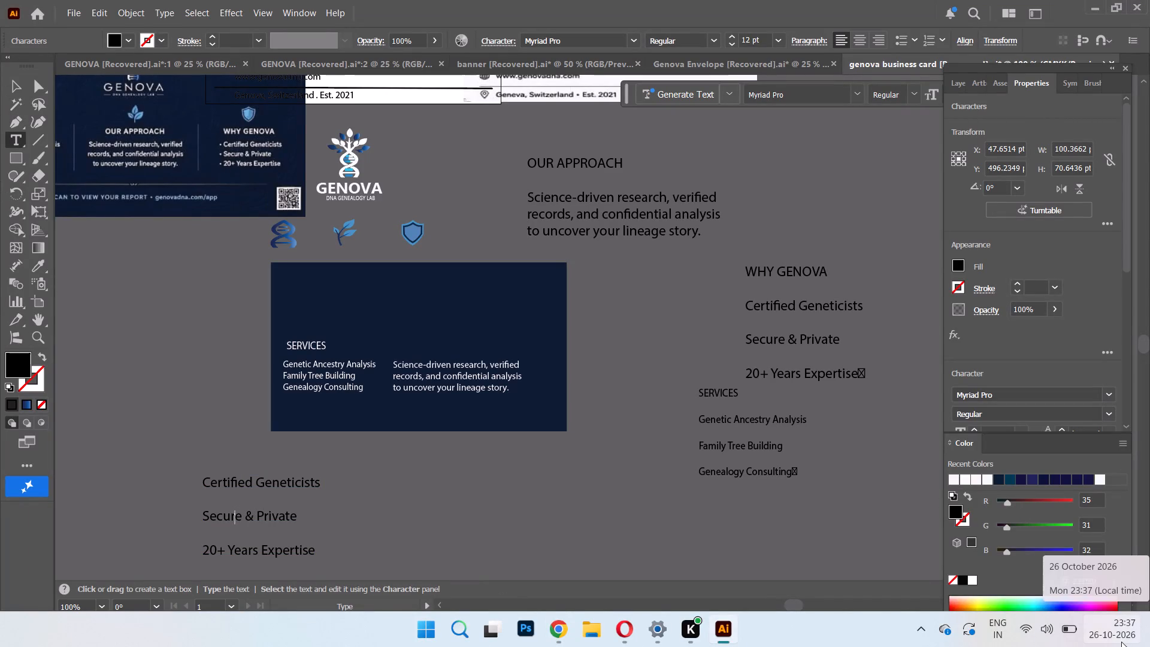
Remove the blank lines between Certified Geneticists, Secure & Private and 20+ Years Expertise in the pasted text.
key("Left")
key("Left")
key("Left")
key("Return")
key("BackSpace")
key("BackSpace")
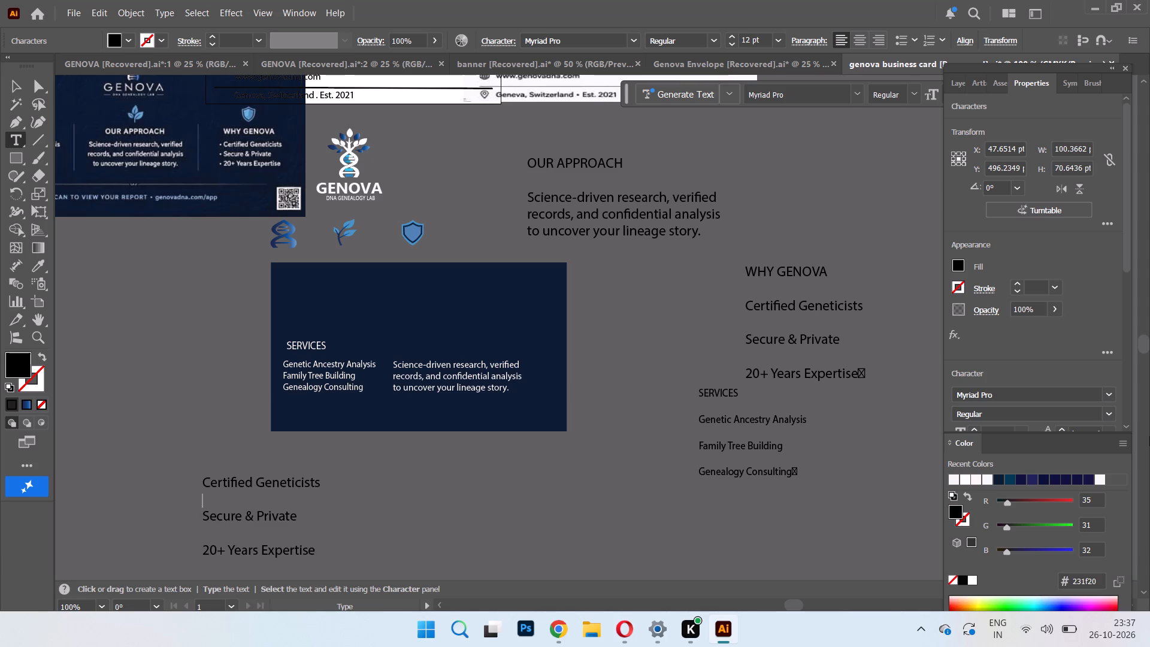
key("Down")
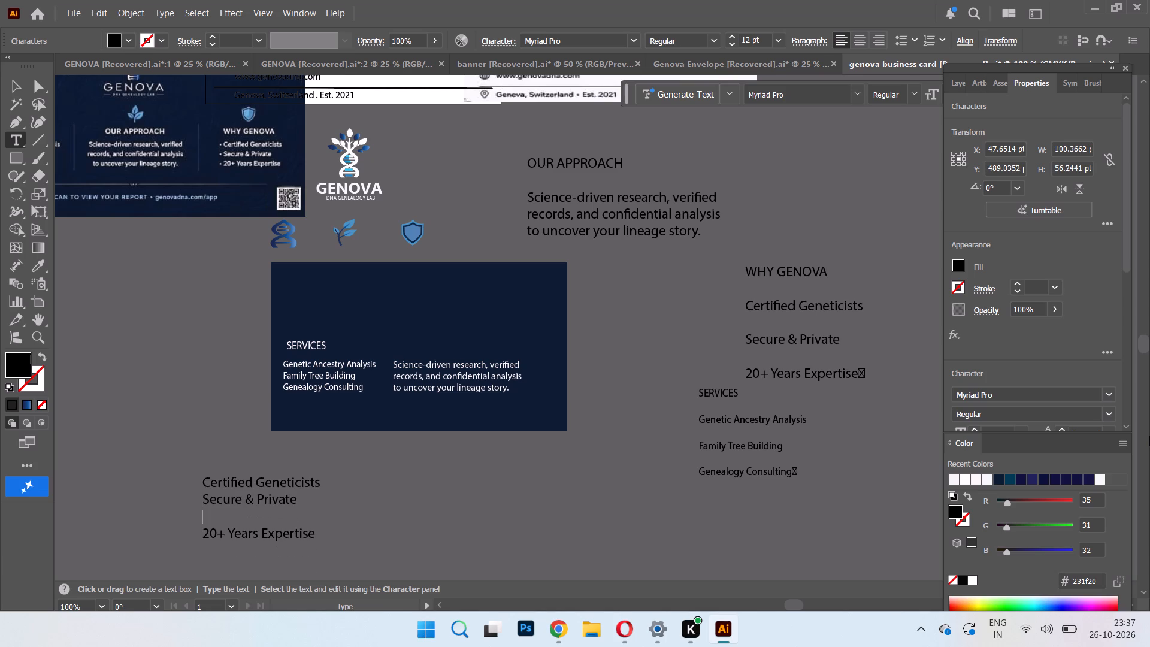
key("Down")
key("BackSpace")
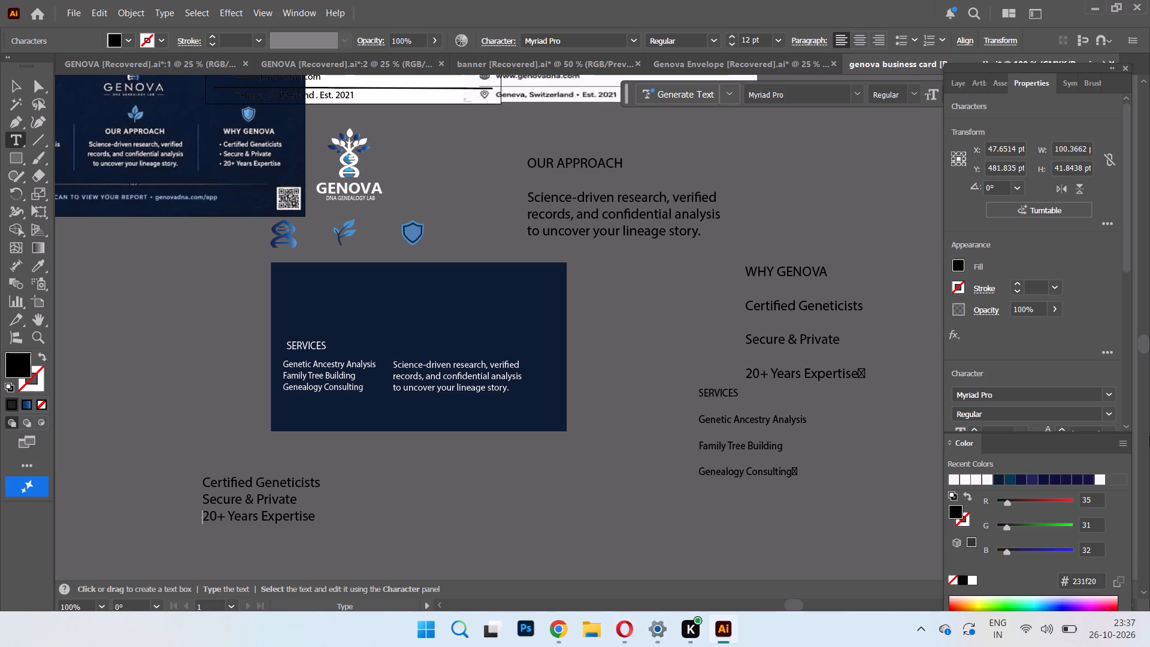
Fill the pasted three-line Certified Geneticists text with off-white #fcfafb and set its font size to 8 pt.
double_click(19, 364)
left_click(782, 382)
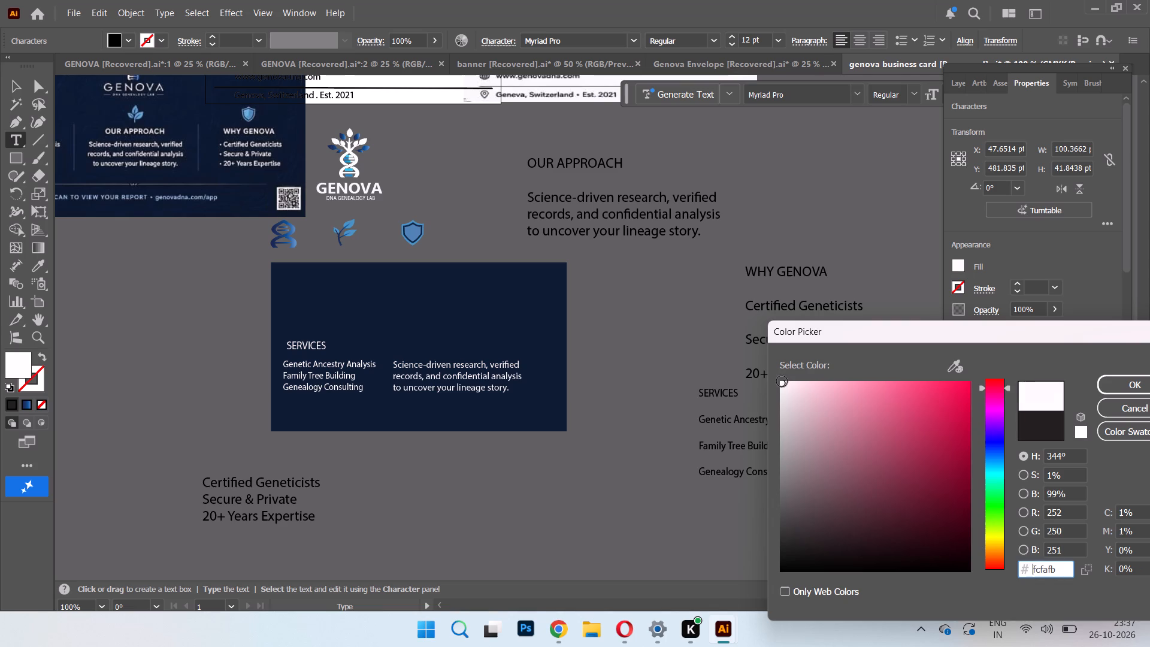
left_click(1116, 373)
left_click(1122, 380)
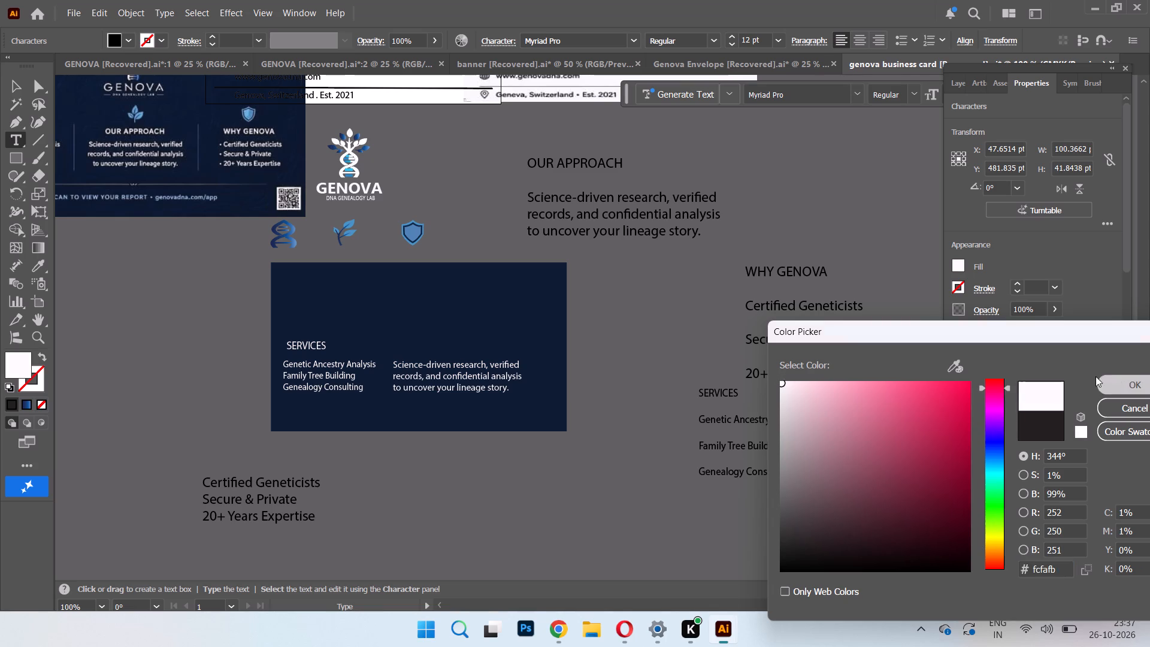
left_click(10, 82)
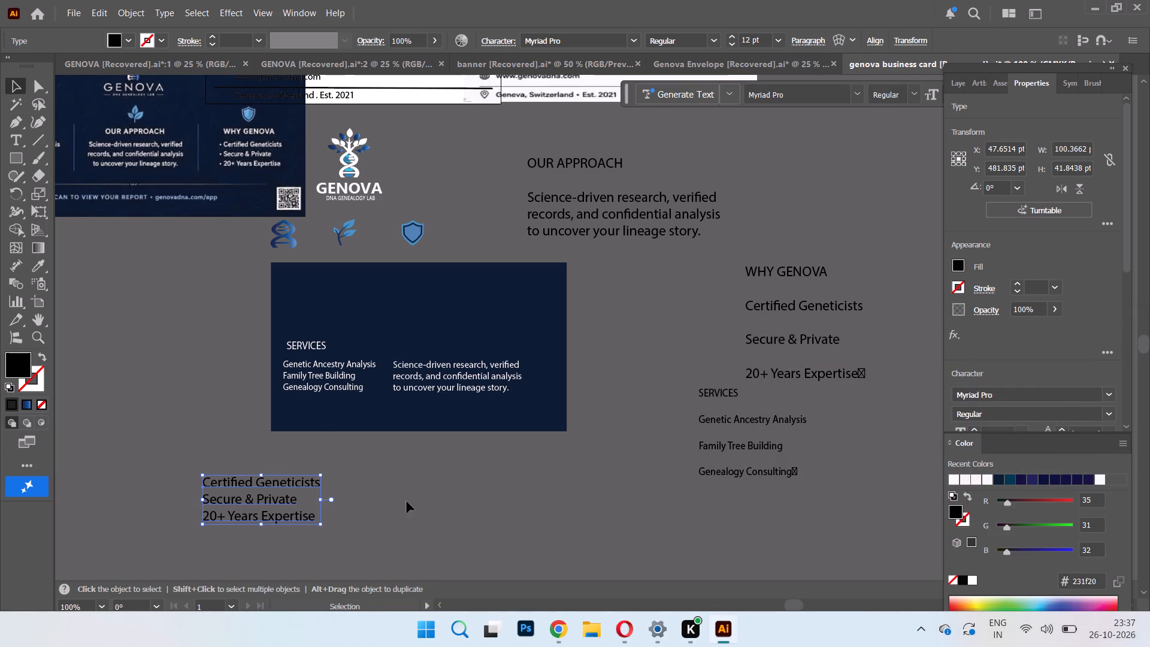
double_click(18, 360)
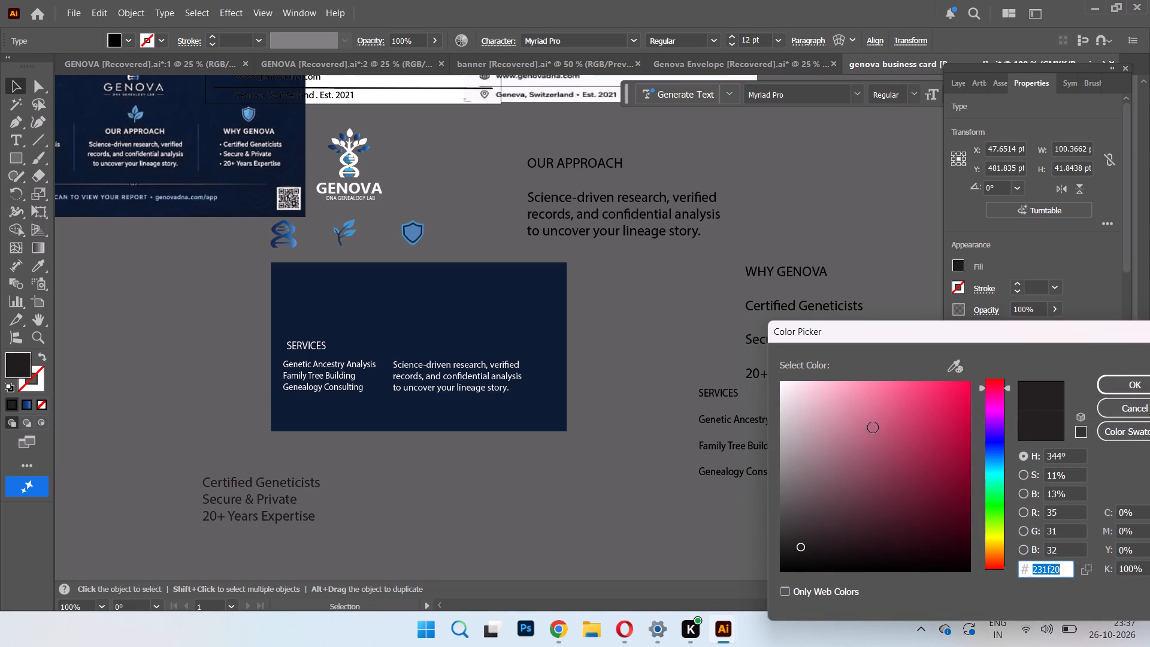
left_click(783, 383)
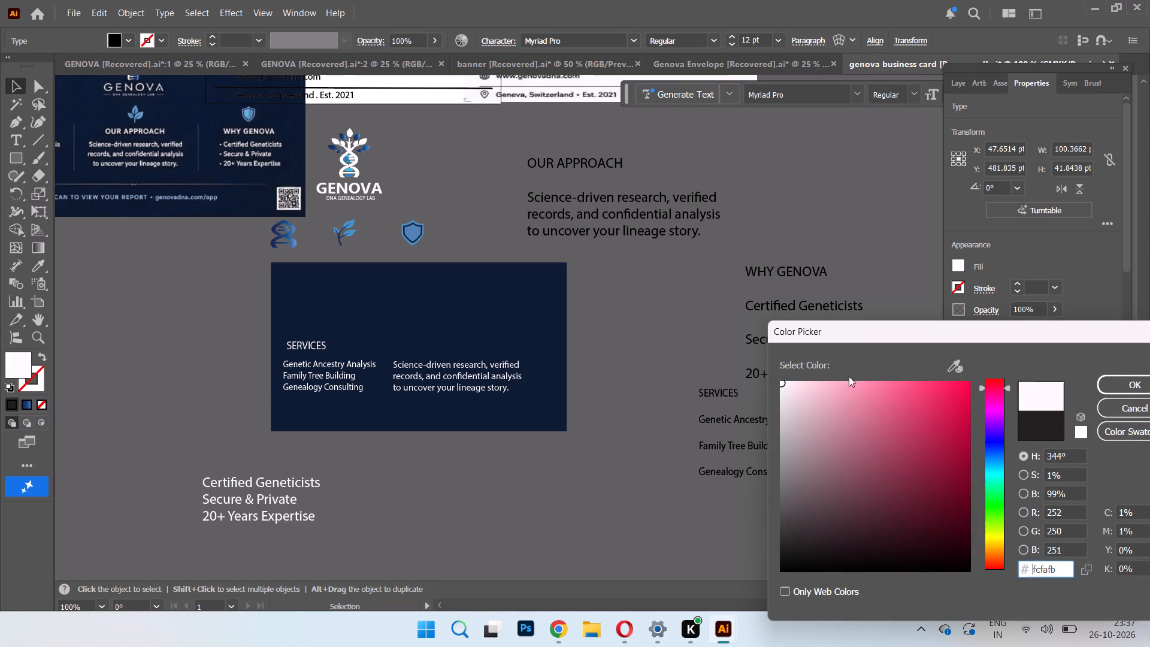
left_click(1136, 380)
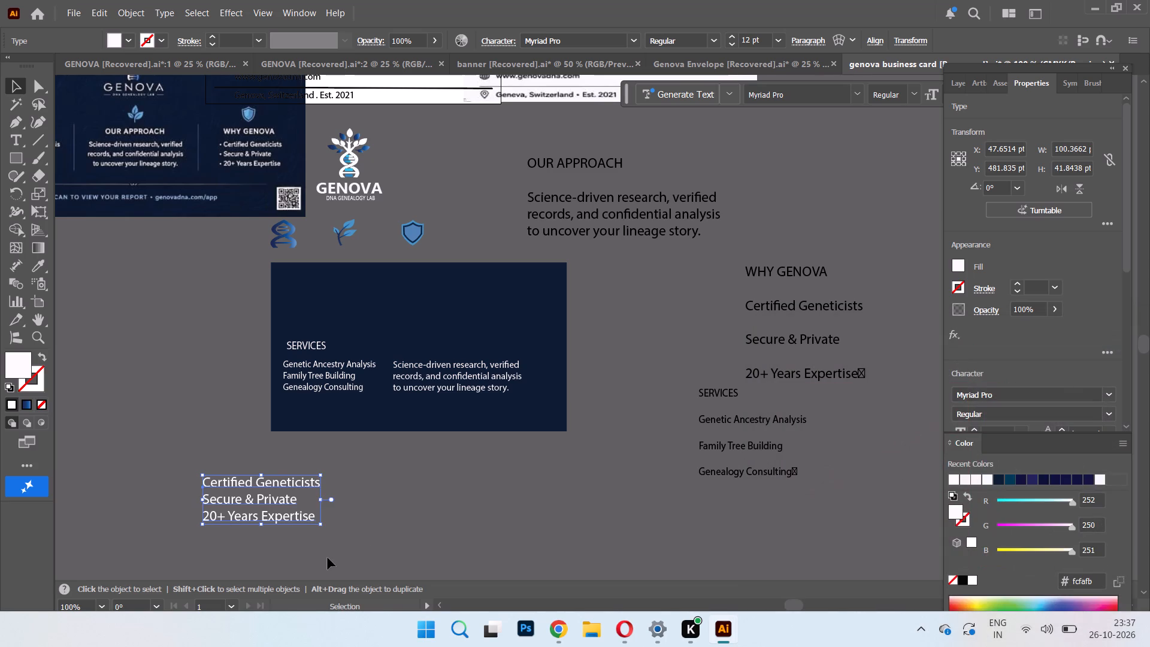
left_click(782, 43)
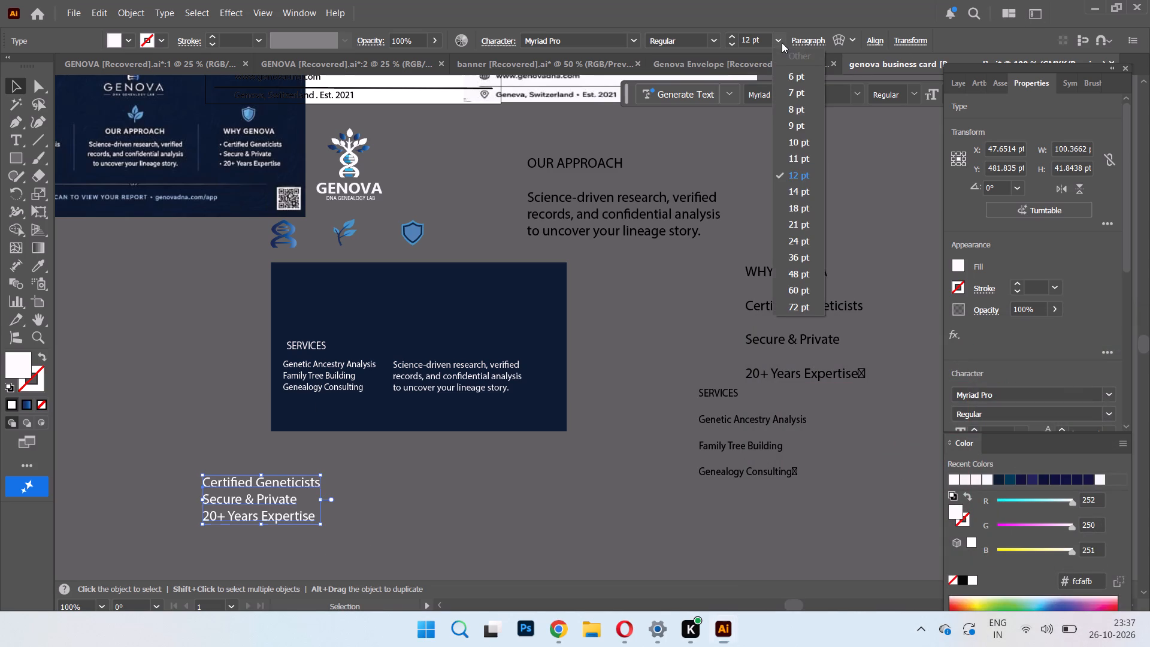
left_click(797, 104)
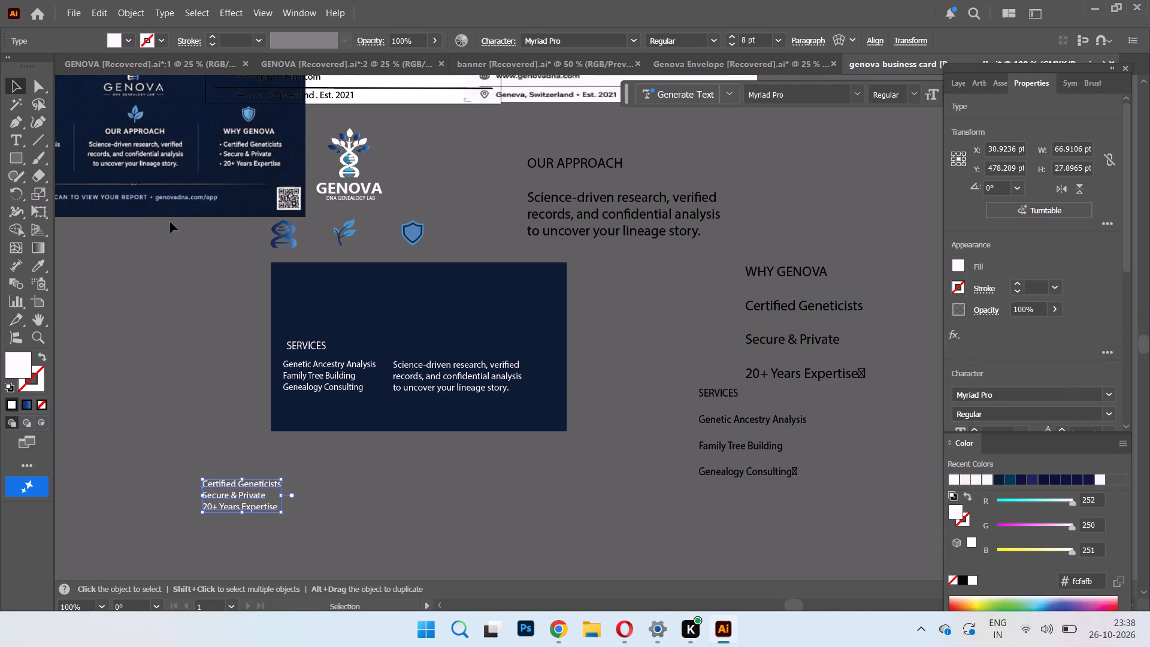
Move the navy back-side reference image down and right, so it sits beside and partly behind the navy rectangle.
left_click_drag(153, 203, 173, 306)
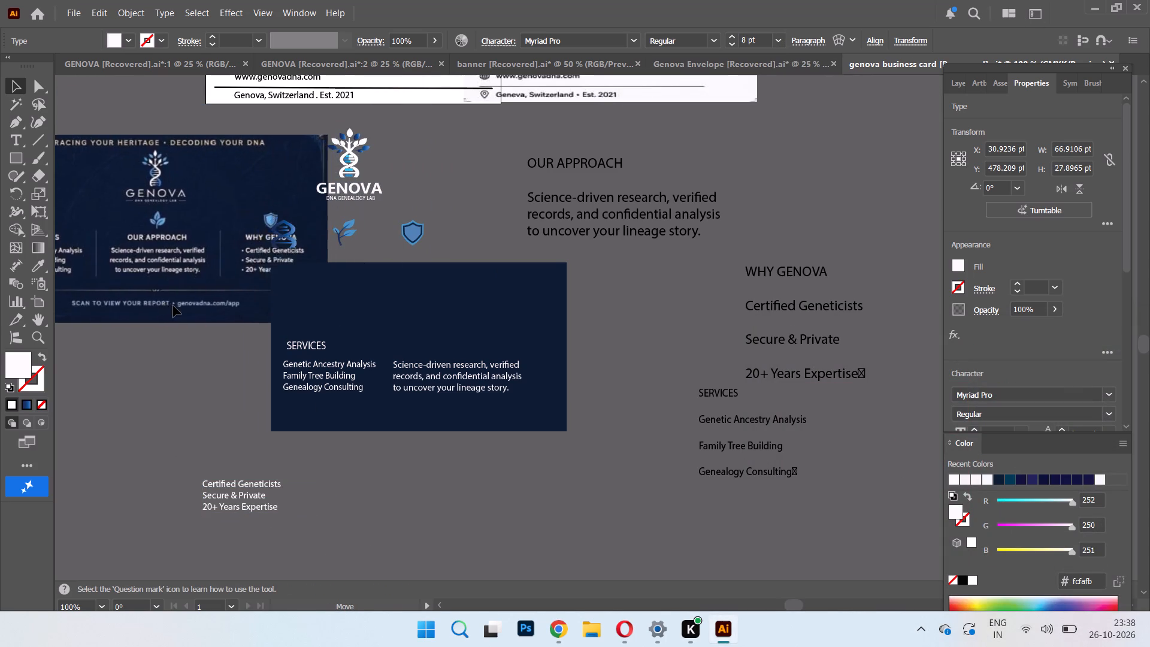
left_click_drag(173, 306, 245, 346)
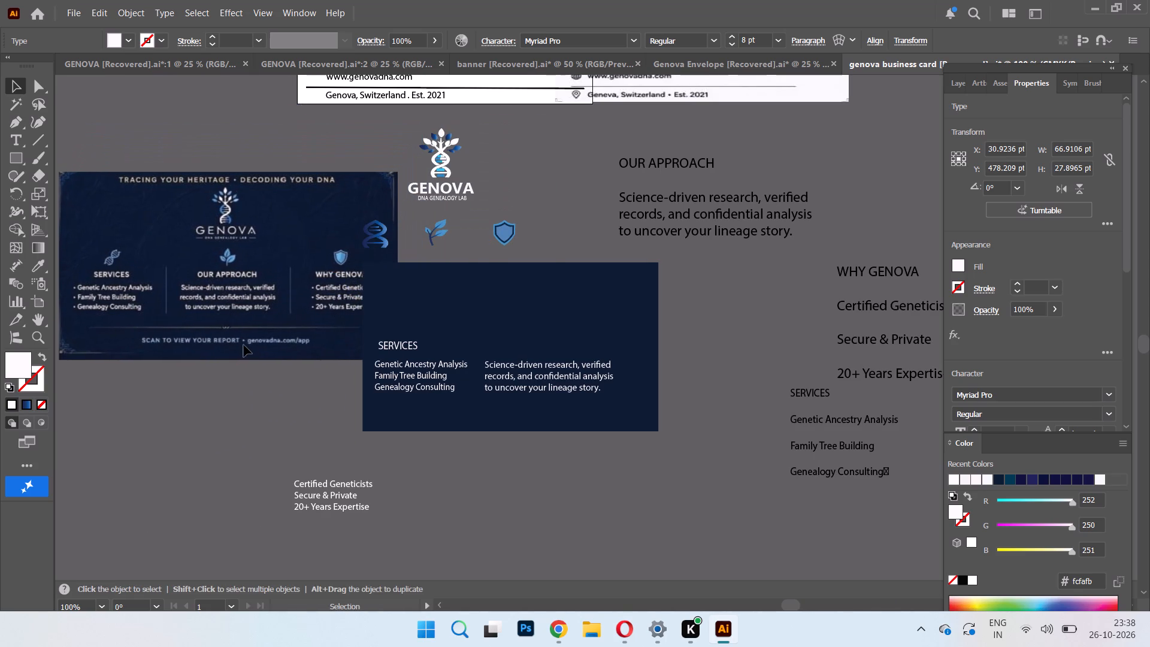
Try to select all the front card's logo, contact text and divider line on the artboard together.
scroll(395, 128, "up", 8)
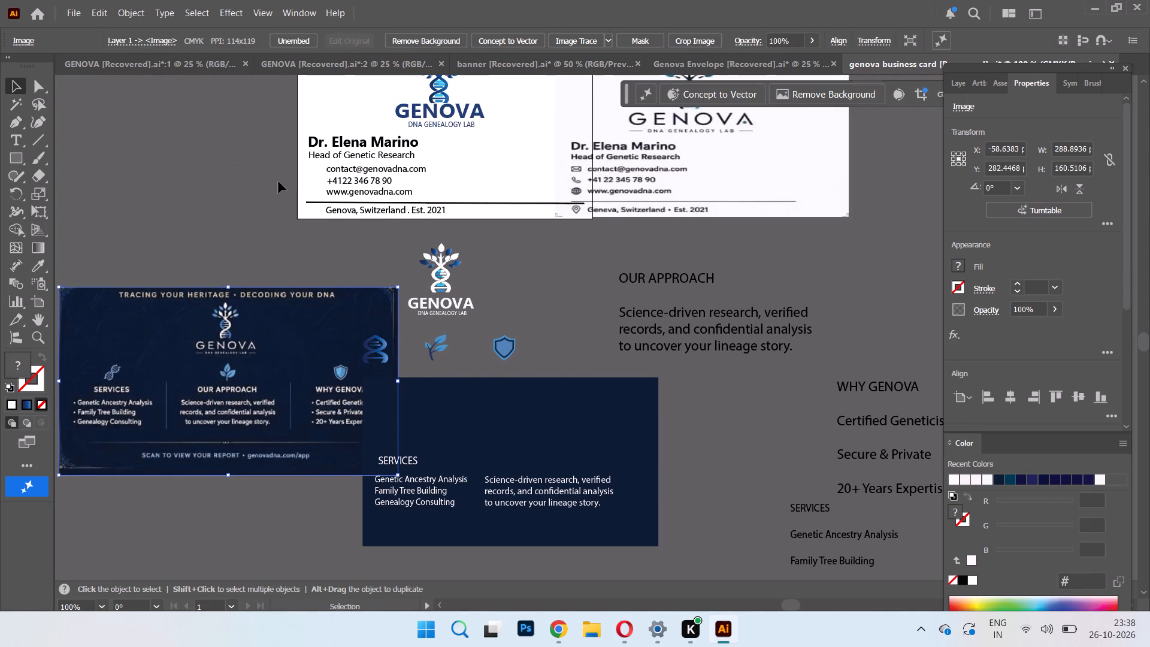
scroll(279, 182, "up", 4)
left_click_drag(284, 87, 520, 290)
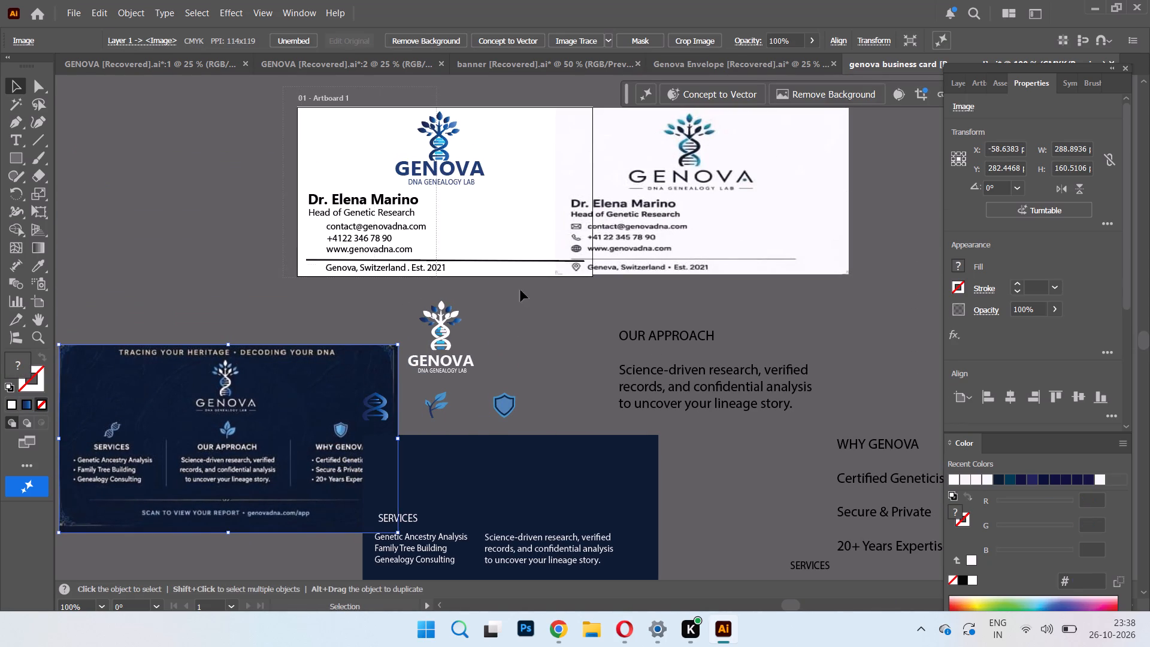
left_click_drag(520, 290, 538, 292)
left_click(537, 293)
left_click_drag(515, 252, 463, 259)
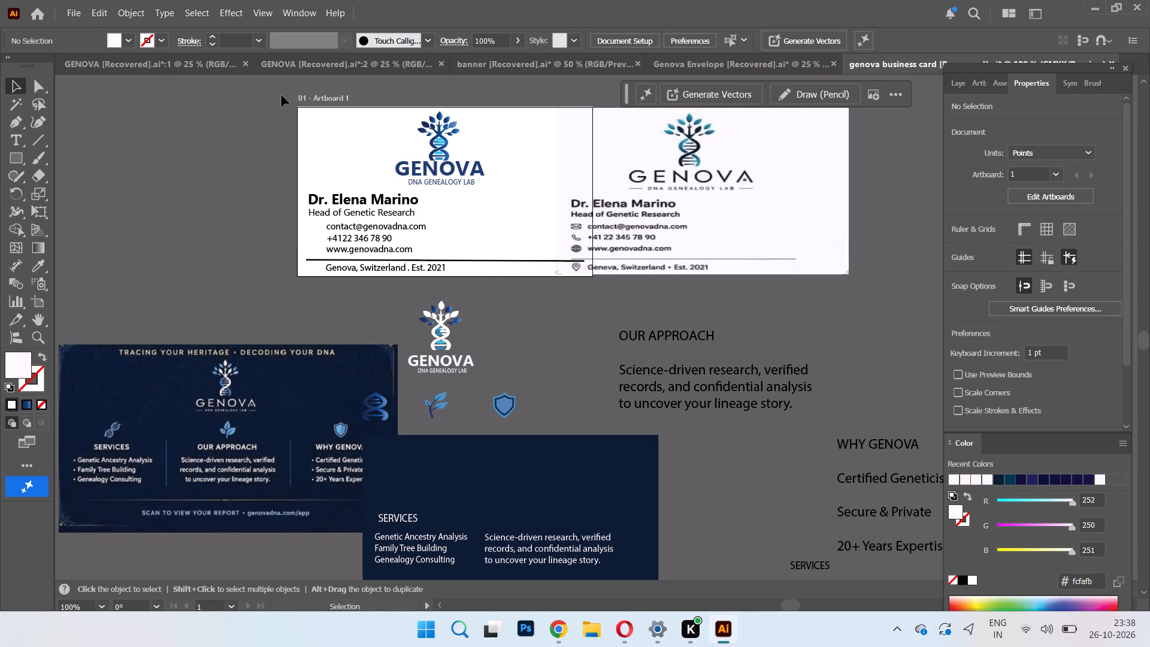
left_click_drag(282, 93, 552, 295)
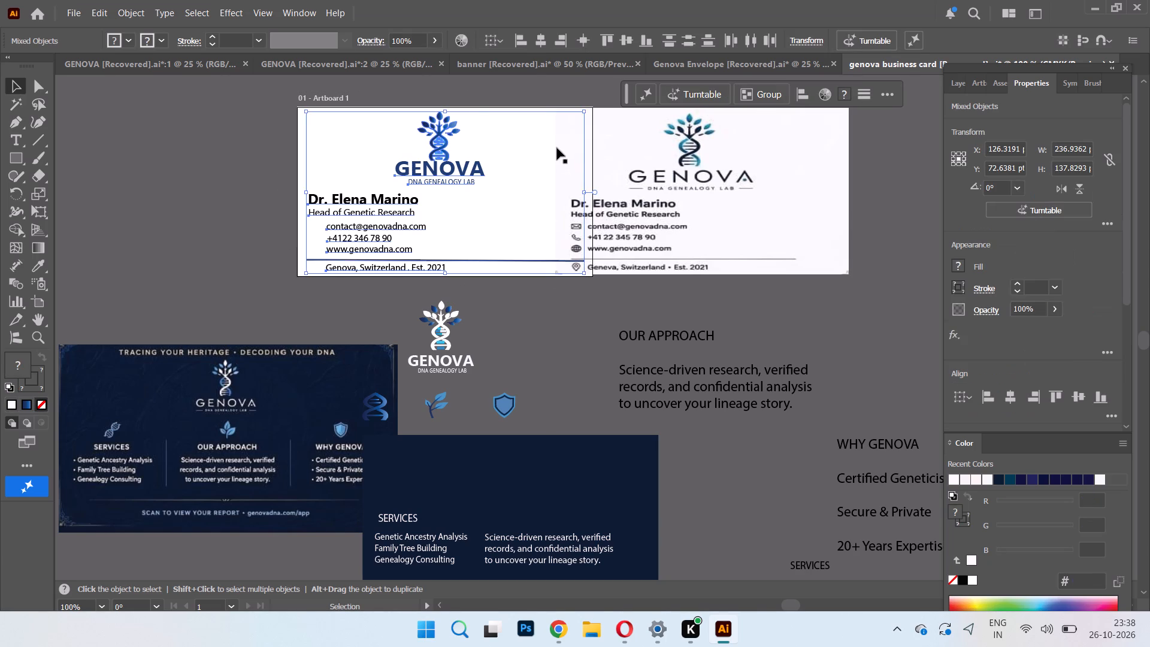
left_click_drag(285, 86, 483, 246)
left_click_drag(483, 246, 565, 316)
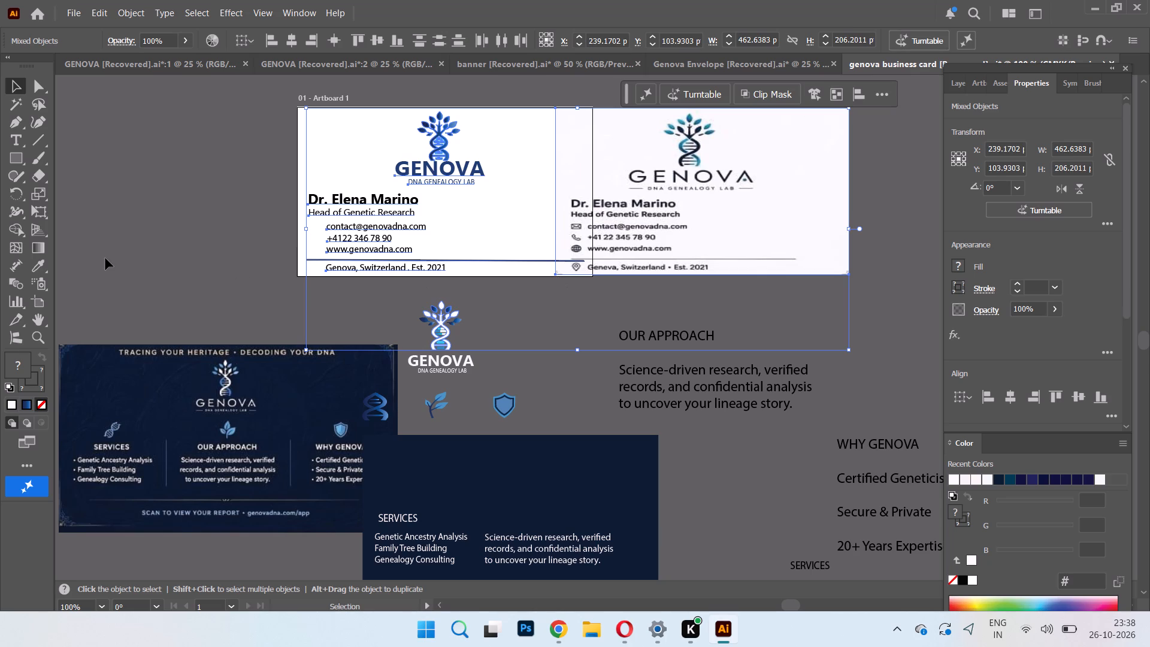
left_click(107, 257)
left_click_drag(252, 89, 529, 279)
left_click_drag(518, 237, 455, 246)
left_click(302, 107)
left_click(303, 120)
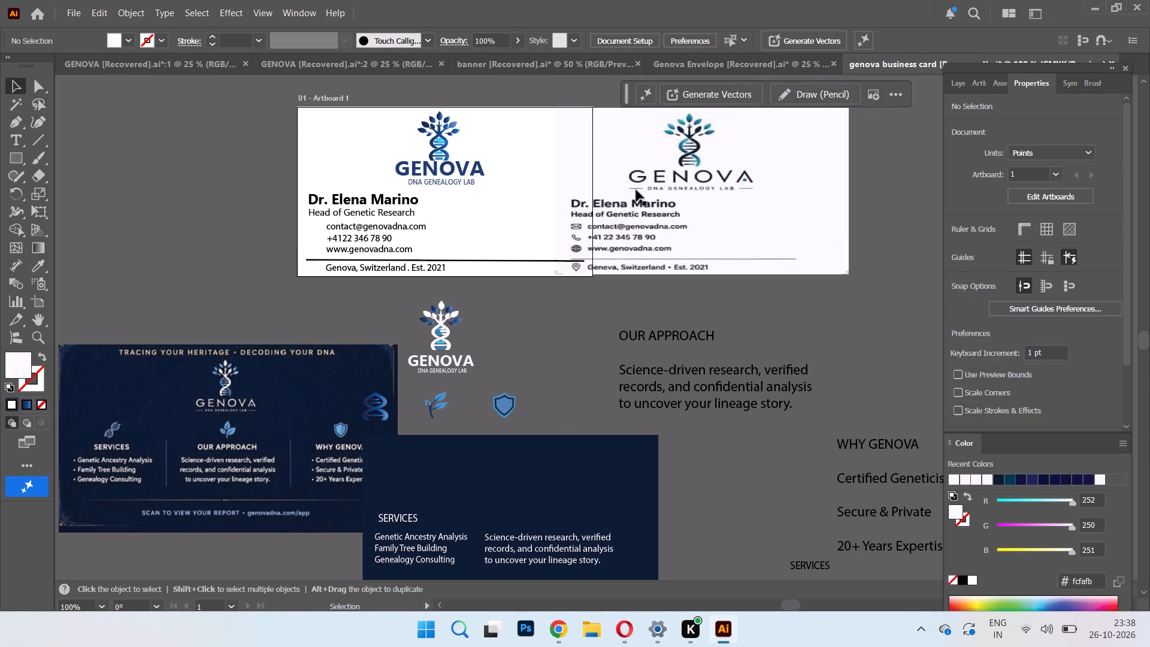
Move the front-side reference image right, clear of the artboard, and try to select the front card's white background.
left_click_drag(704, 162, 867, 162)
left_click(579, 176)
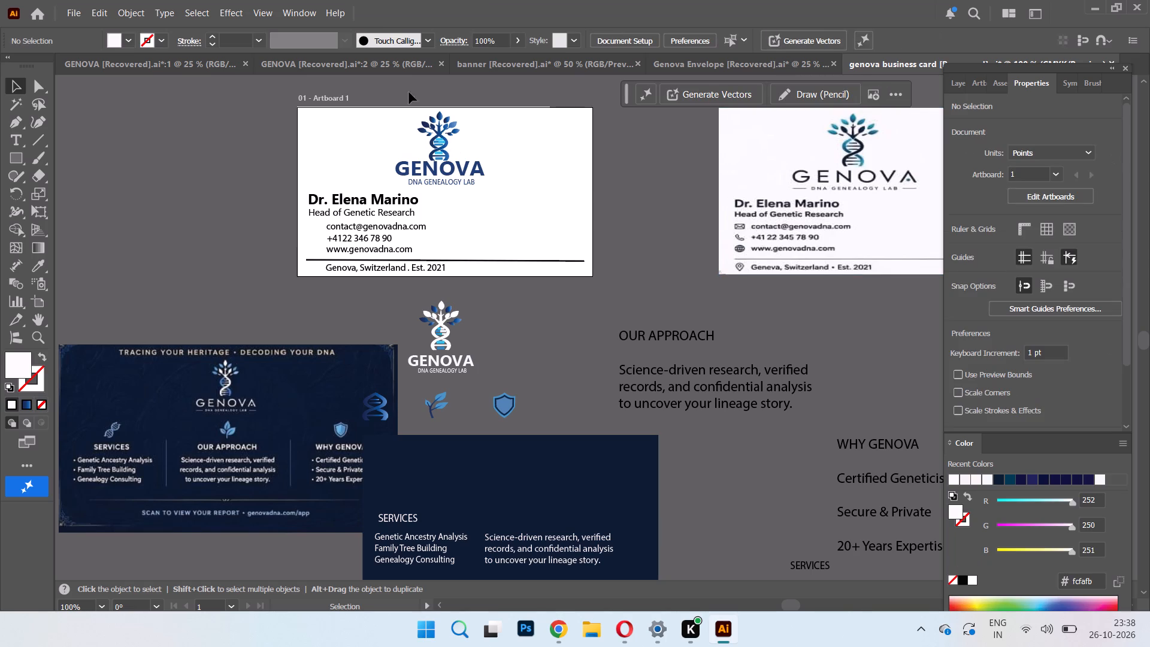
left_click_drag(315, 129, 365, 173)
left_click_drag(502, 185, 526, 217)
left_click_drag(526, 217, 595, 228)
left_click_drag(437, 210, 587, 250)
Shift the navy rectangle slightly up and right on its own, without its services and approach text.
left_click_drag(534, 468, 545, 456)
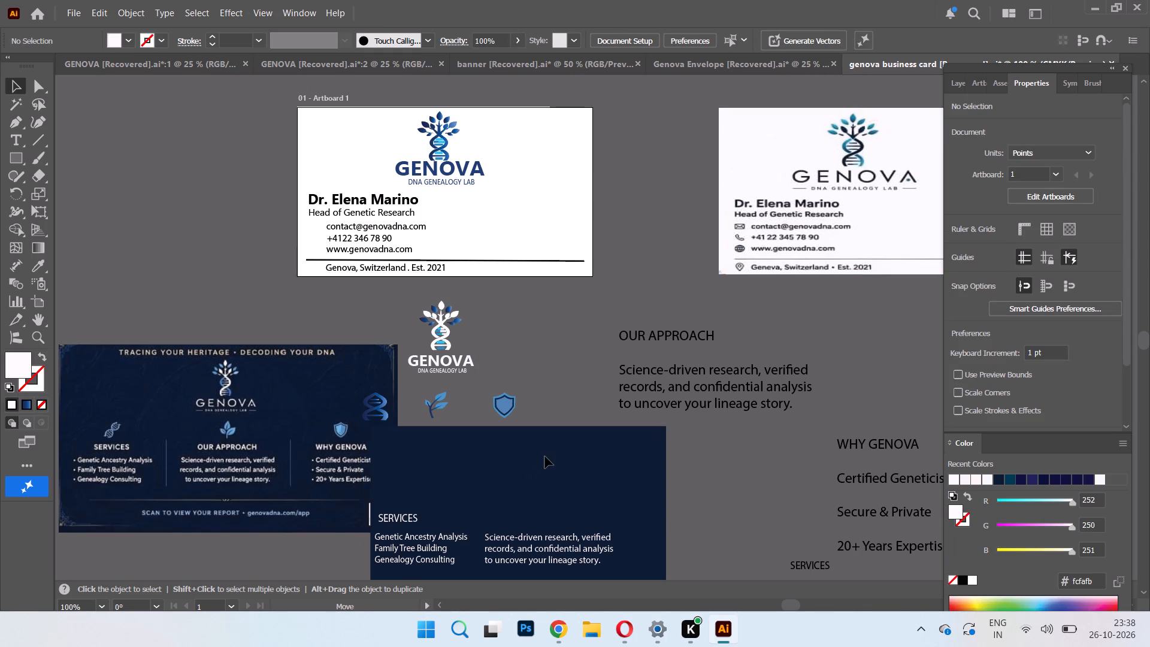
left_click_drag(545, 456, 546, 461)
left_click_drag(424, 137, 386, 142)
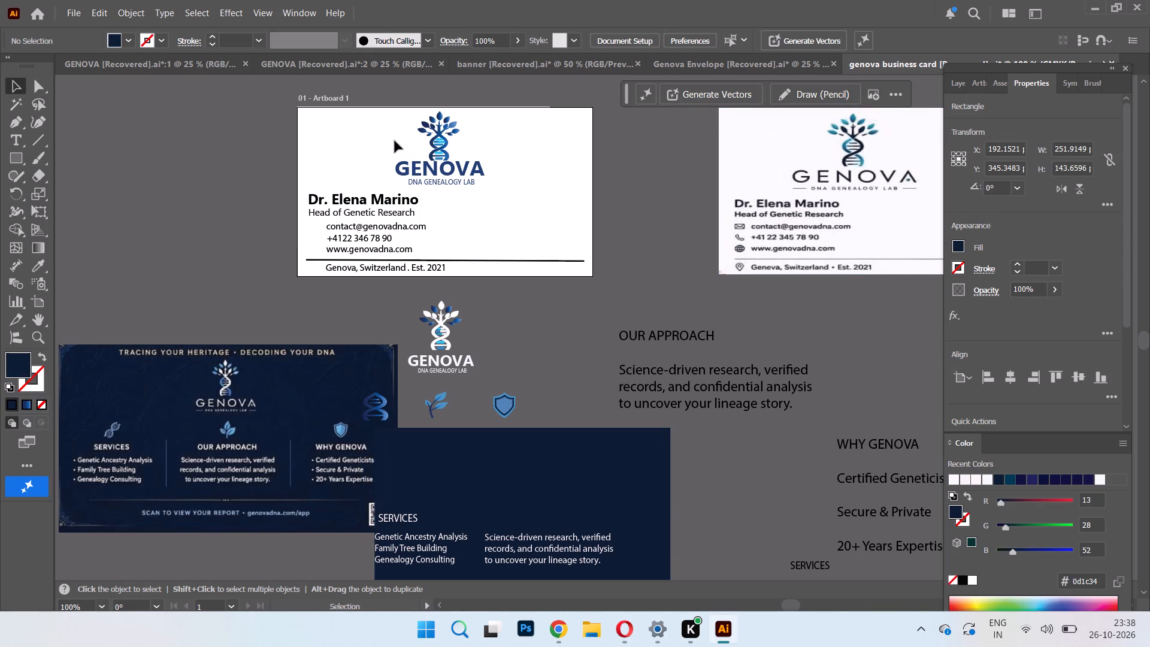
Reposition the front-side reference image just right of the artboard with a narrow gap between them.
left_click_drag(857, 132, 844, 150)
left_click_drag(828, 158, 561, 146)
left_click_drag(708, 216, 687, 212)
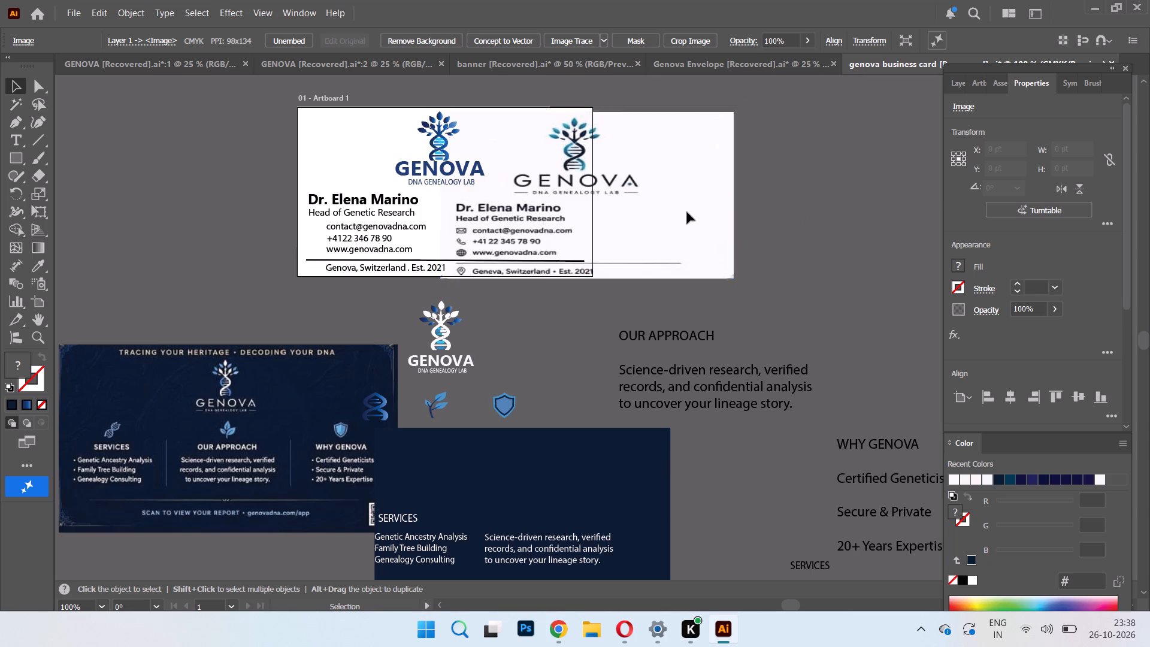
left_click_drag(687, 212, 897, 207)
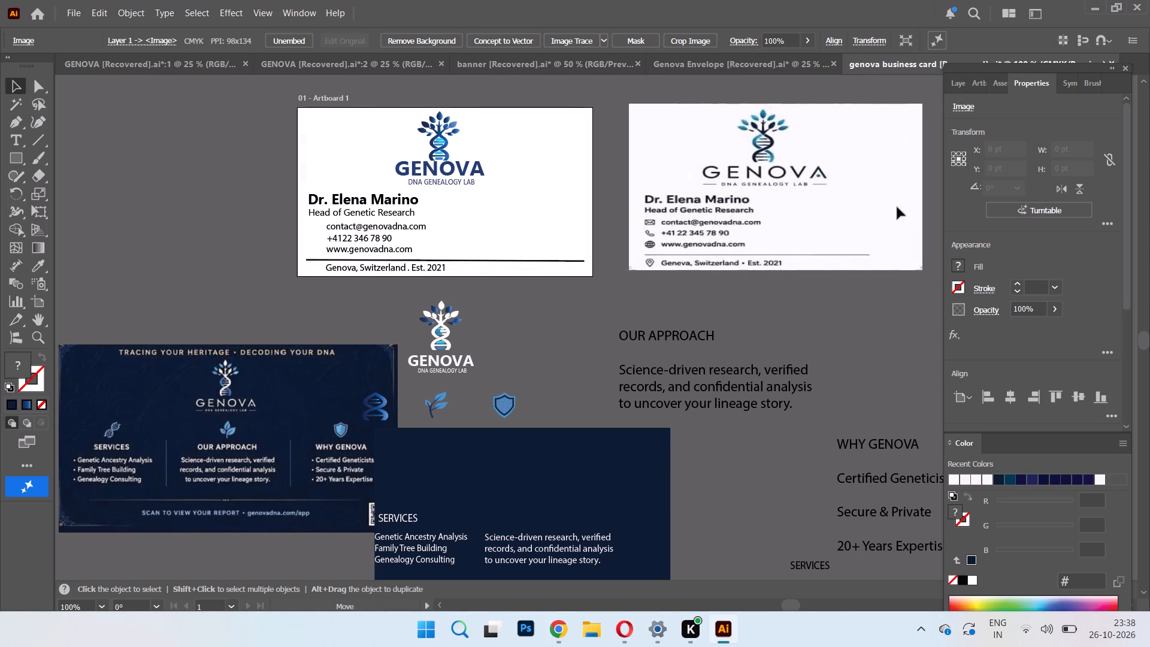
left_click_drag(897, 207, 897, 207)
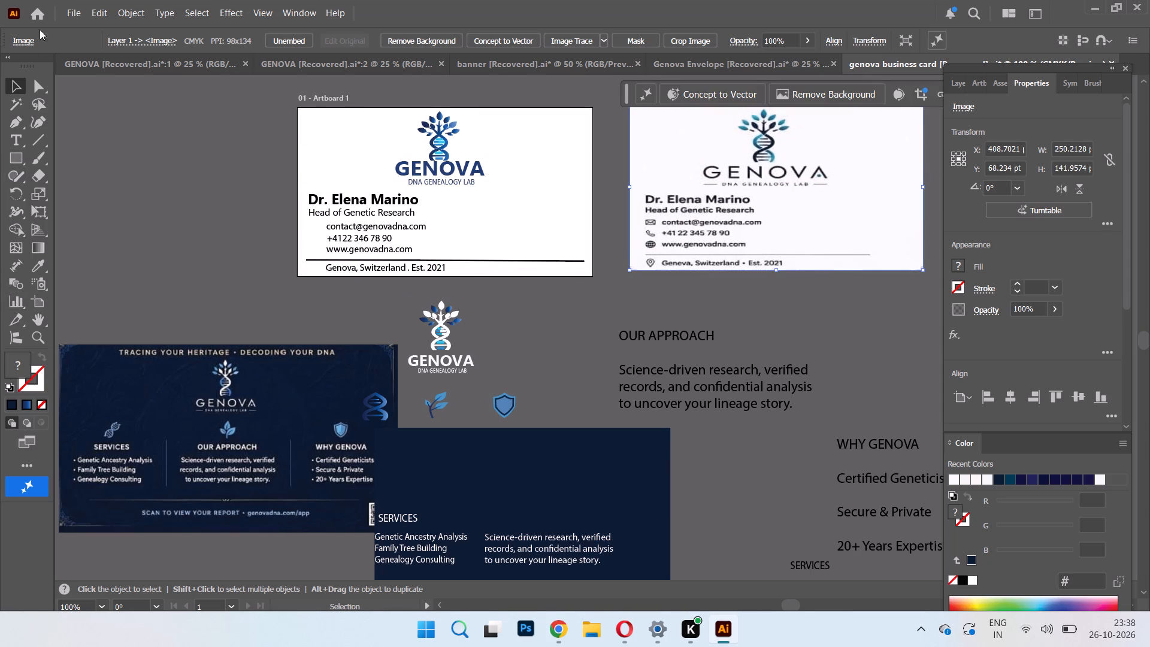
Create a new print document from the Business Card preset, 252 x 144 pt.
left_click(71, 16)
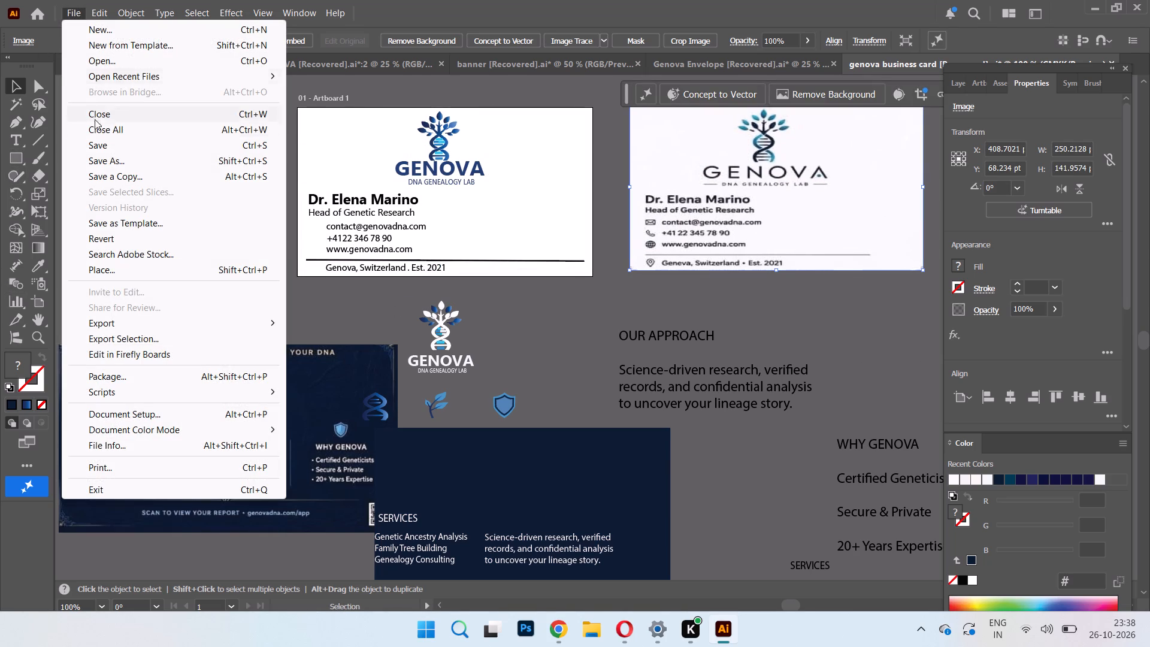
left_click(108, 28)
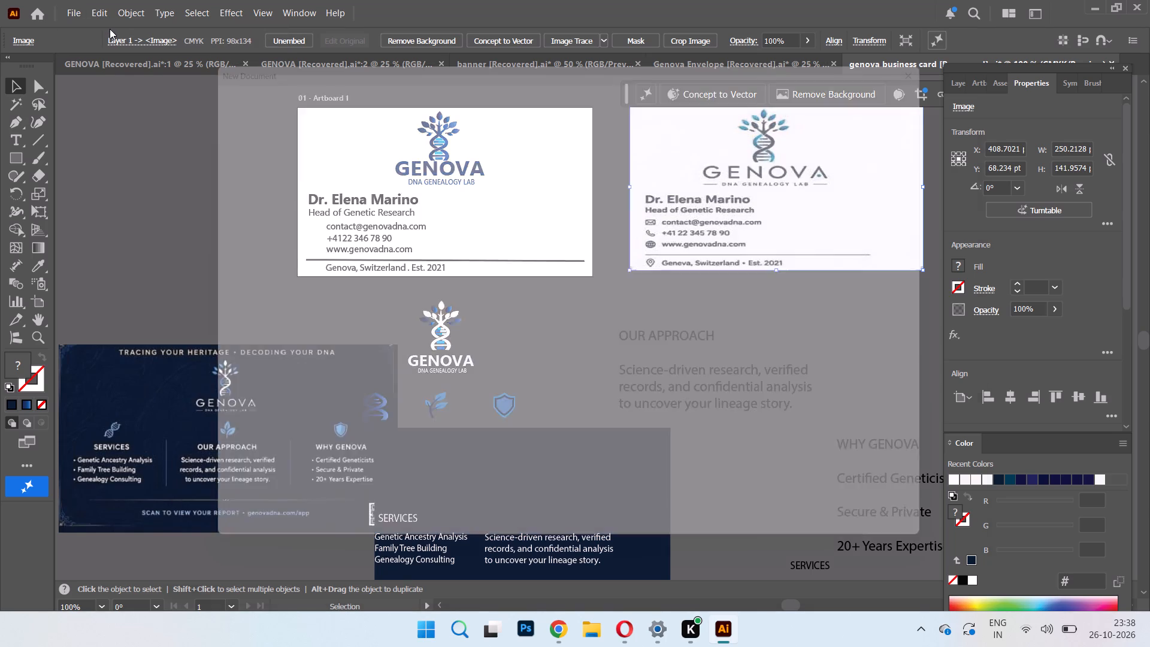
left_click(431, 74)
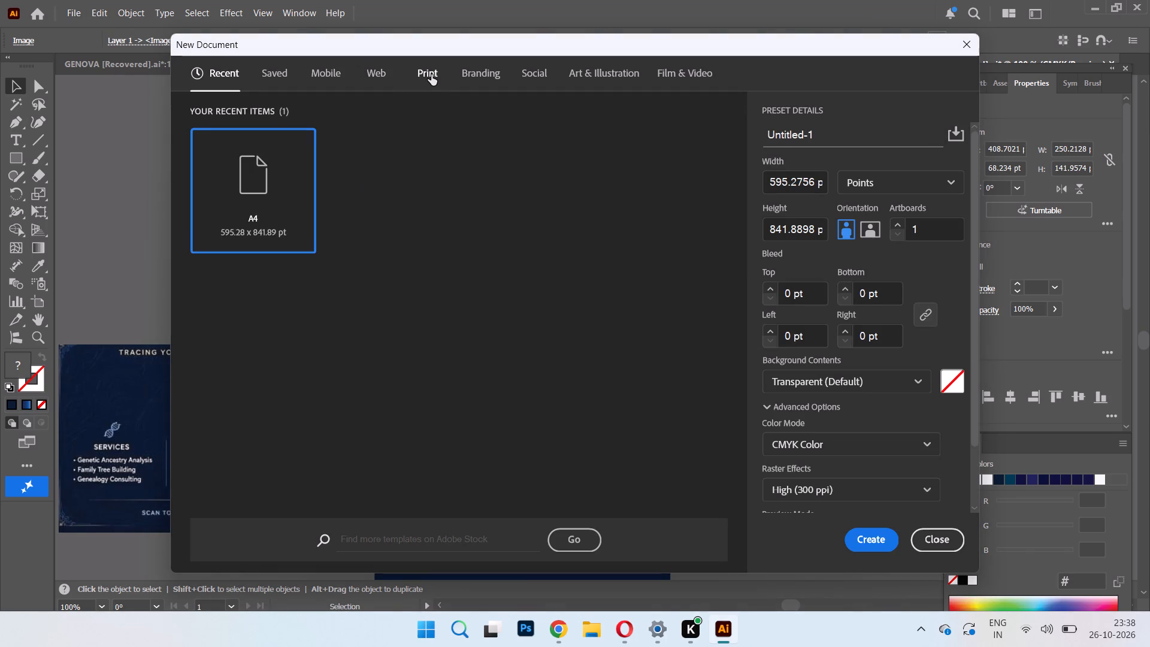
left_click(431, 74)
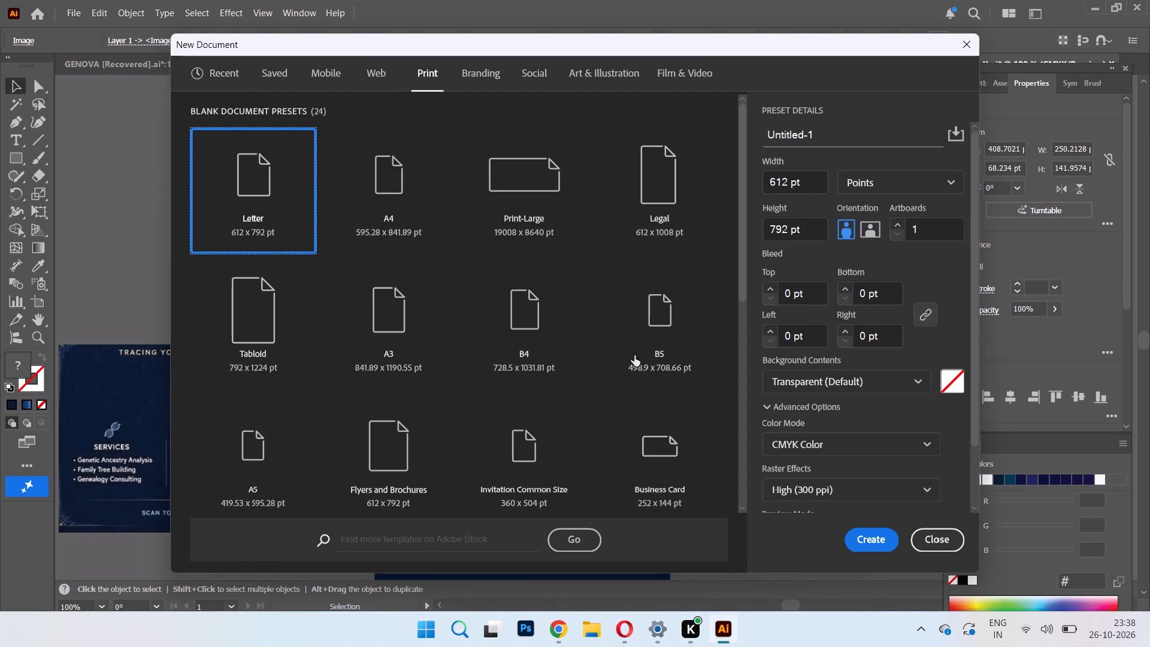
left_click(631, 489)
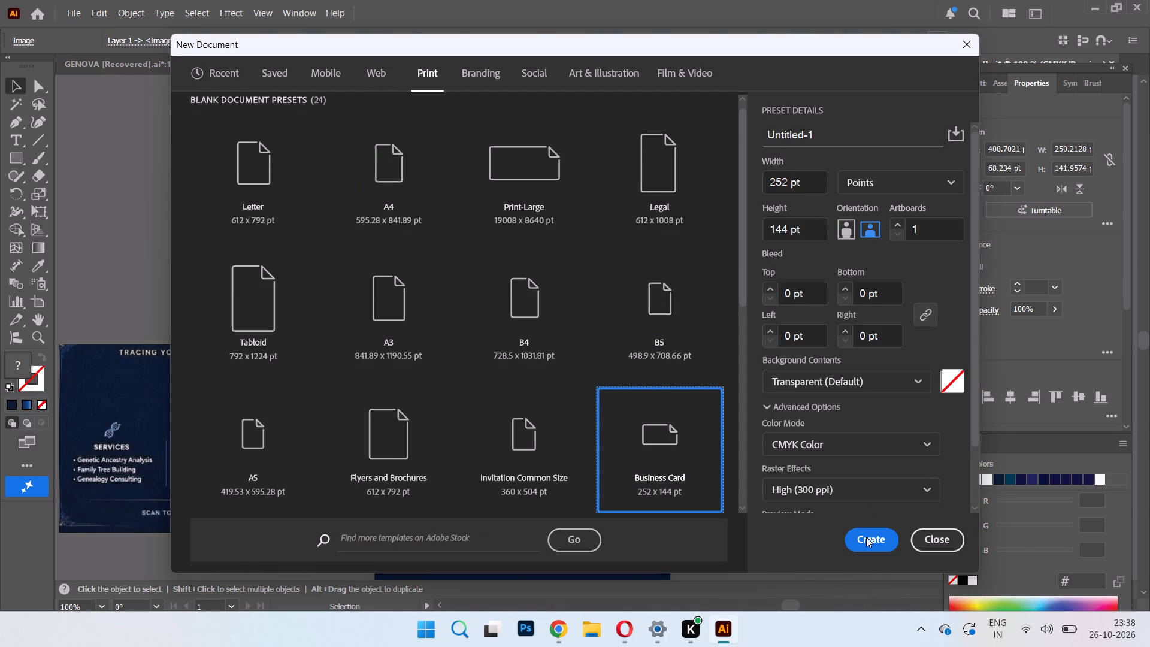
left_click(866, 537)
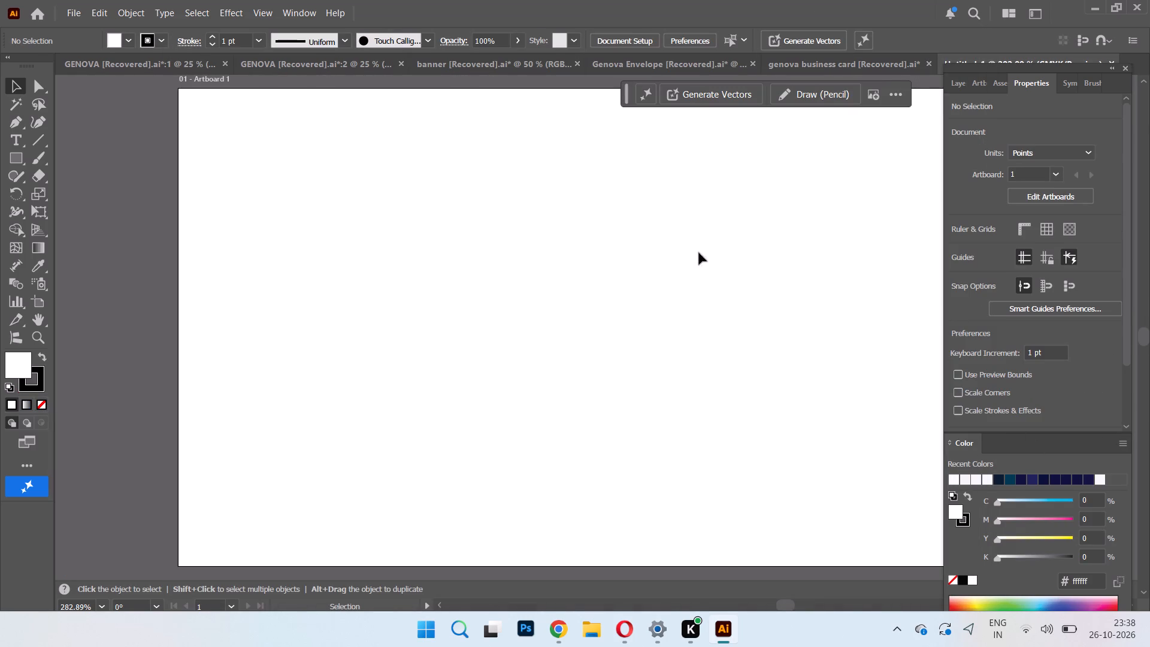
Copy the front card's logo, contact text and divider line from the Genova business card file and paste them into the new document.
left_click(791, 603)
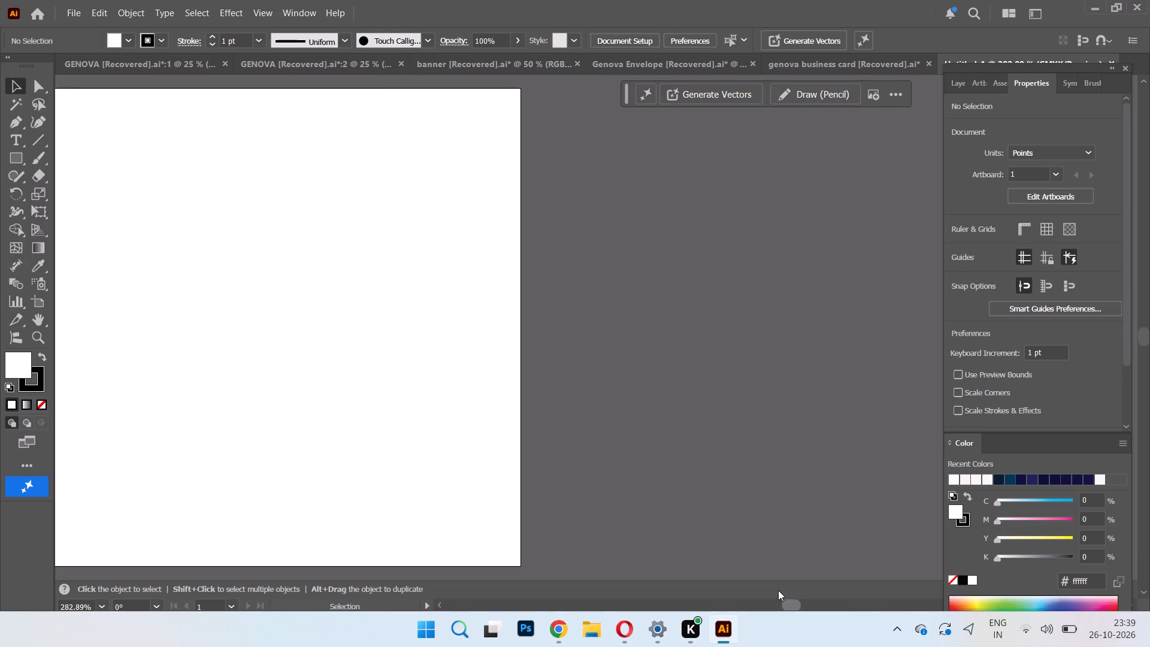
key("ctrl+minus")
key("ctrl+minus")
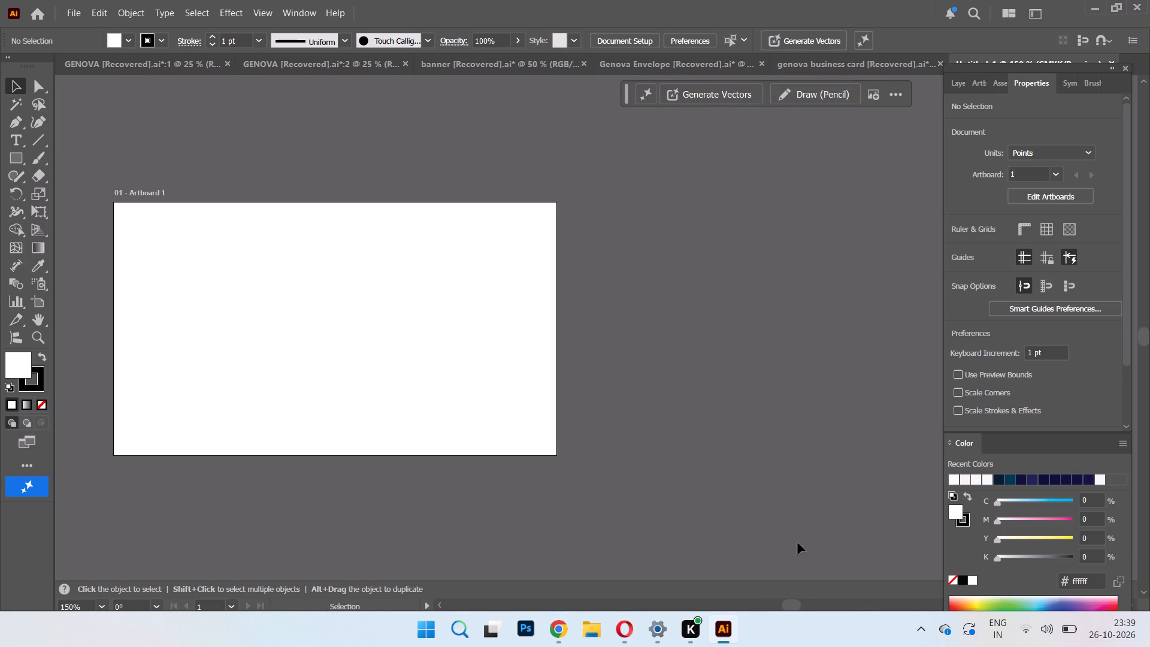
left_click(873, 72)
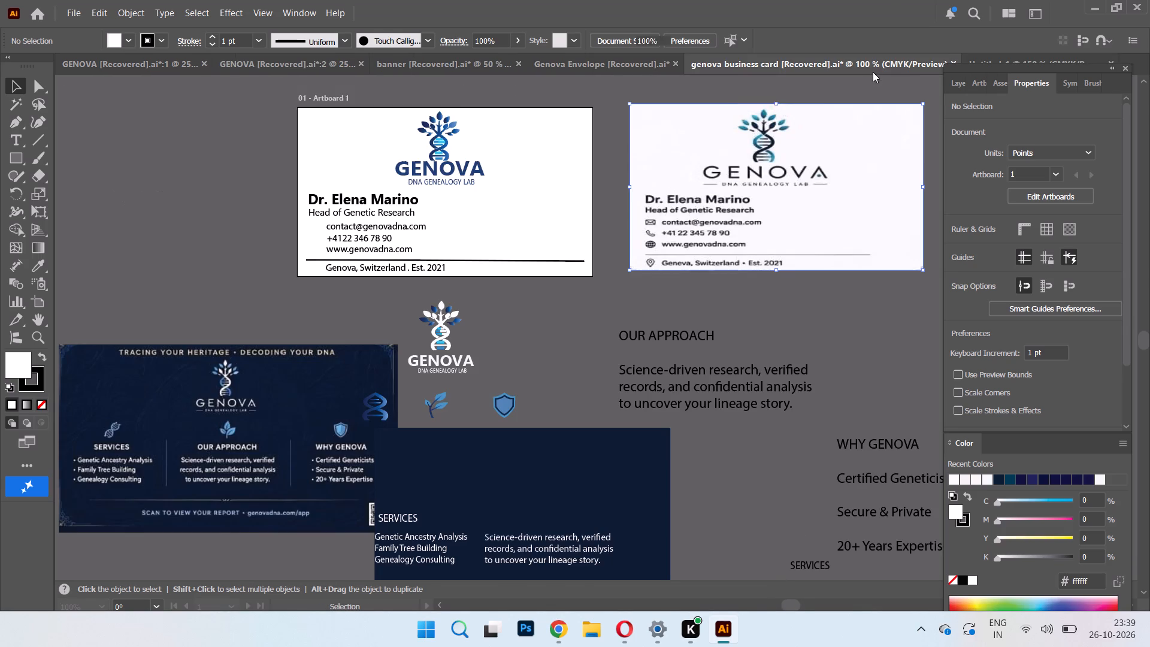
left_click_drag(304, 111, 307, 204)
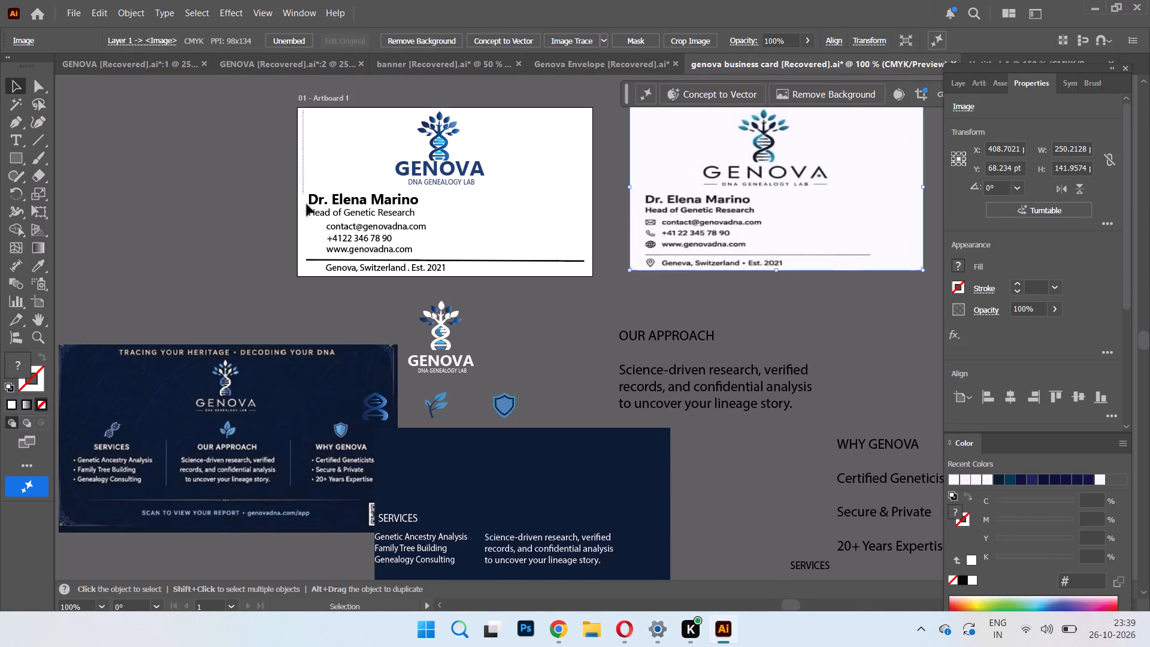
left_click_drag(307, 204, 550, 272)
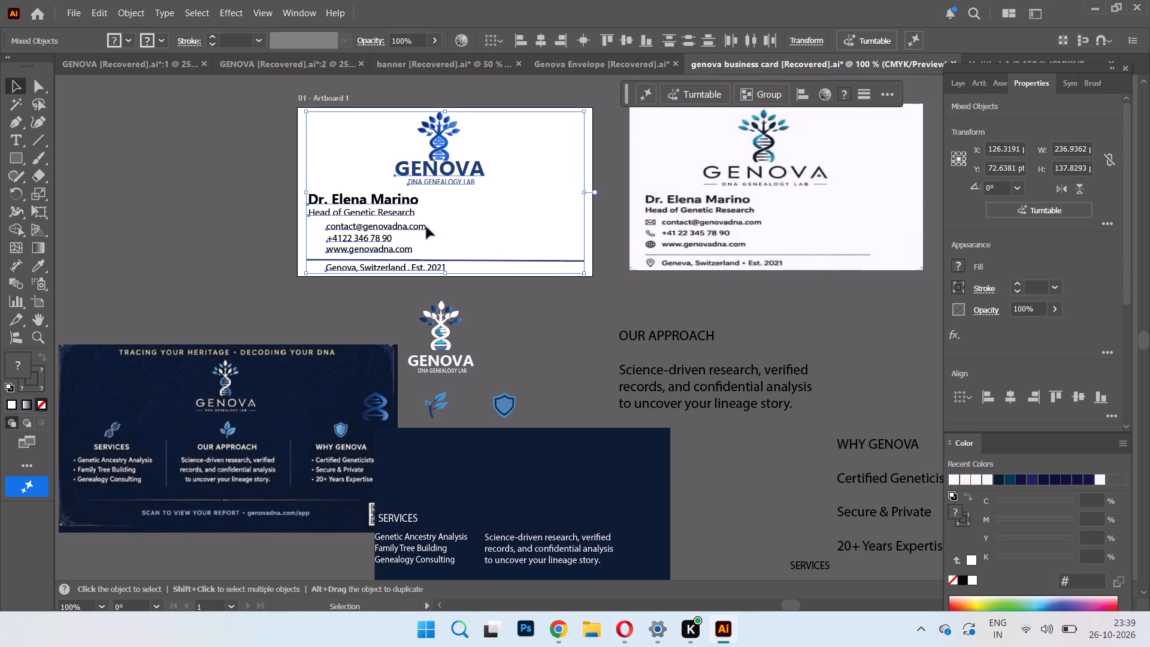
right_click(376, 221)
left_click(456, 194)
left_click(996, 56)
right_click(259, 293)
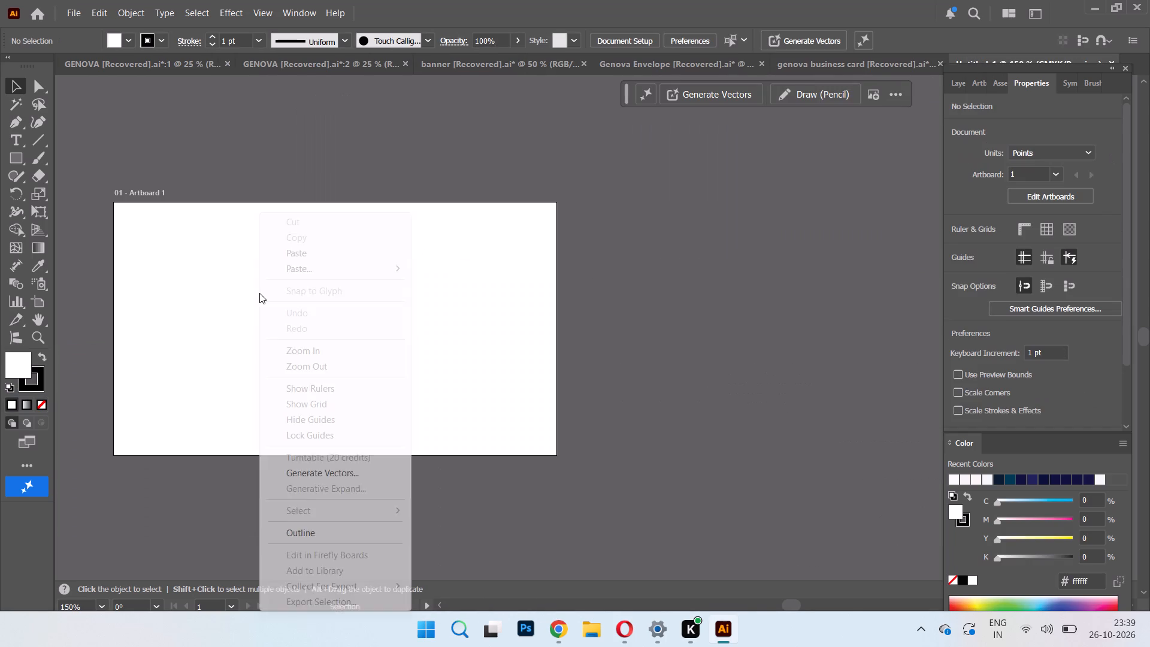
left_click(338, 250)
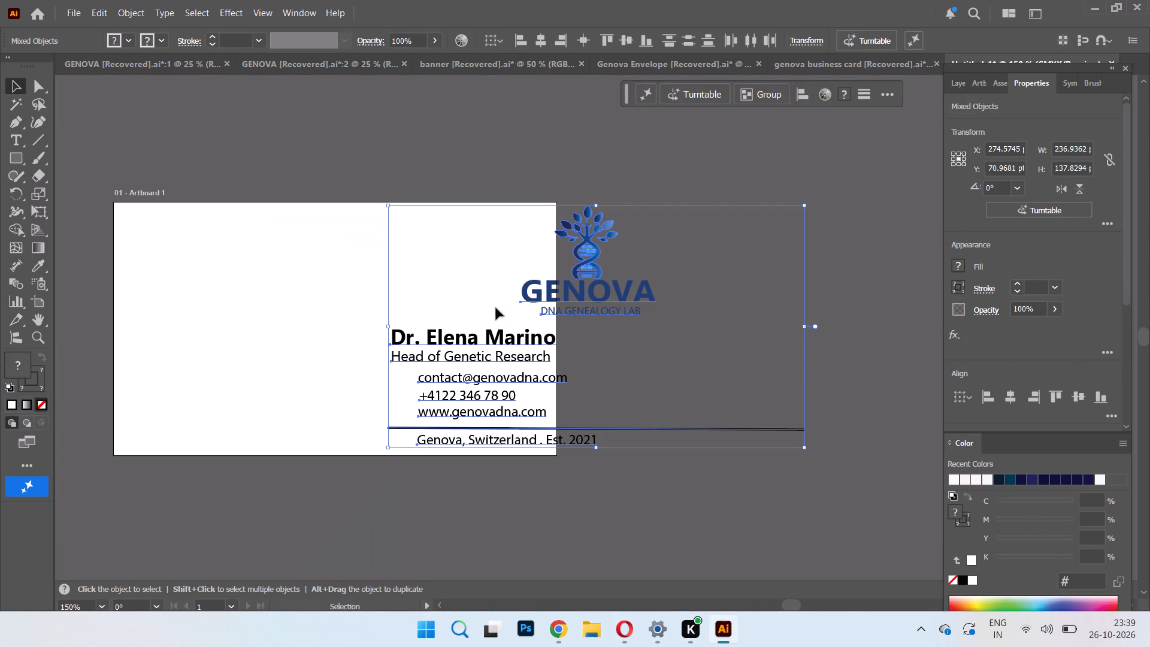
Move the pasted front card artwork left so it fits inside the new artboard.
left_click_drag(467, 339, 201, 332)
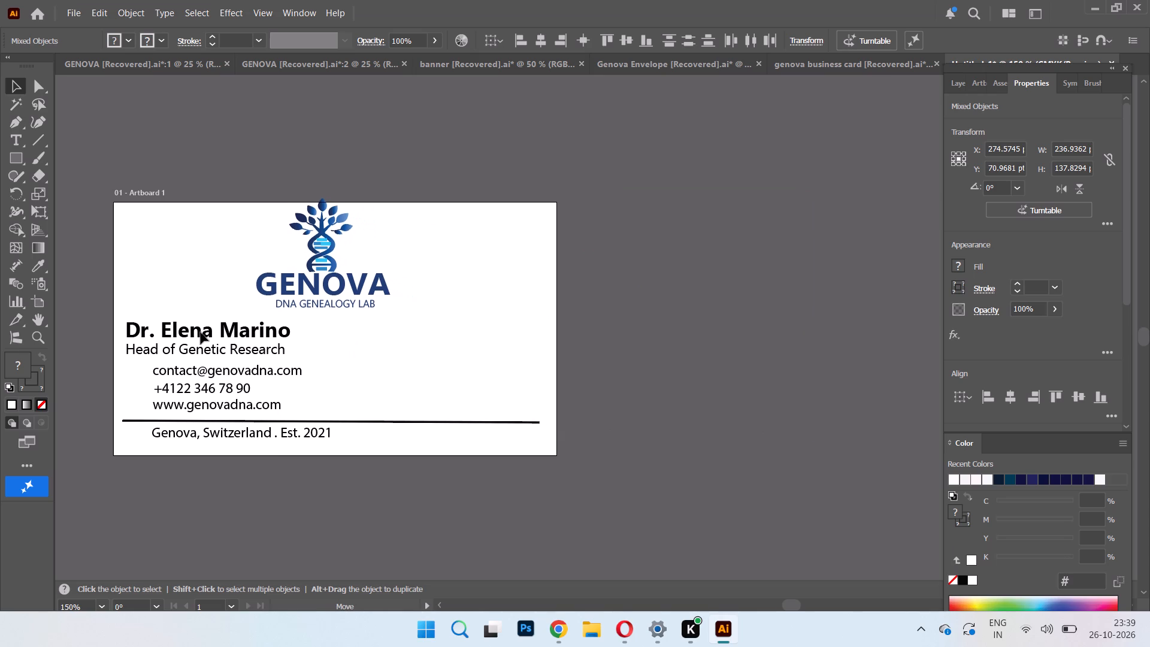
left_click_drag(201, 332, 199, 338)
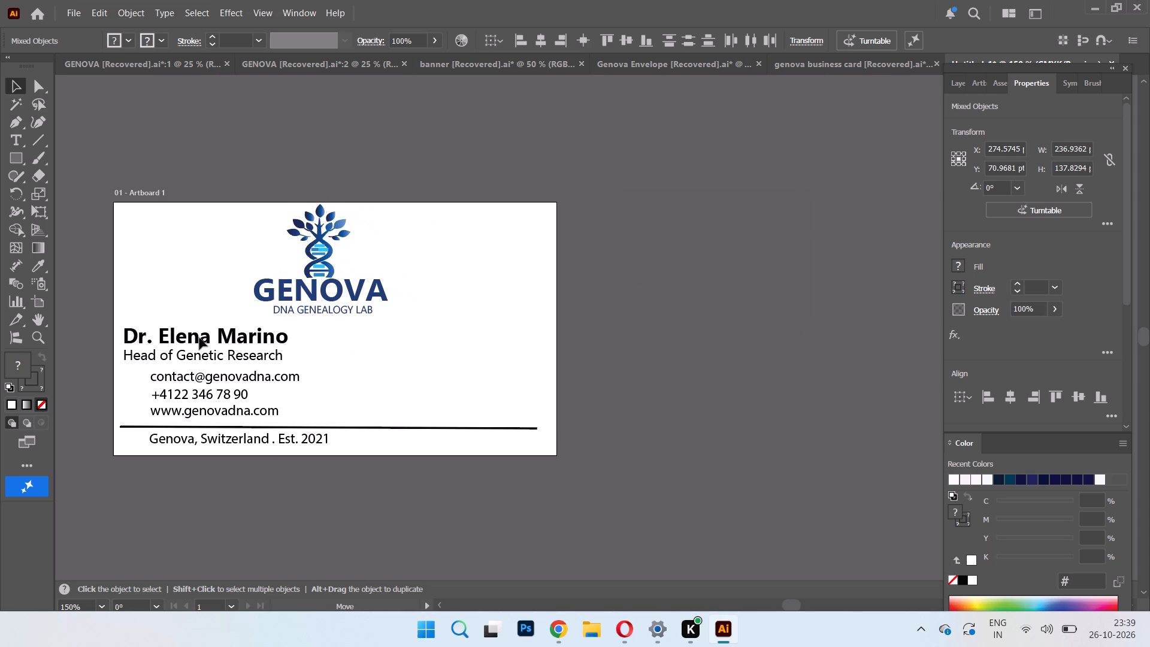
left_click_drag(199, 338, 199, 337)
left_click(250, 167)
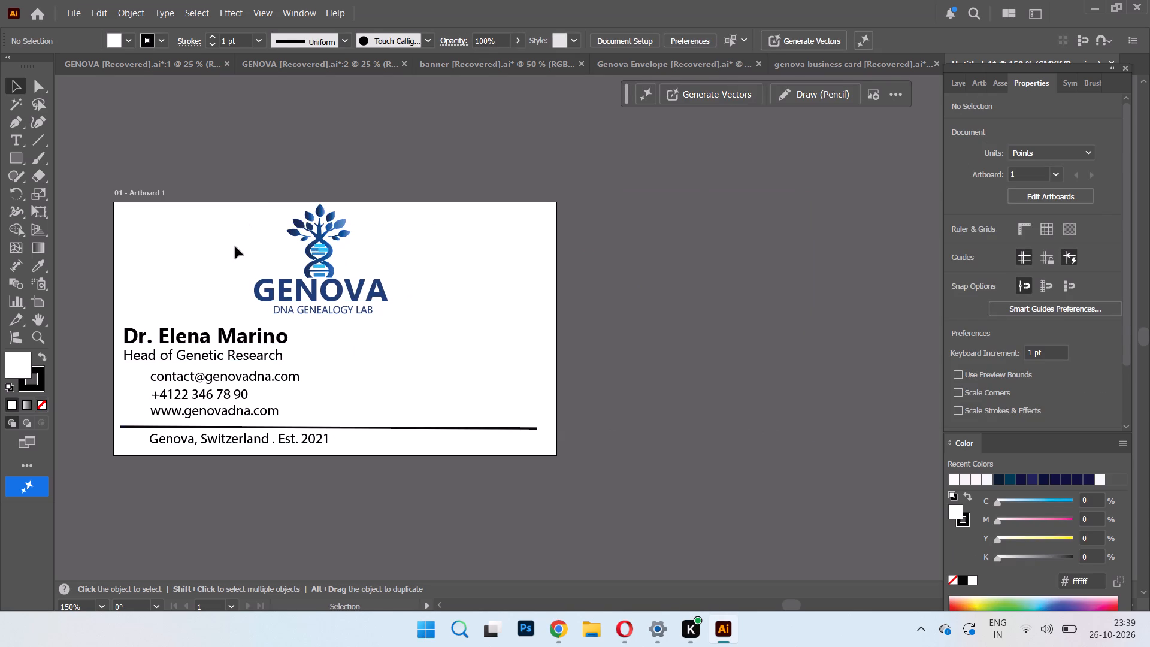
Draw a white rectangle with a 1 pt black stroke covering the whole artboard, about 252 x 144 pt.
left_click(23, 157)
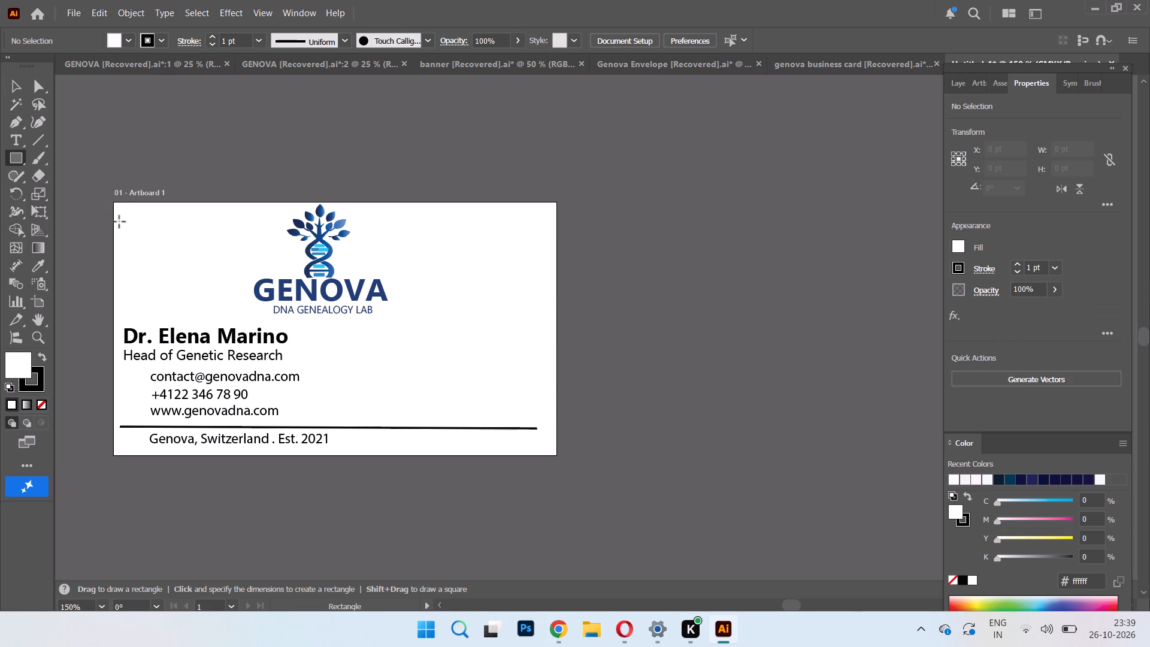
left_click_drag(114, 202, 159, 413)
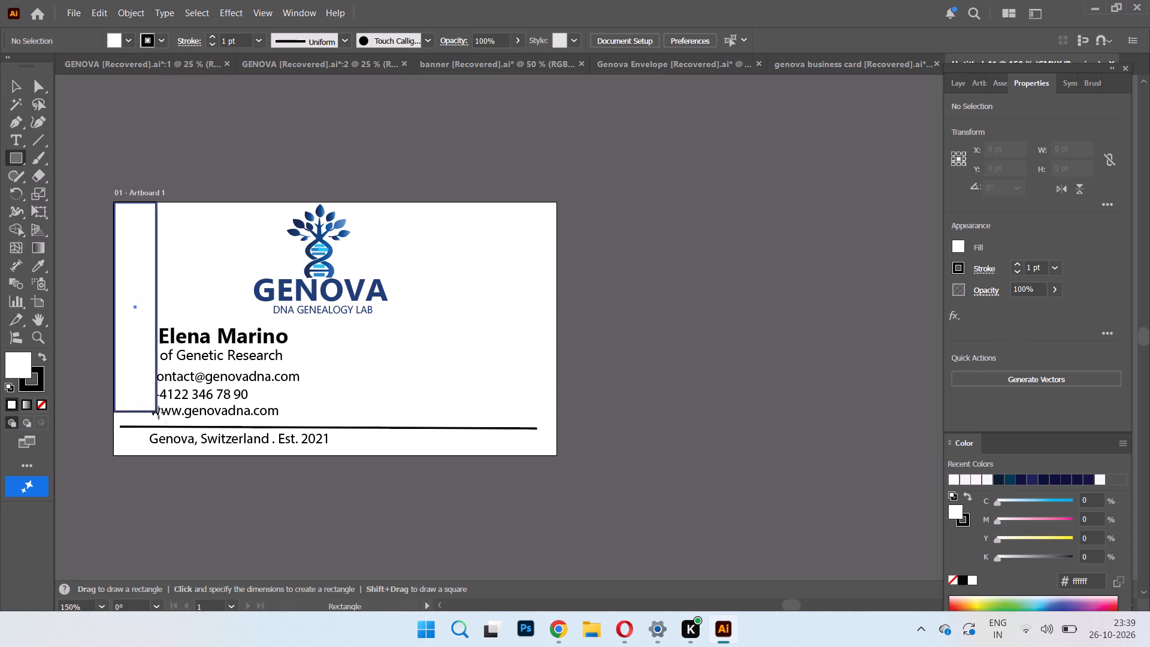
left_click_drag(159, 413, 557, 454)
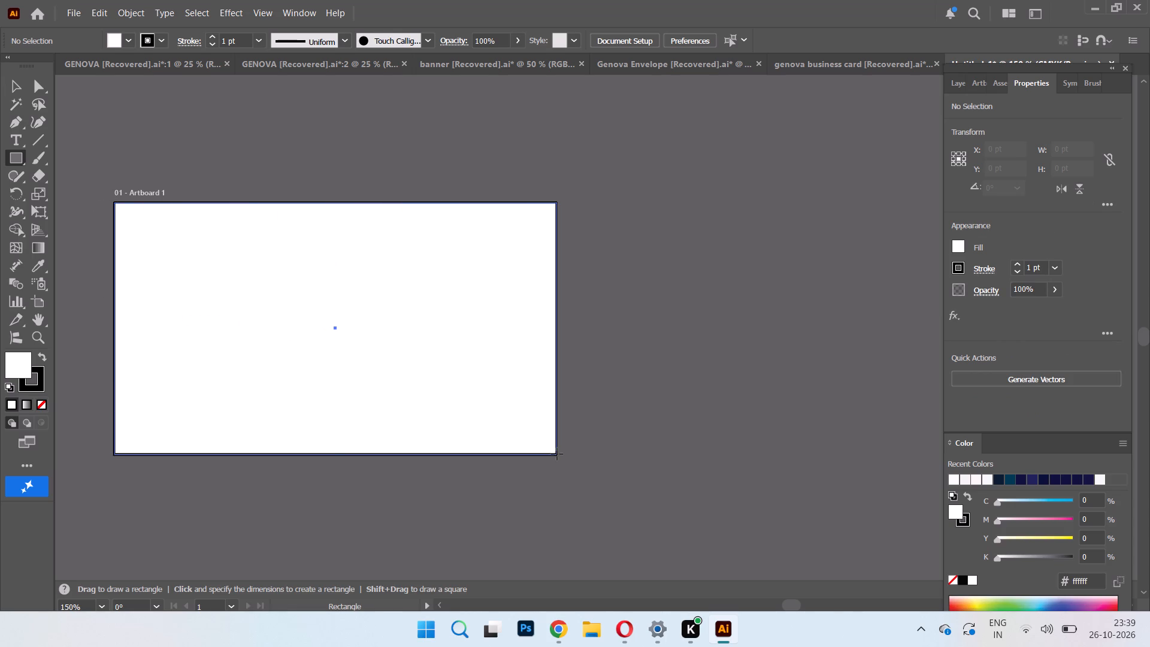
left_click_drag(557, 454, 556, 454)
left_click(17, 79)
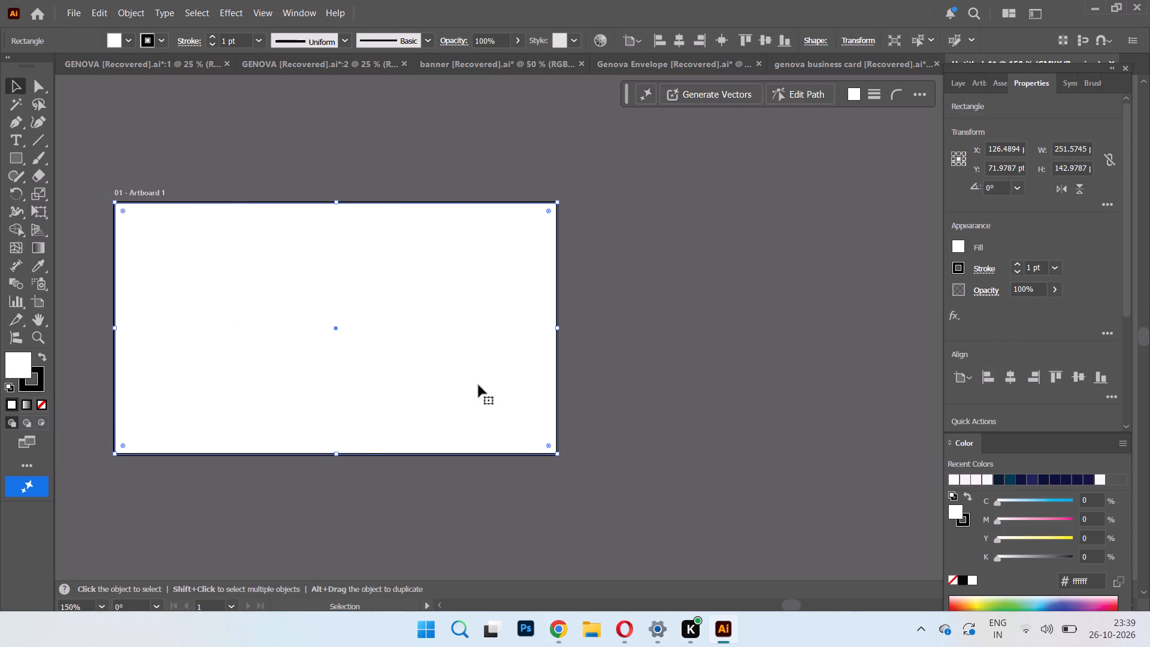
left_click(336, 455)
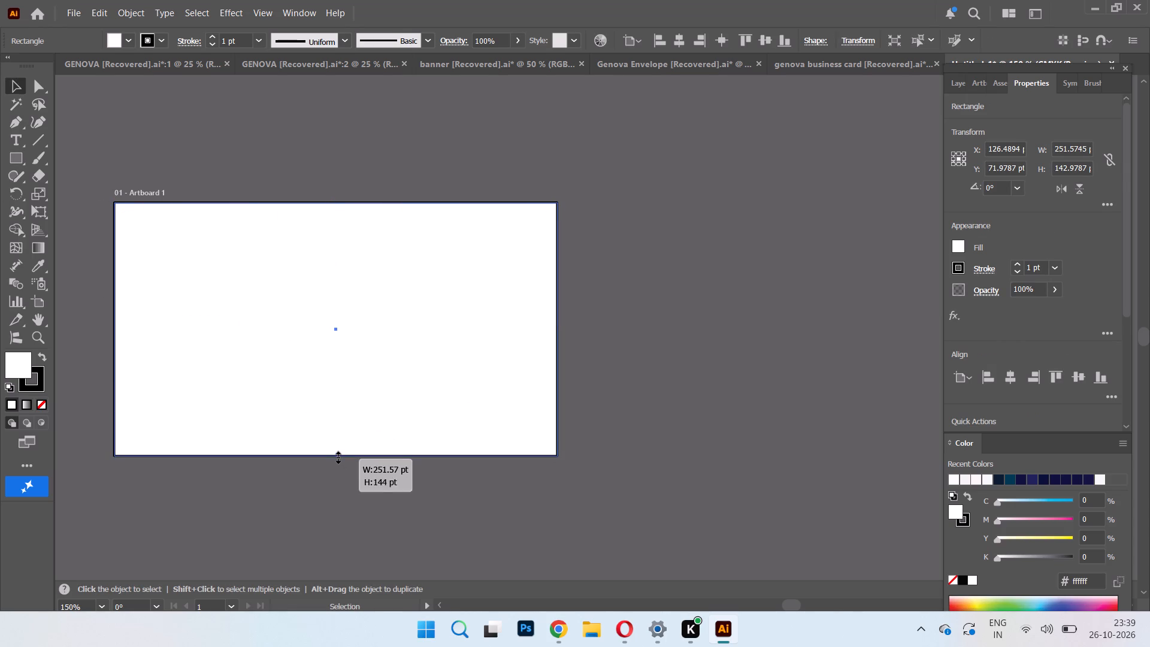
left_click(368, 144)
Move the white rectangle off the front card to just right of the artboard, leaving a narrow gap.
left_click_drag(279, 296, 740, 292)
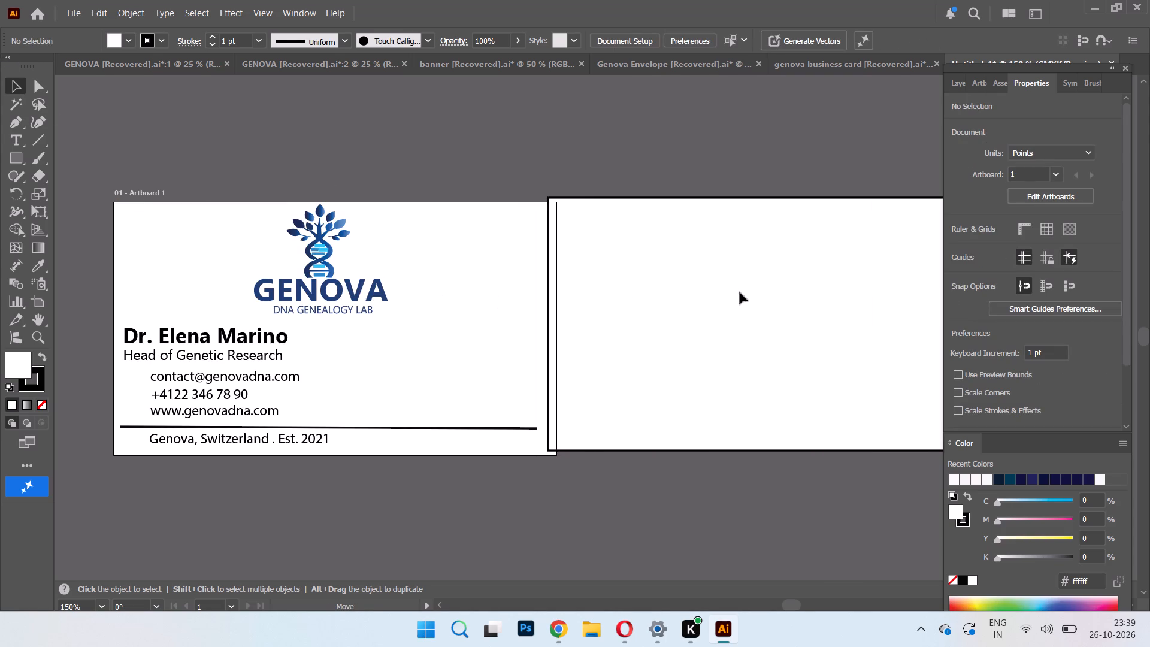
left_click_drag(740, 292, 734, 297)
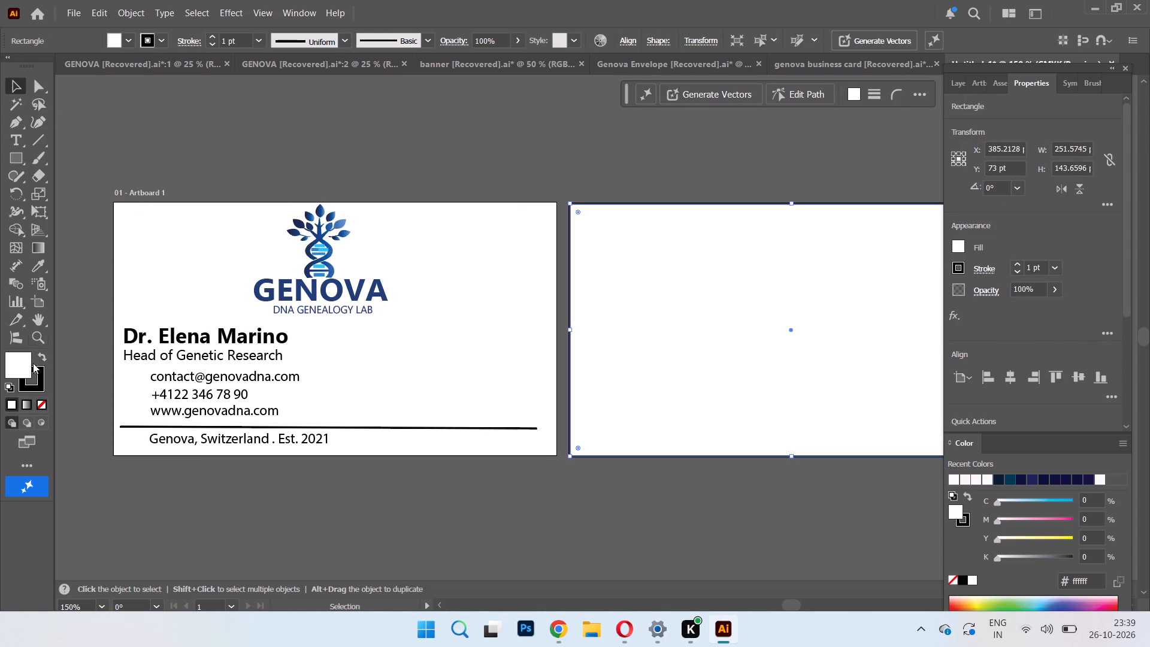
Give the rectangle beside the artboard a black fill and no stroke.
left_click(40, 408)
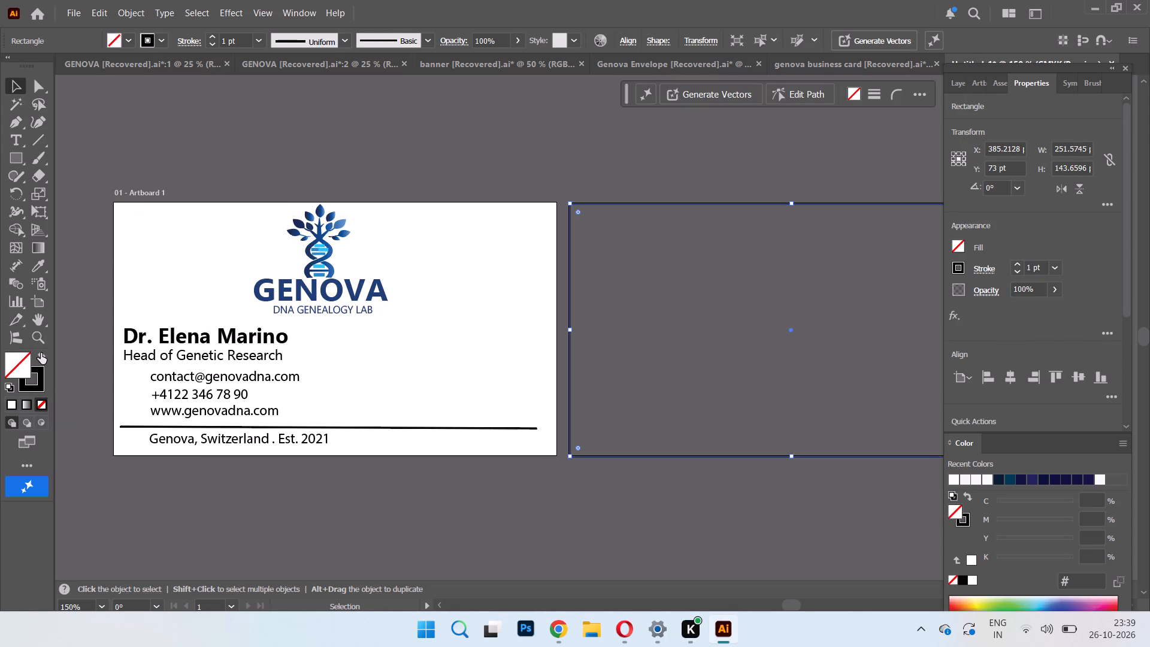
left_click(41, 352)
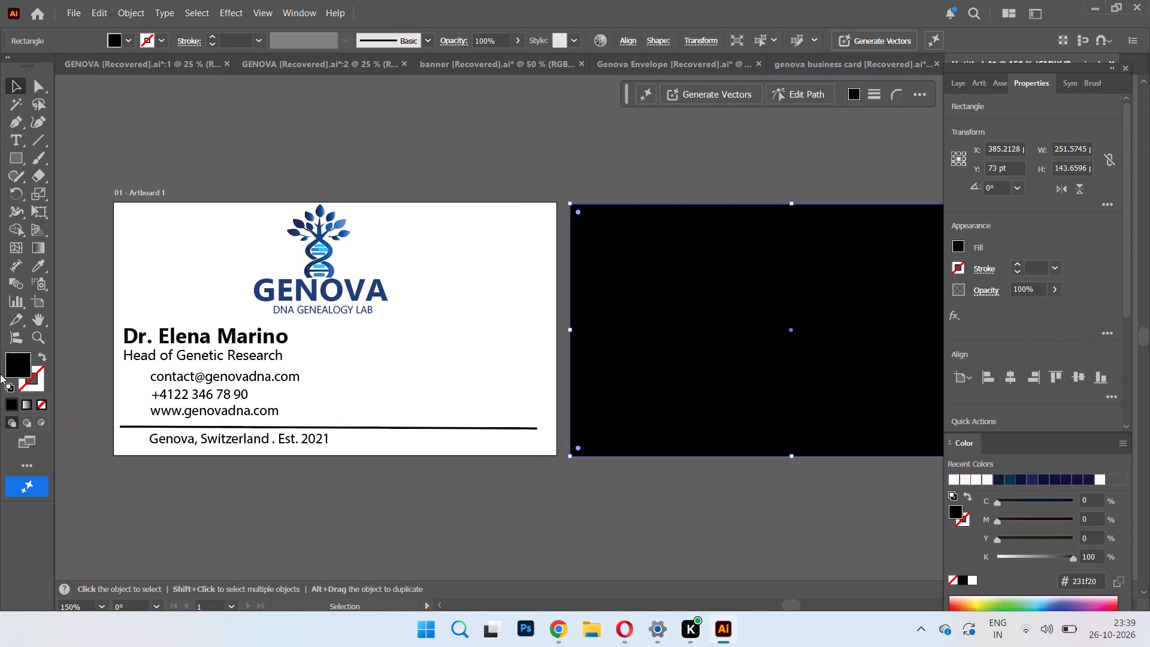
Try to sample the blue of the Genova tree logo as the black rectangle's fill colour.
double_click(21, 368)
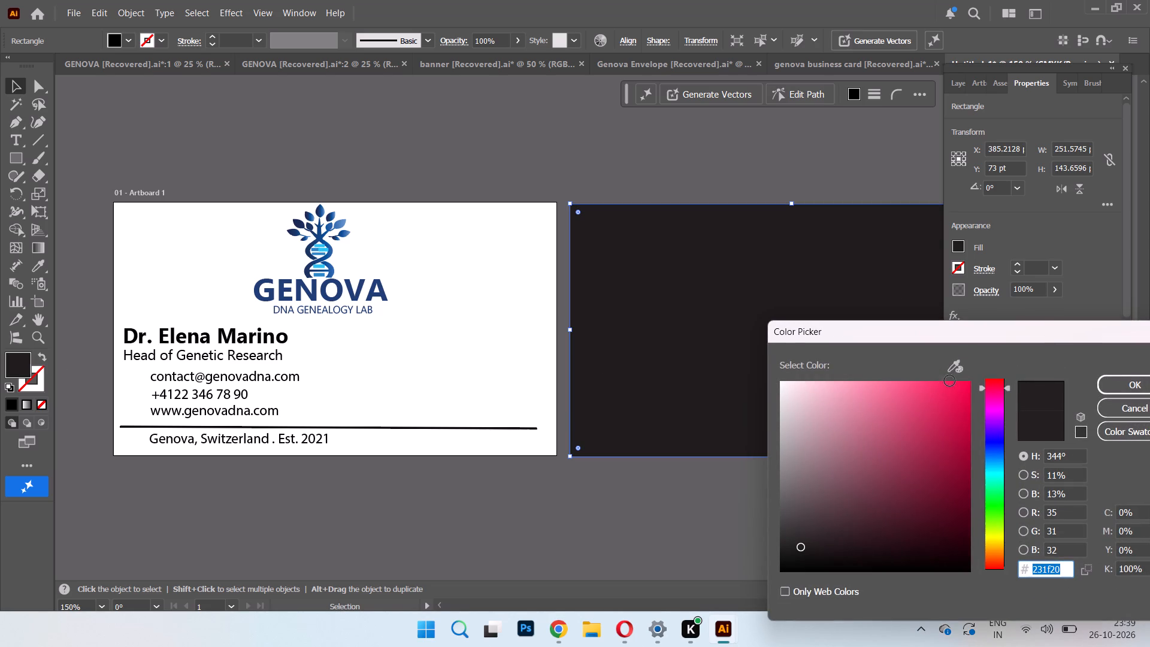
left_click(951, 373)
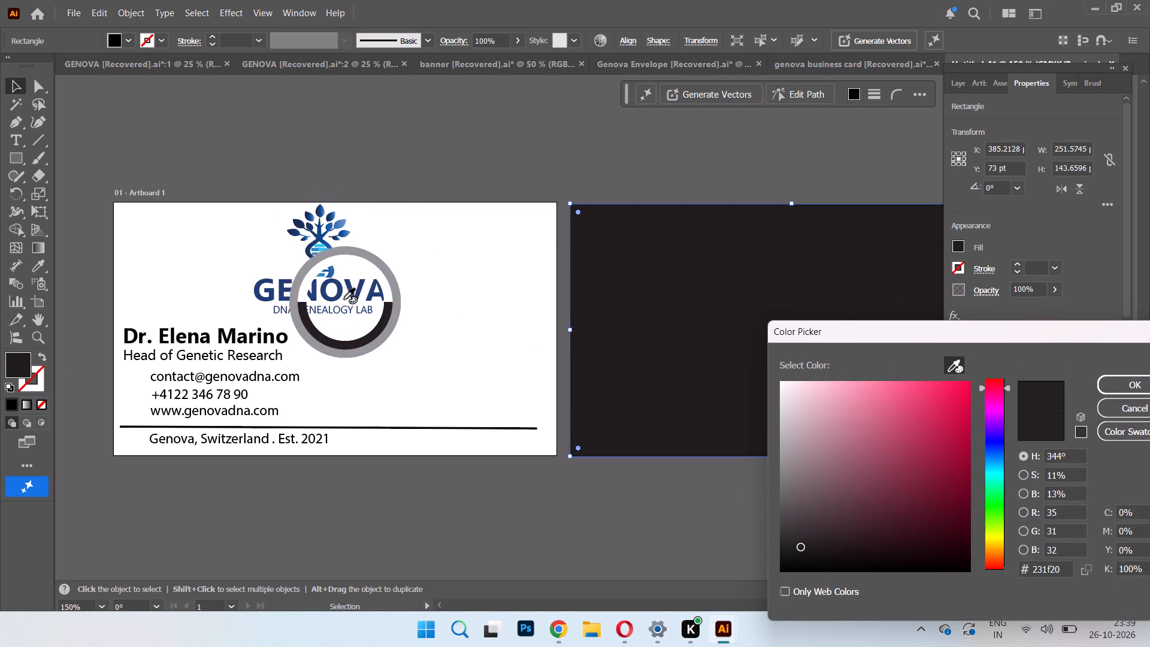
left_click(325, 258)
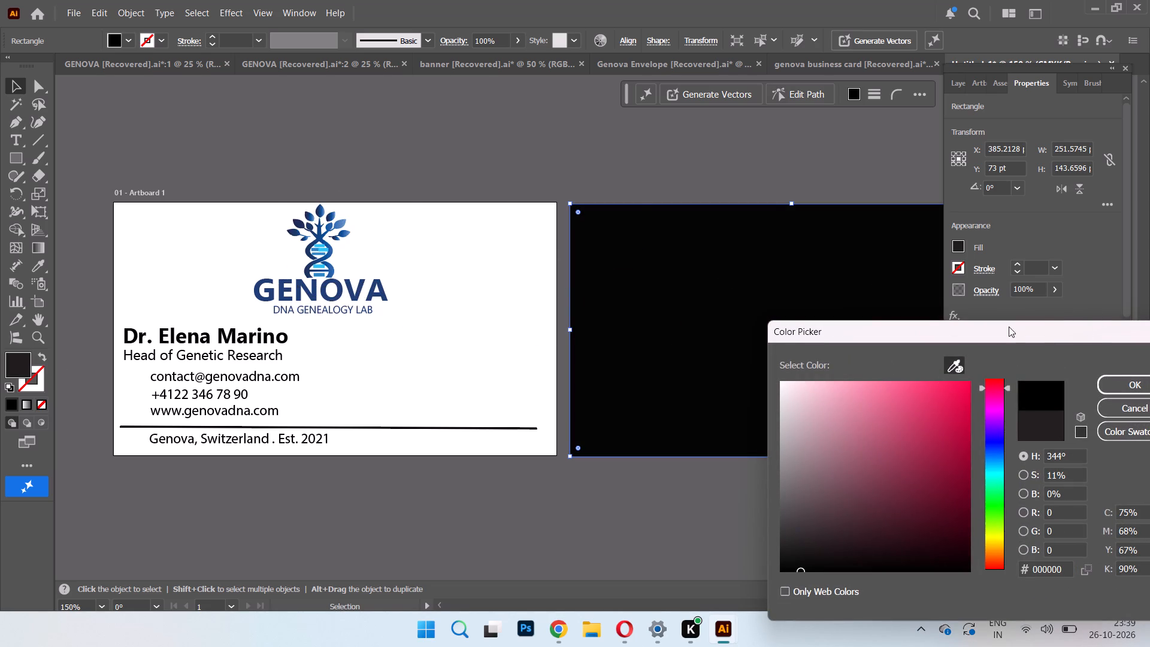
left_click(329, 248)
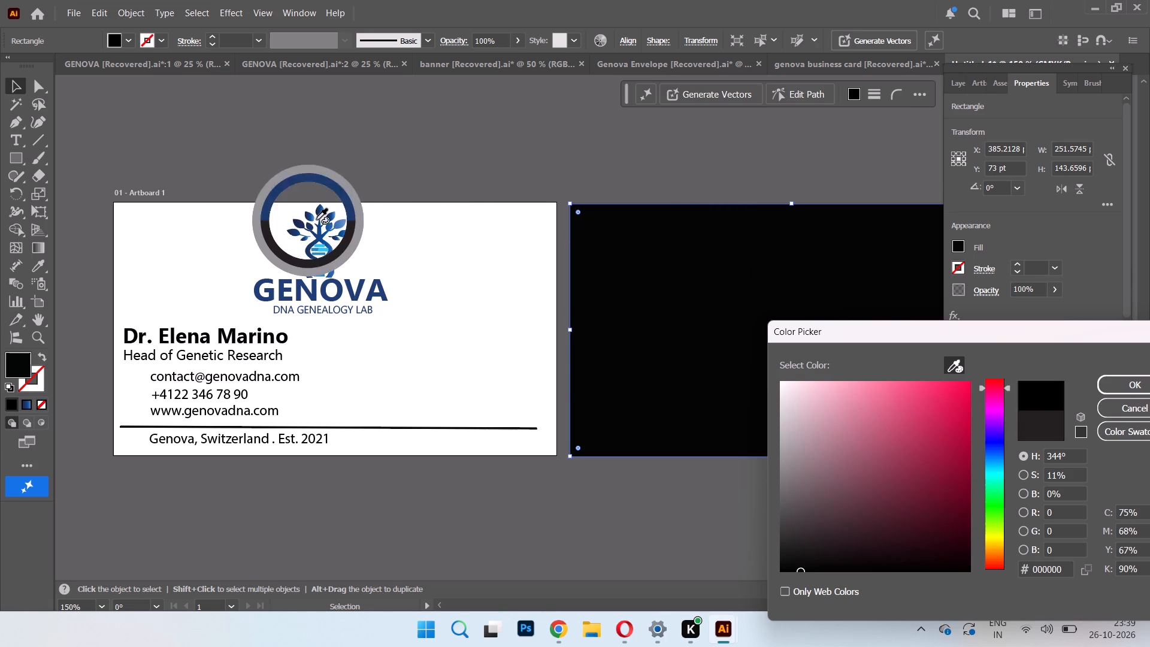
left_click(319, 212)
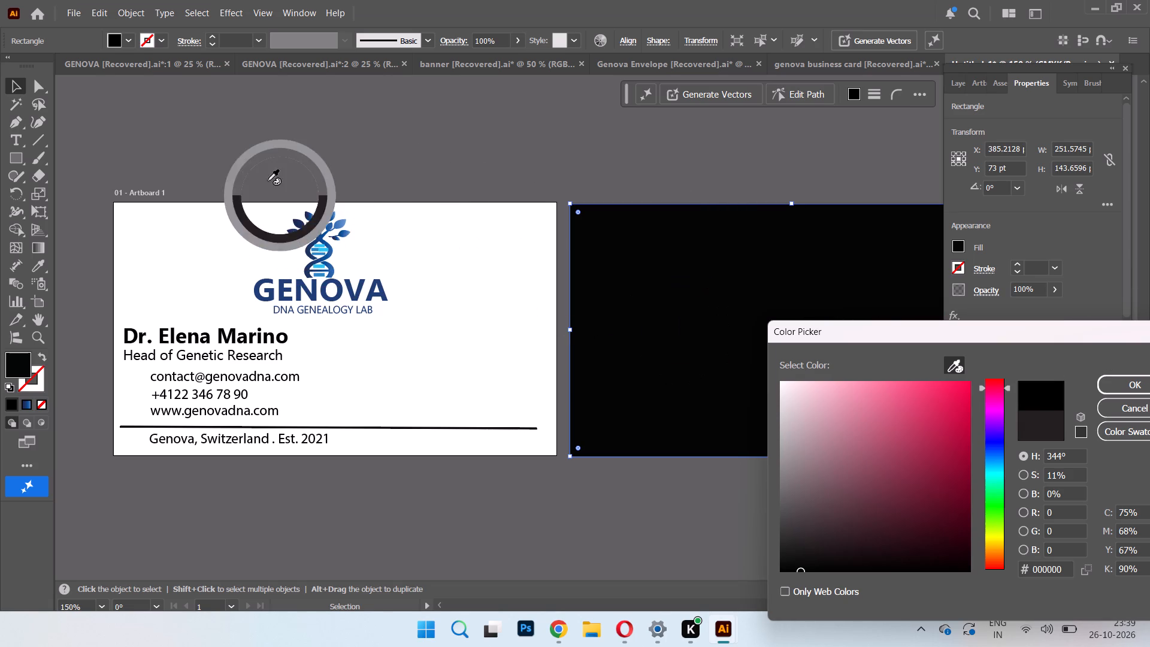
left_click(320, 213)
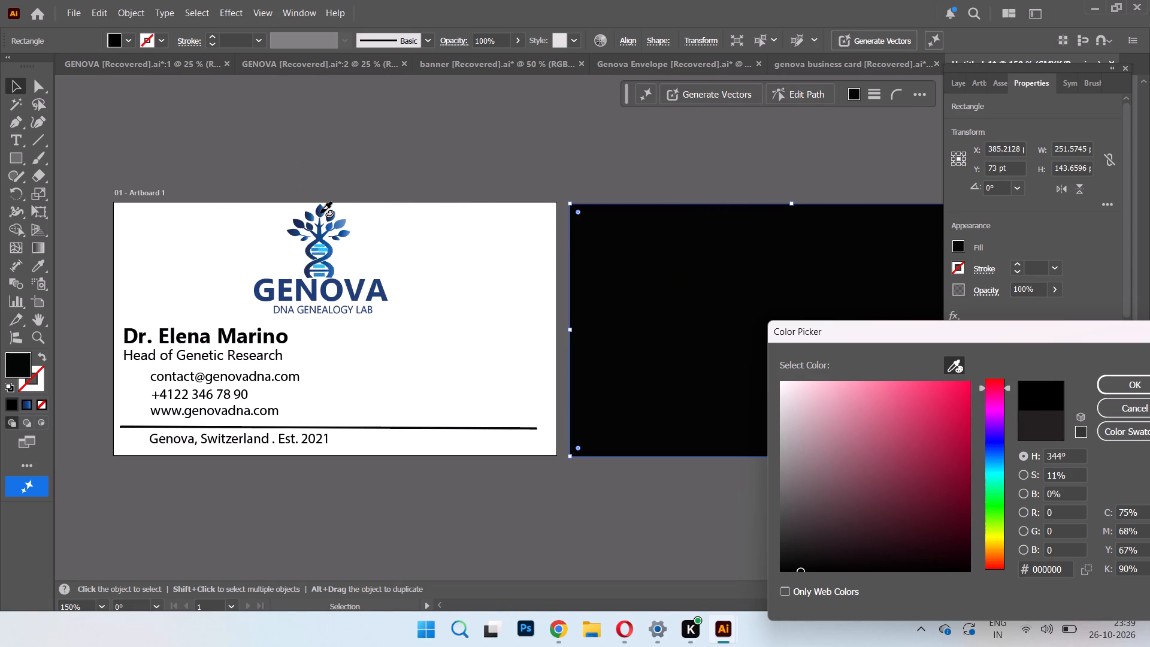
left_click(1104, 380)
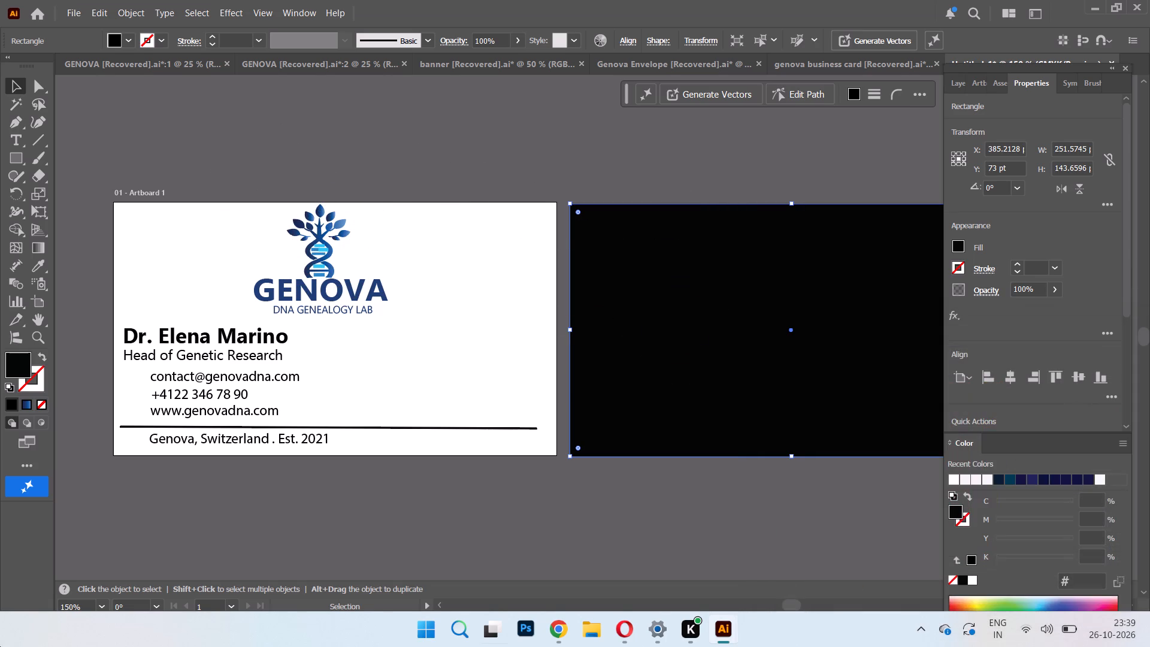
left_click(480, 113)
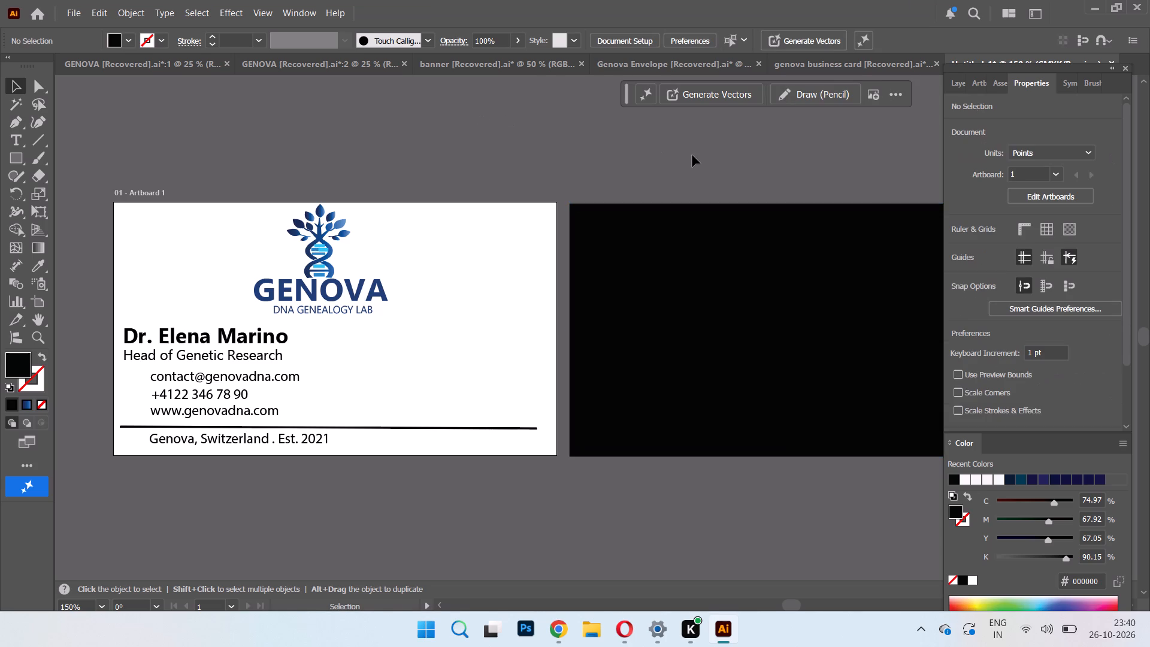
Fill the black rectangle beside the front card with dark navy #070c3d, sampling the Genova tree logo.
left_click(763, 225)
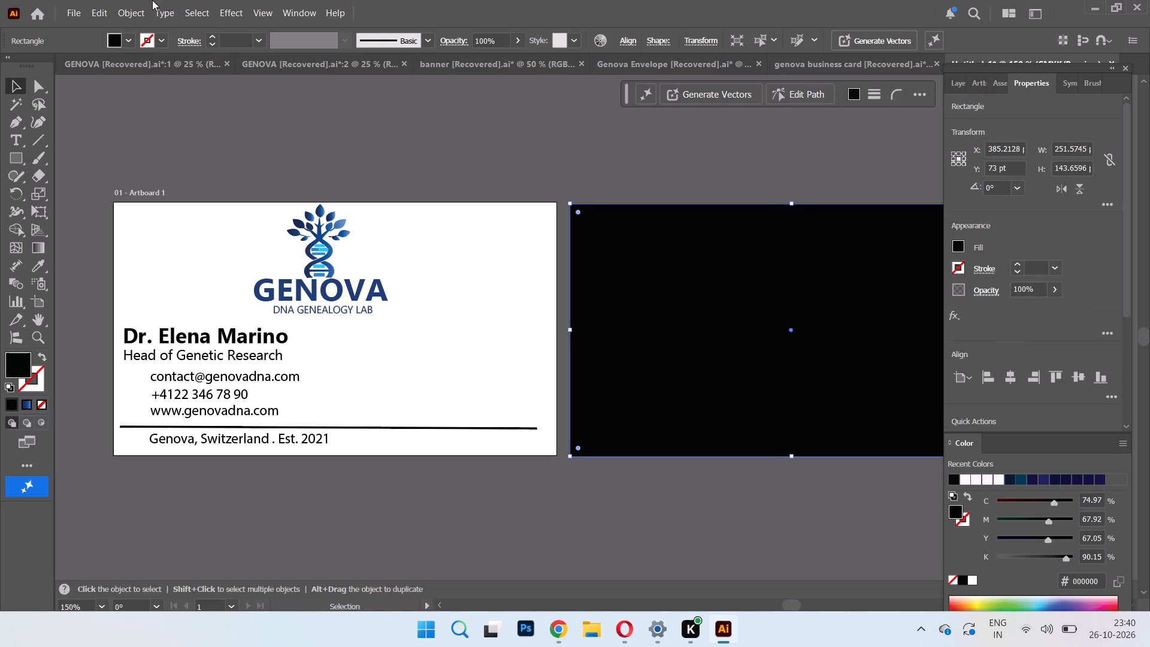
double_click(12, 353)
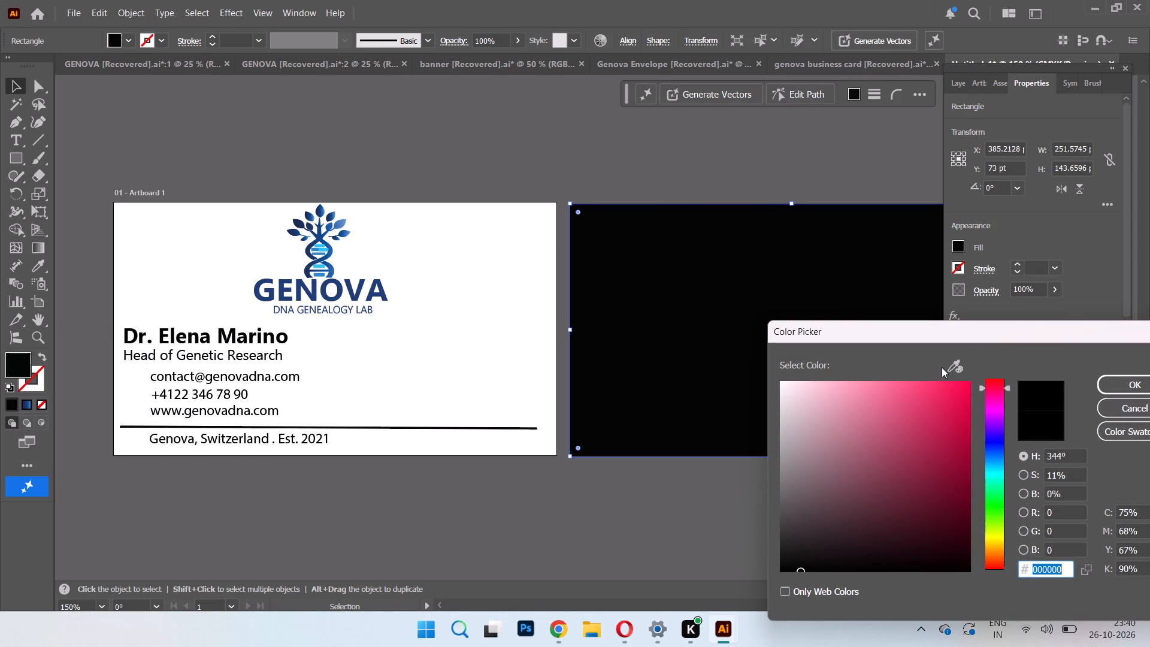
left_click(942, 367)
left_click(948, 368)
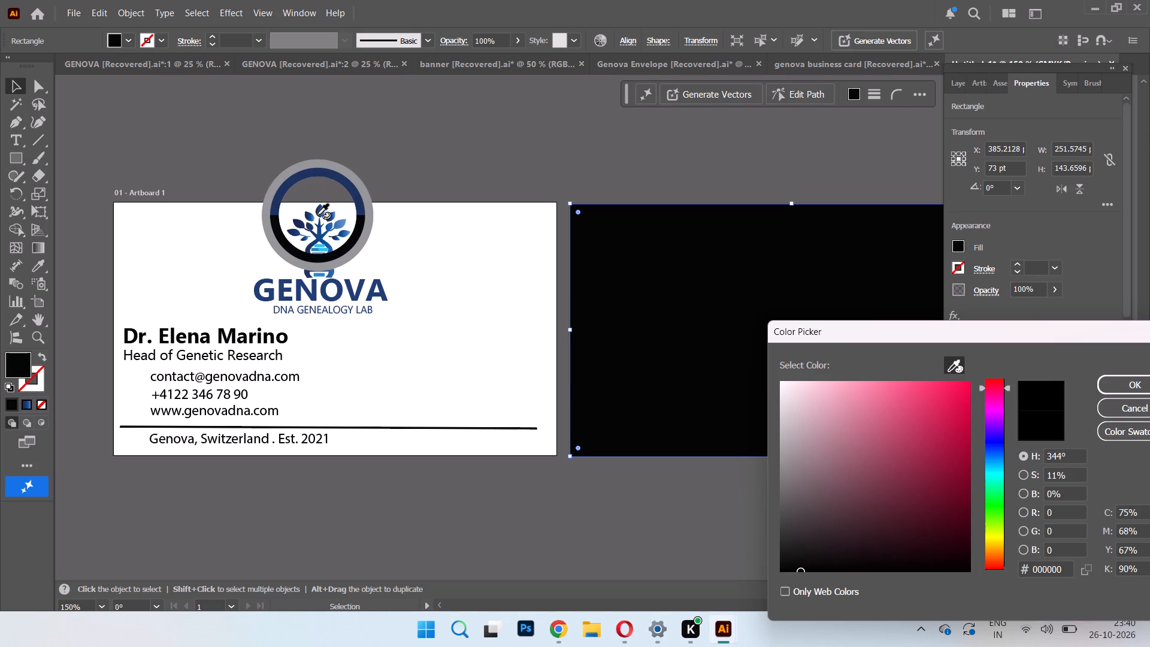
left_click(317, 214)
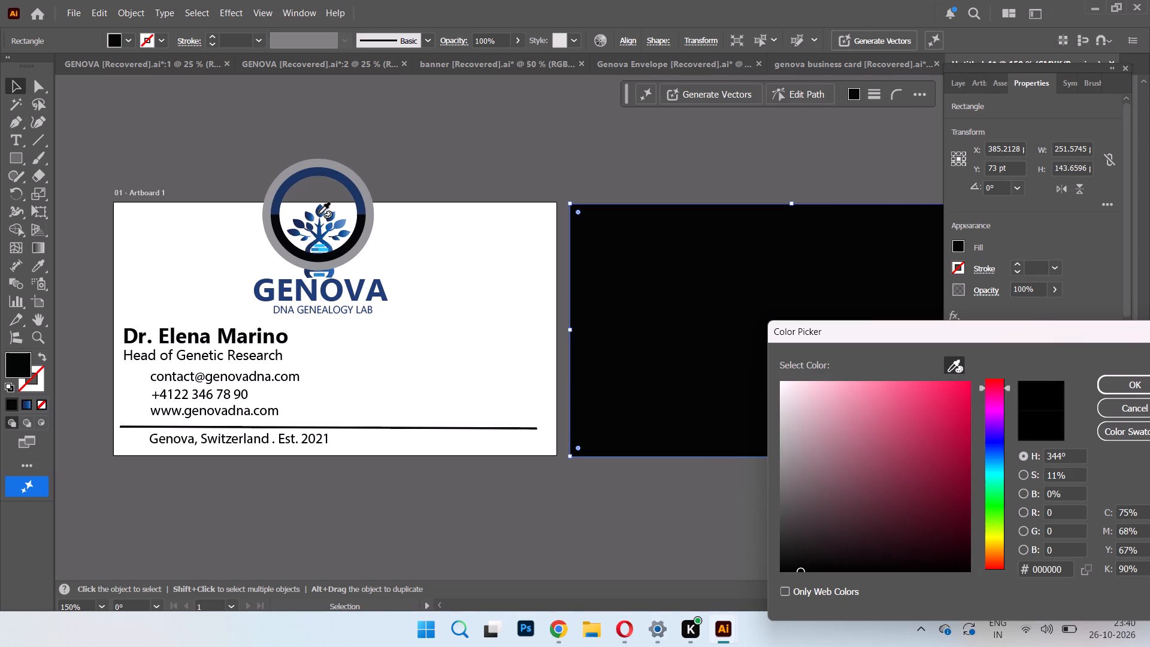
left_click(319, 214)
left_click(319, 214)
left_click(319, 214)
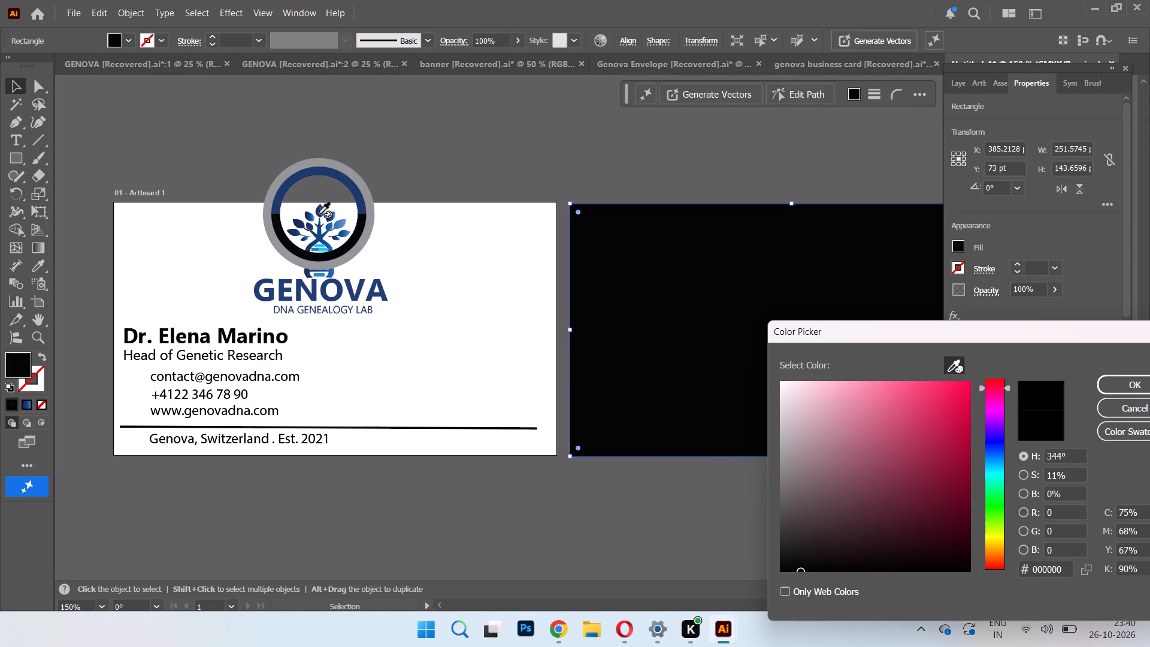
left_click(319, 214)
left_click(319, 214)
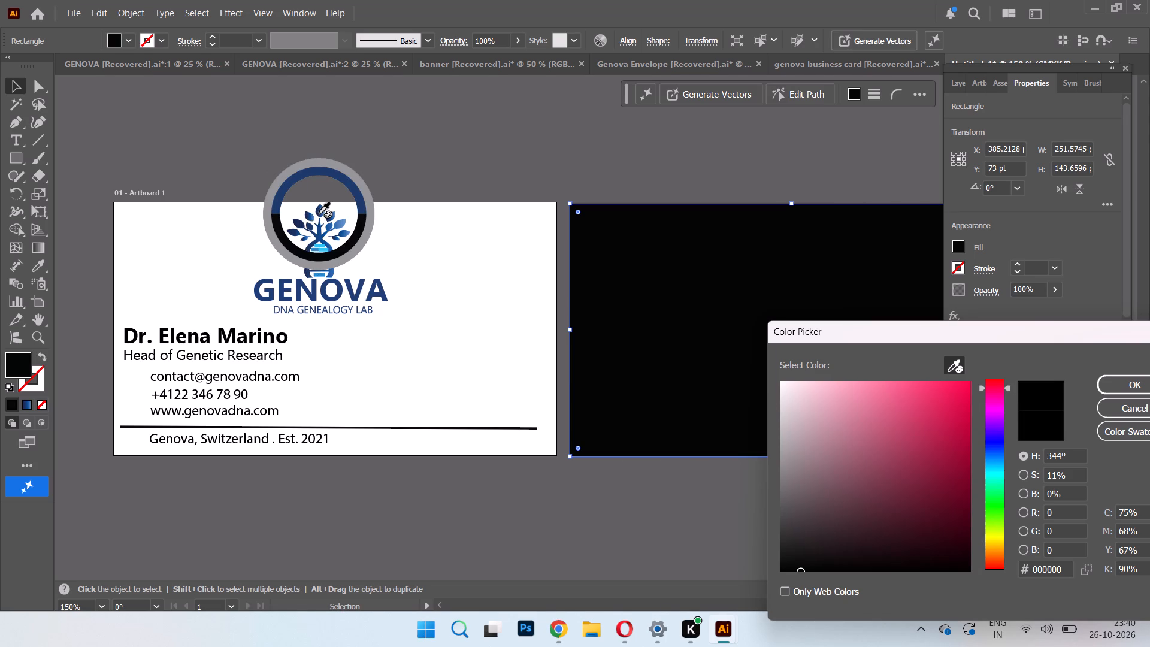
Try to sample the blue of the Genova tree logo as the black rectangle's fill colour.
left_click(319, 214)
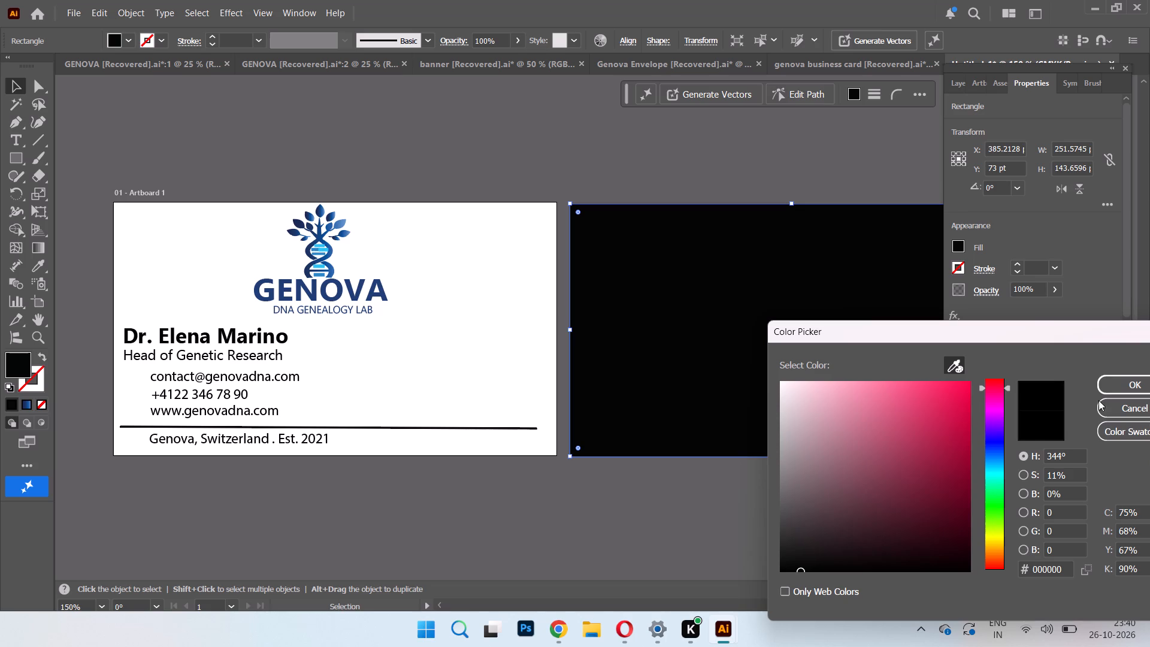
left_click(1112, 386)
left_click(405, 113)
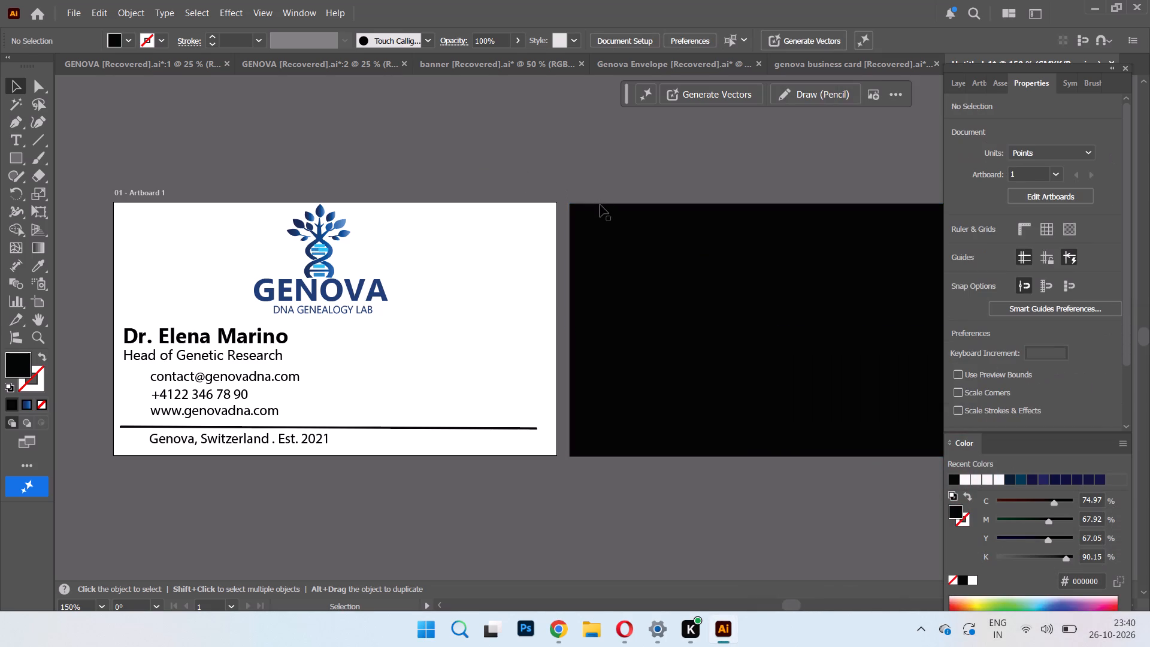
Select the black rectangle beside the front card and open its fill swatches.
left_click(614, 256)
left_click(128, 37)
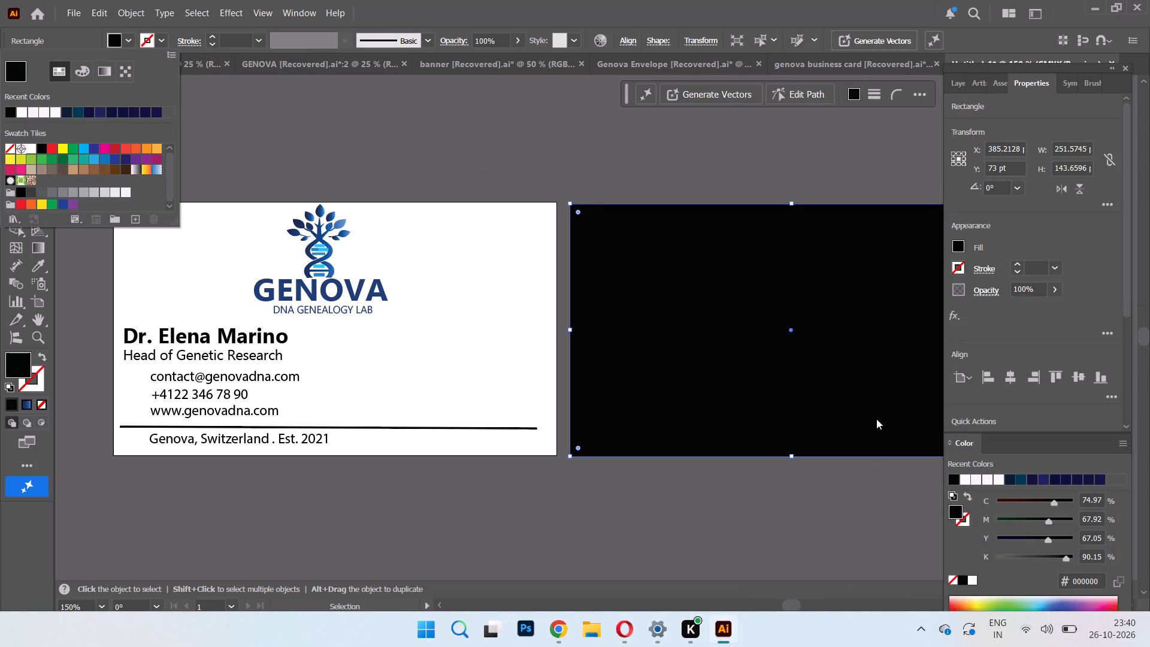
Turn off the computer's Wi-Fi in the system quick settings.
left_click(1030, 627)
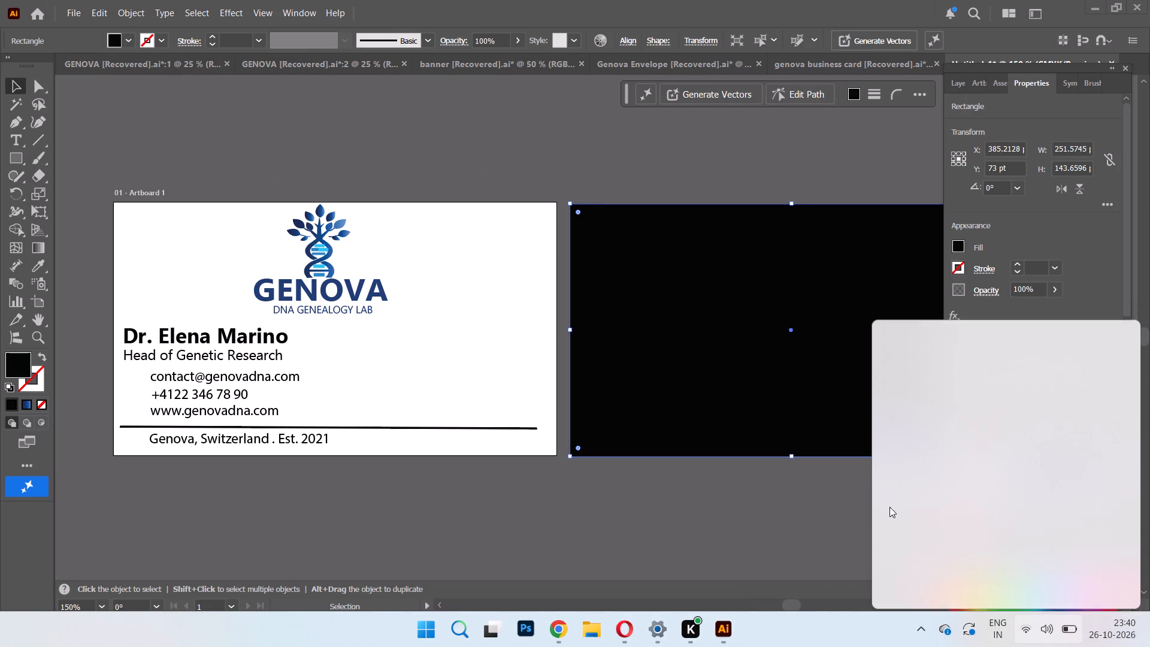
left_click(912, 352)
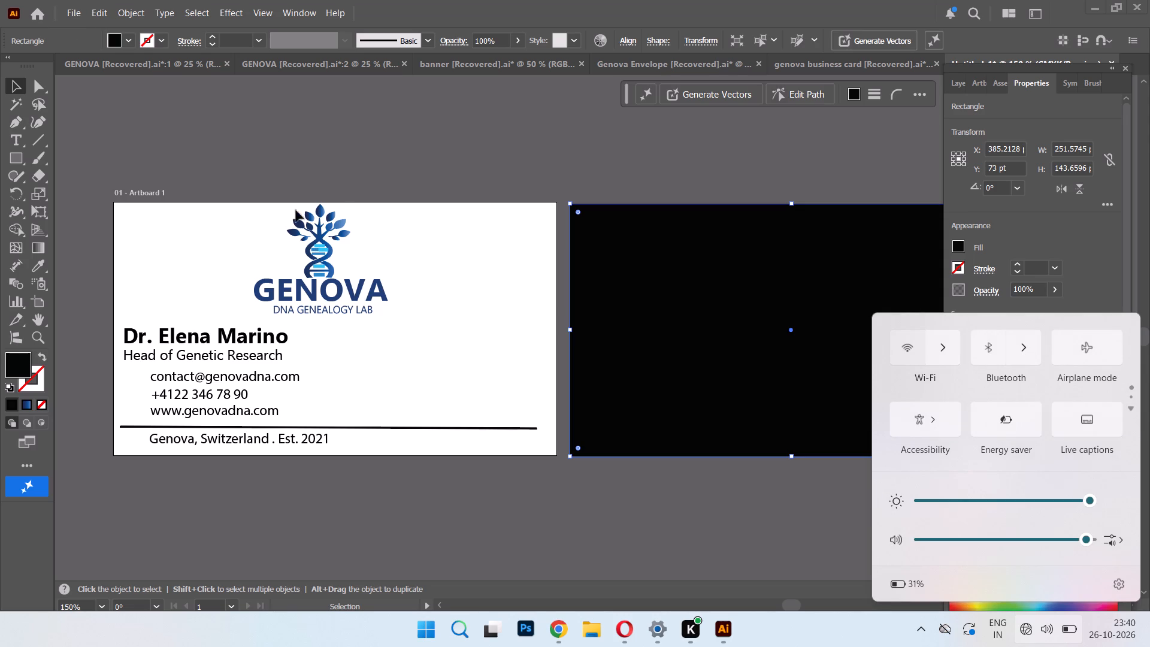
Fill the black rectangle beside the front card with the recently used dark navy #070c3d.
left_click(128, 47)
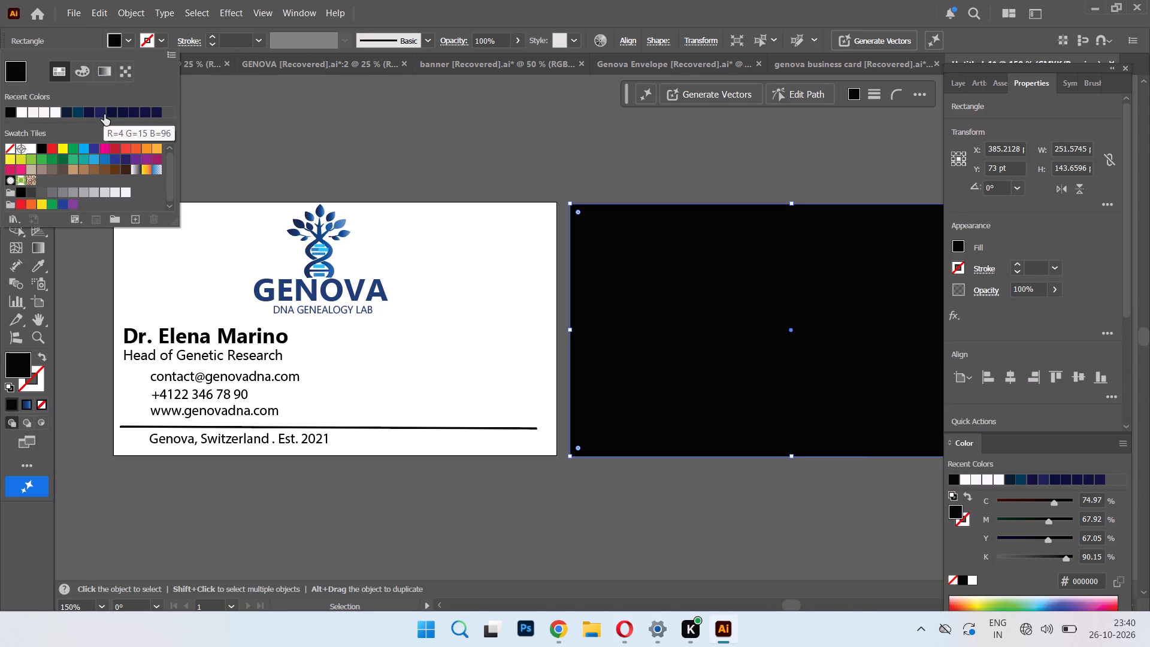
left_click(119, 112)
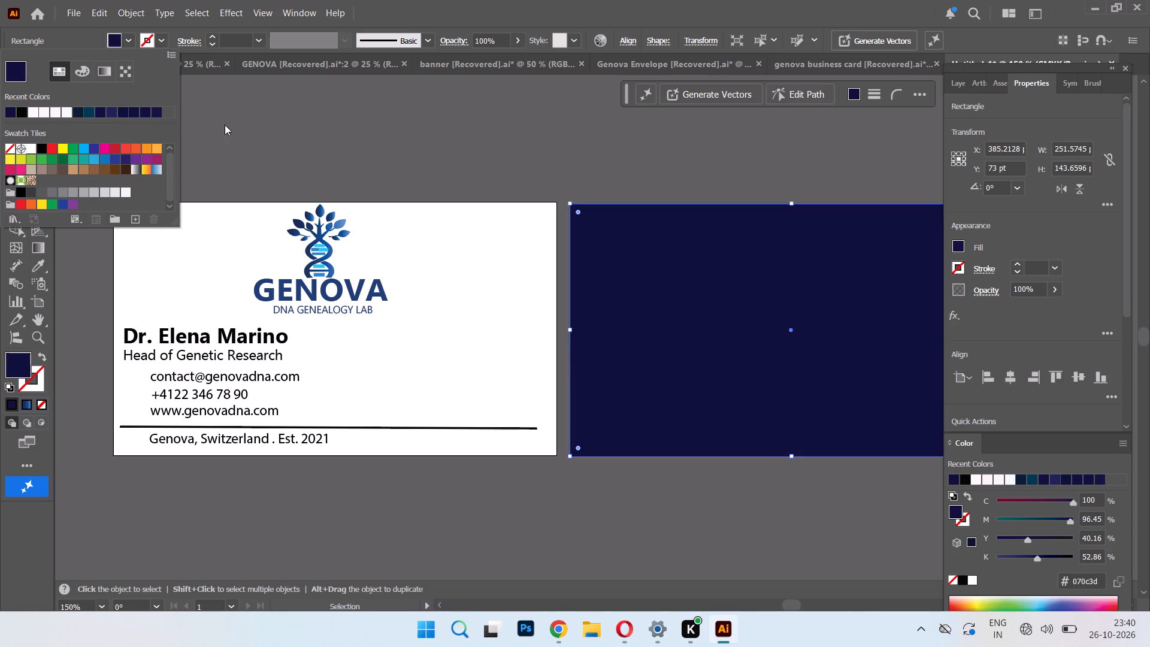
left_click(297, 112)
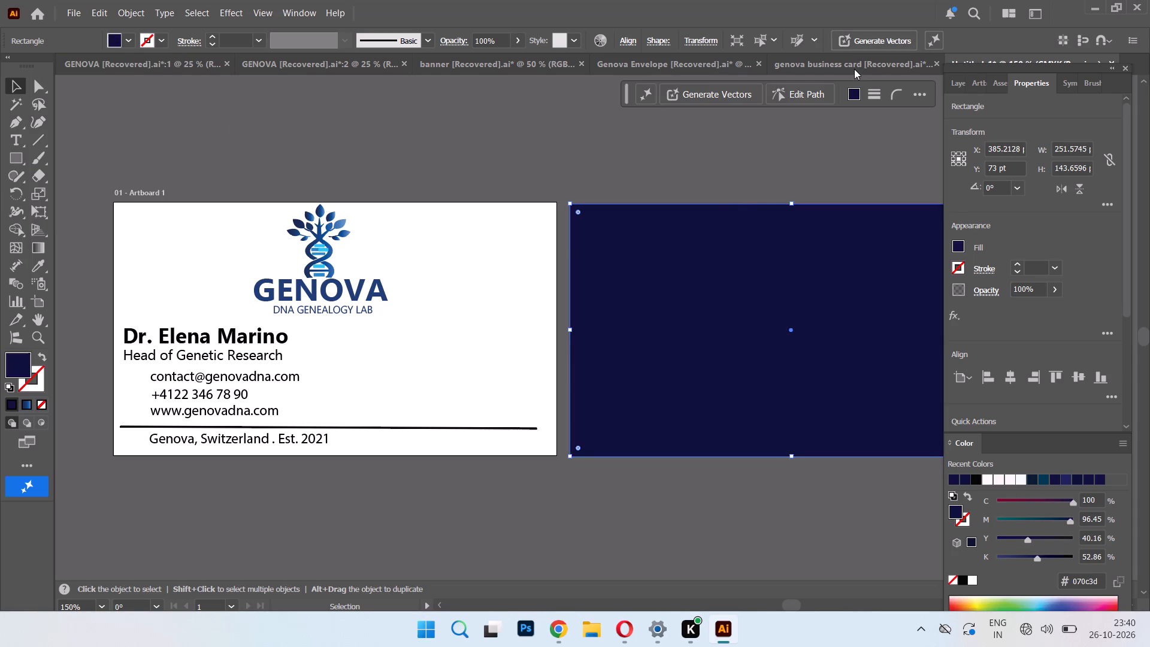
In the genova business card document, move the dark back-side reference image further left, clear of the navy rectangle.
left_click(854, 67)
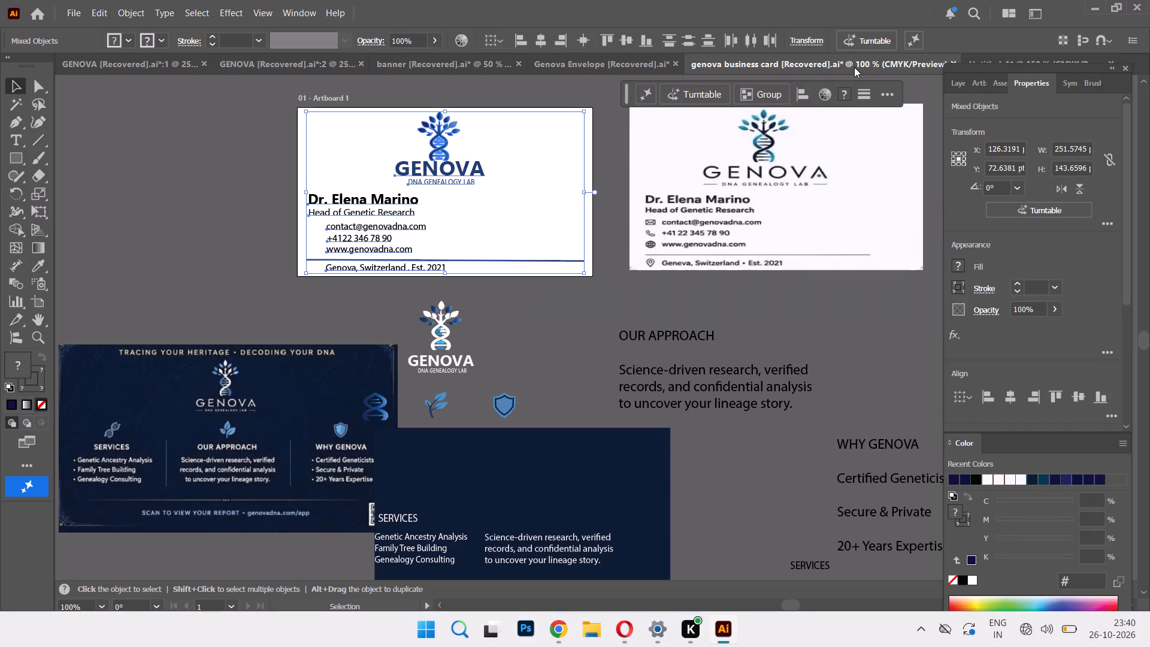
left_click(1062, 630)
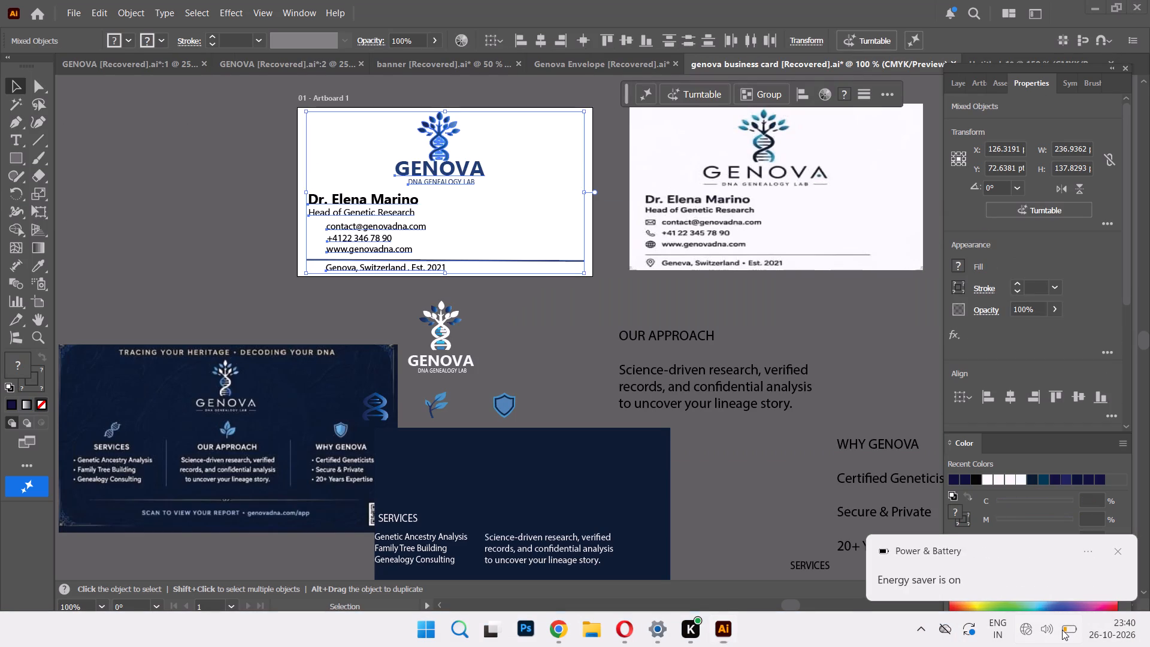
left_click(231, 228)
scroll(394, 405, "down", 8)
left_click_drag(302, 344, 25, 288)
left_click_drag(294, 358, 102, 347)
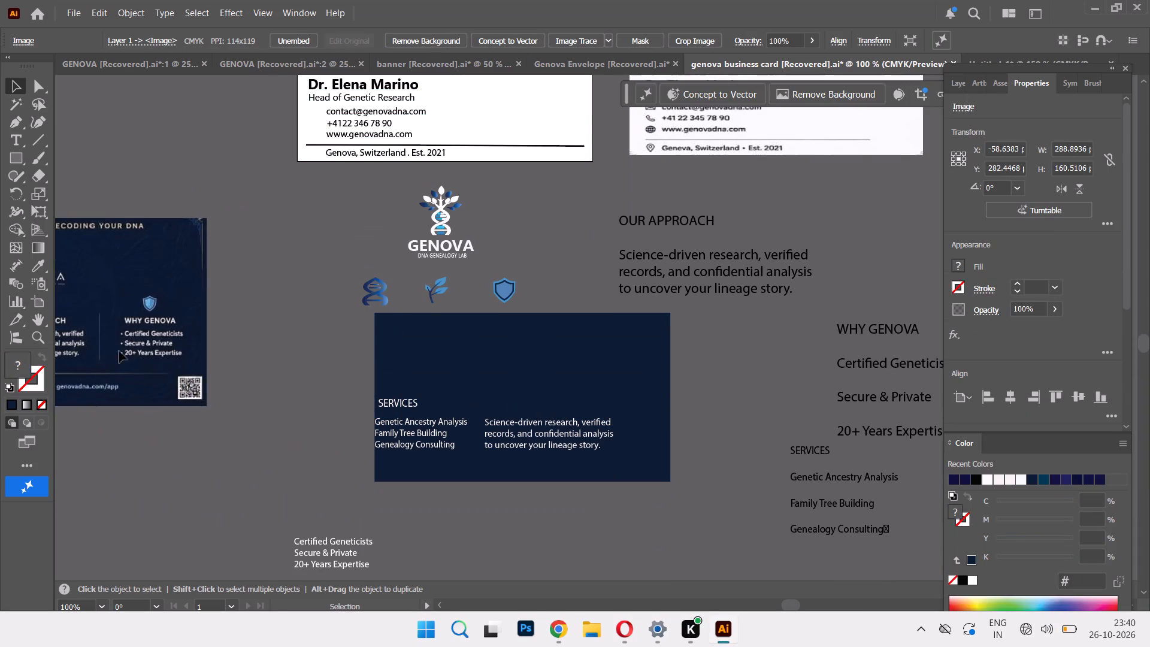
Move the white "Certified Geneticists" text block beside the "Science-driven research" paragraph, forming a third text column.
left_click_drag(535, 404, 477, 391)
left_click_drag(509, 381, 550, 376)
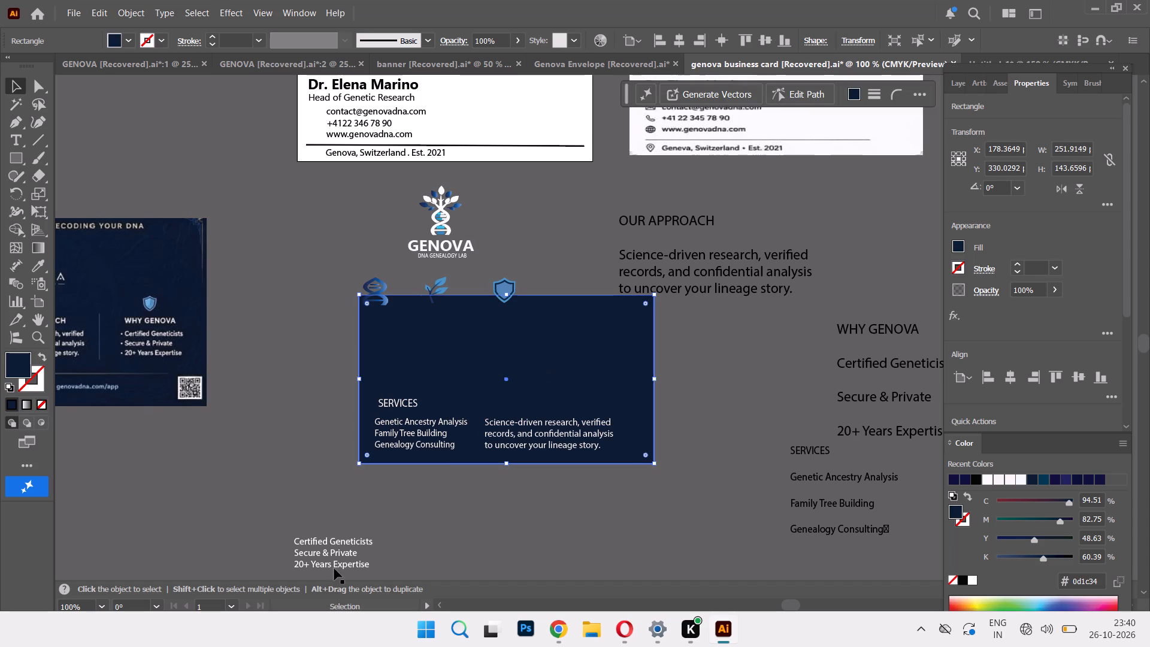
left_click_drag(334, 554, 673, 438)
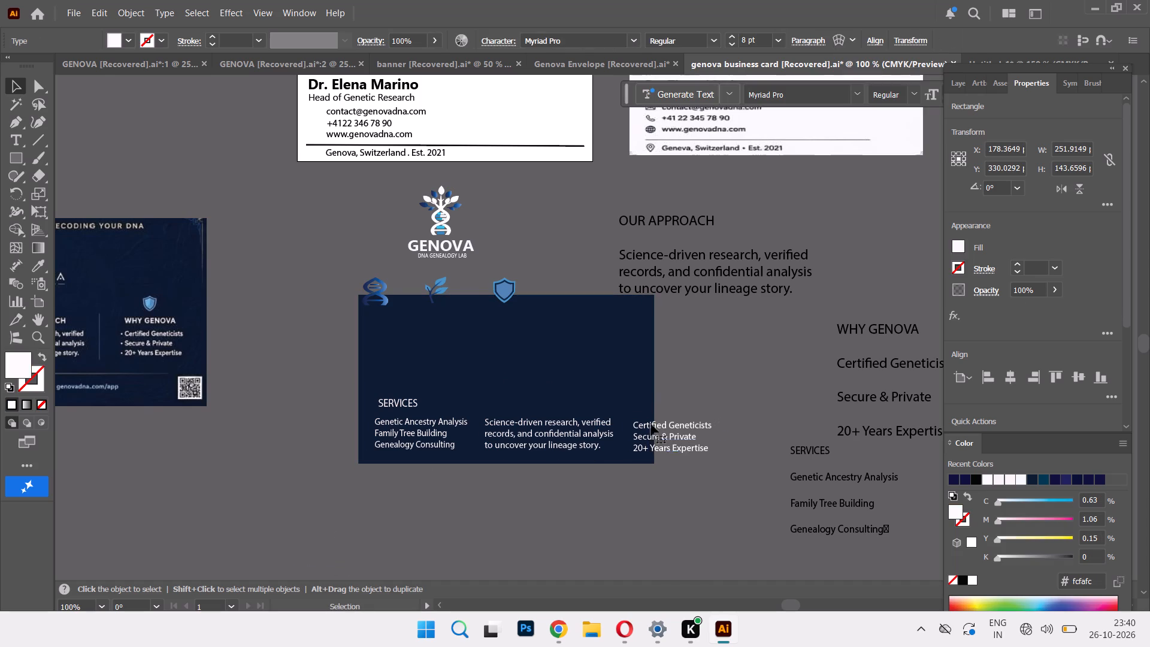
Move the navy rectangle out from behind the text columns to below the back-side reference image.
left_click_drag(599, 372, 181, 509)
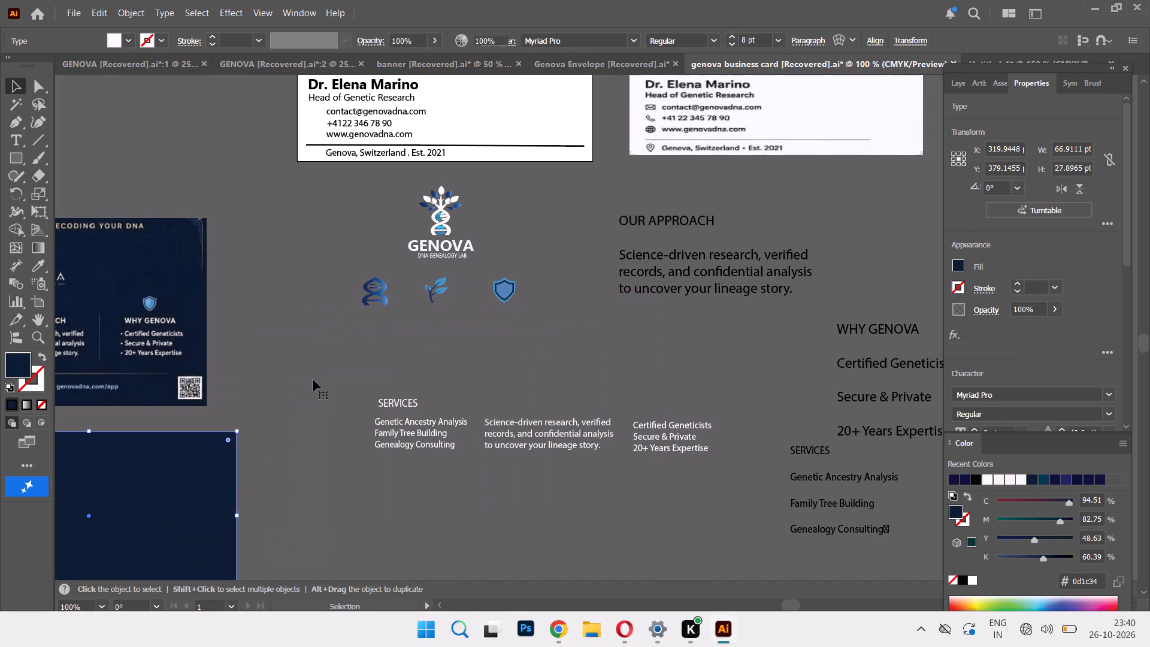
Move the SERVICES heading and the three white text columns together up to just beneath the icons.
left_click_drag(330, 371, 778, 524)
left_click_drag(676, 444, 612, 425)
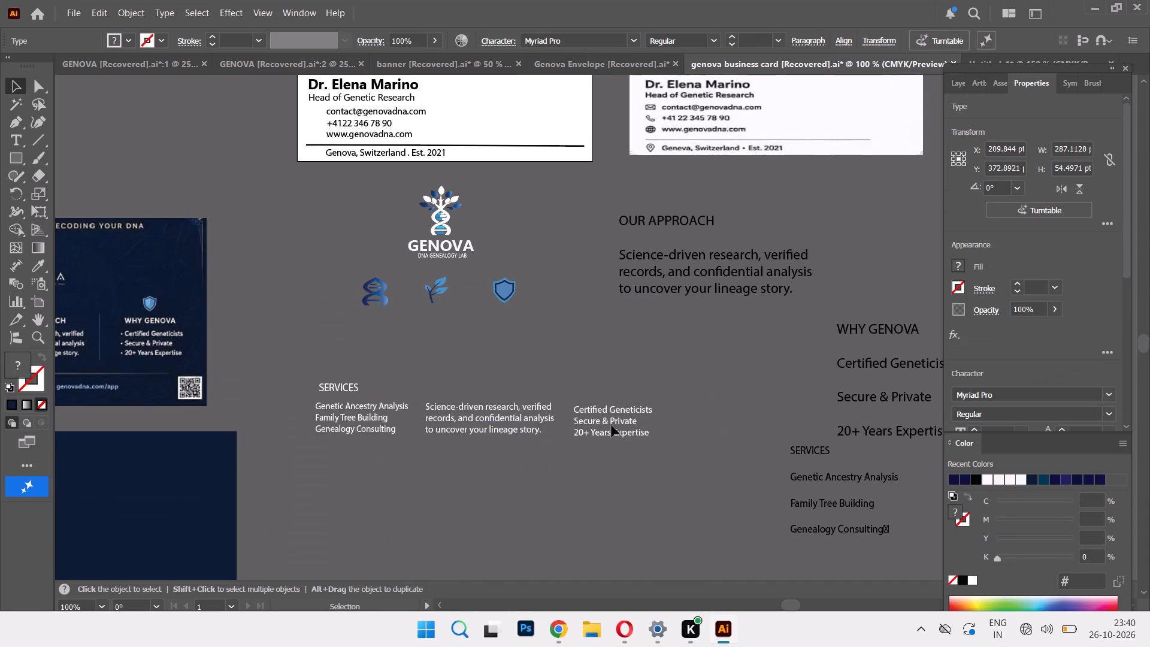
left_click_drag(612, 425, 588, 349)
left_click(727, 399)
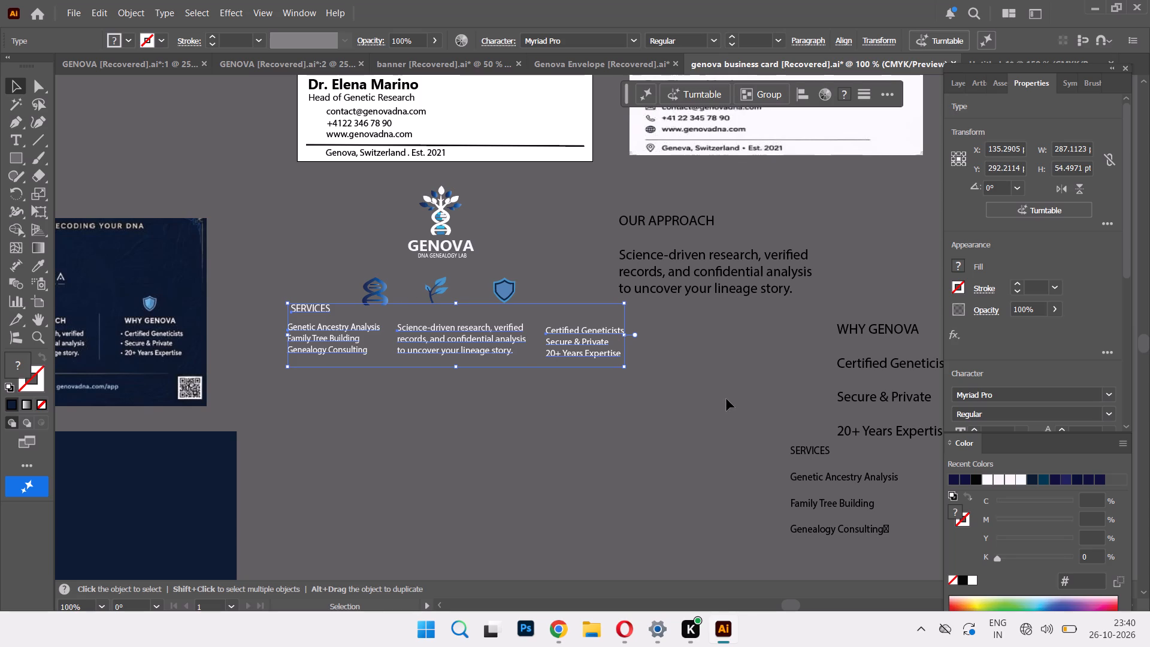
Copy the black "WHY GENOVA" heading and paste it as a separate text object below the white text columns.
left_click(11, 134)
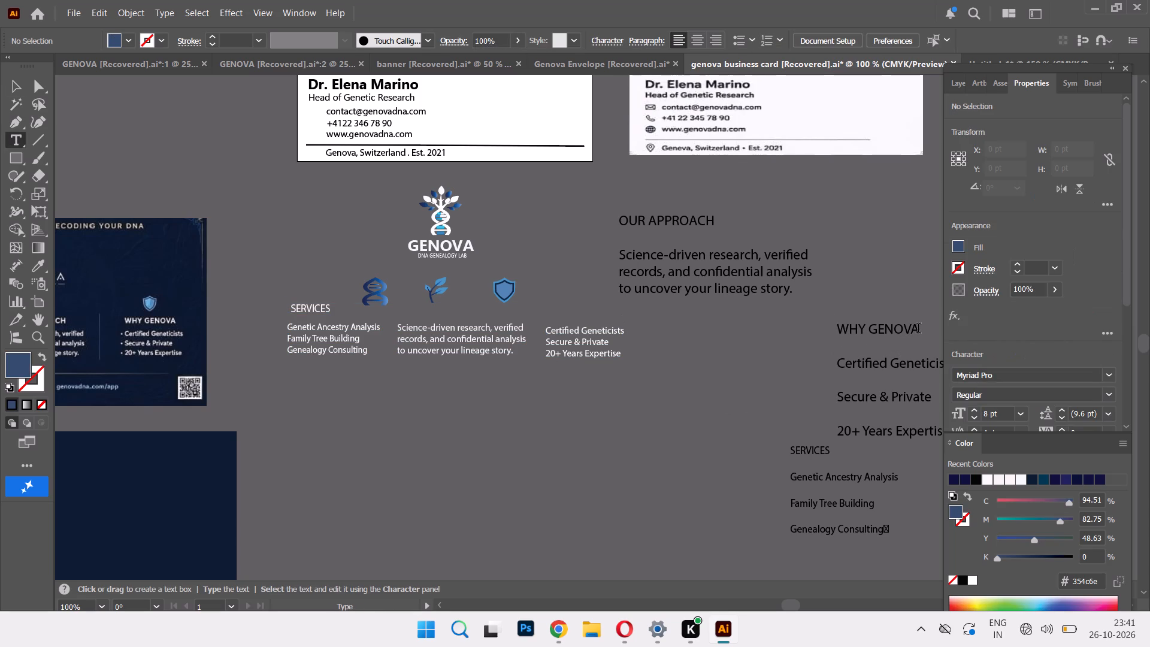
left_click_drag(918, 329, 840, 331)
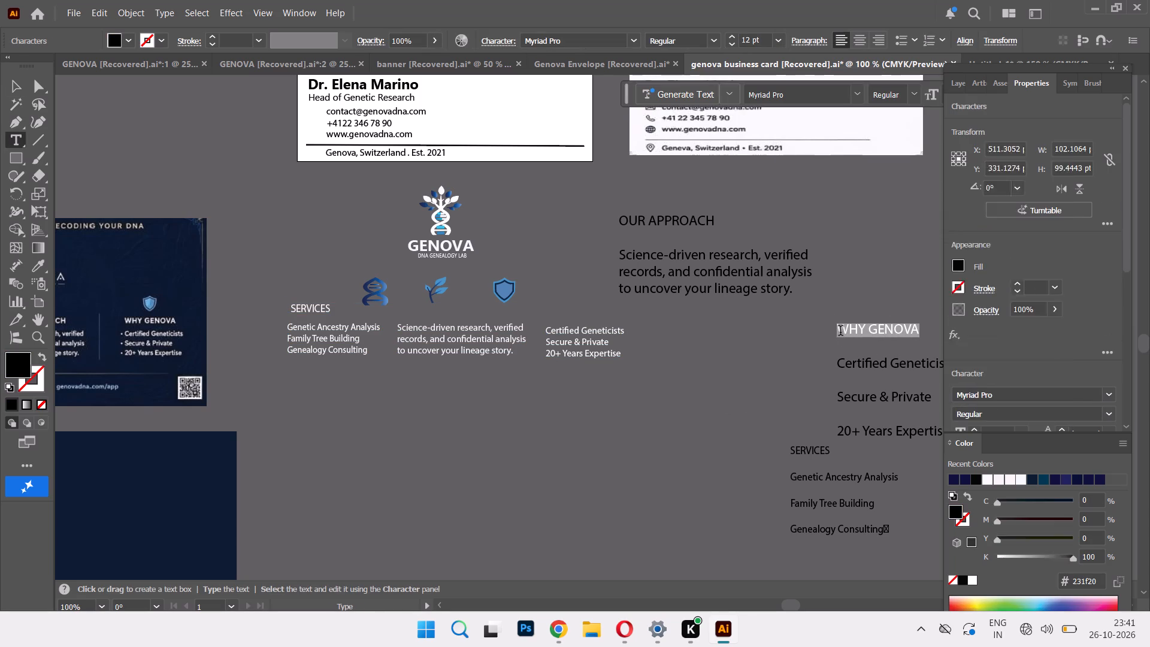
right_click(840, 332)
left_click(862, 138)
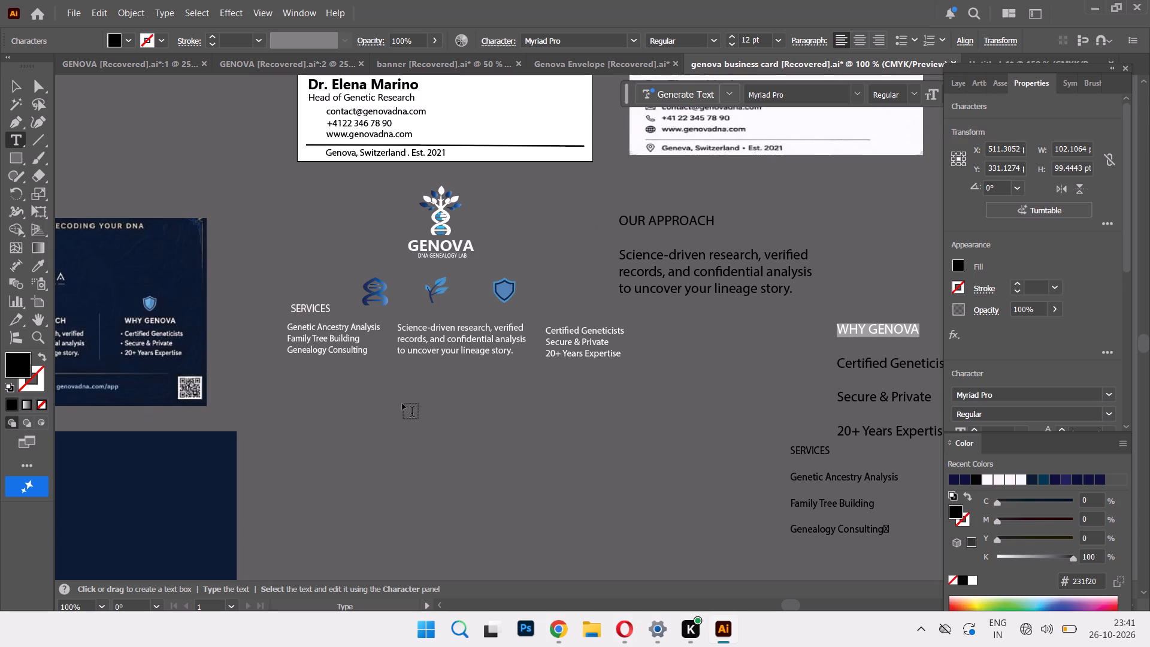
right_click(408, 430)
left_click(482, 156)
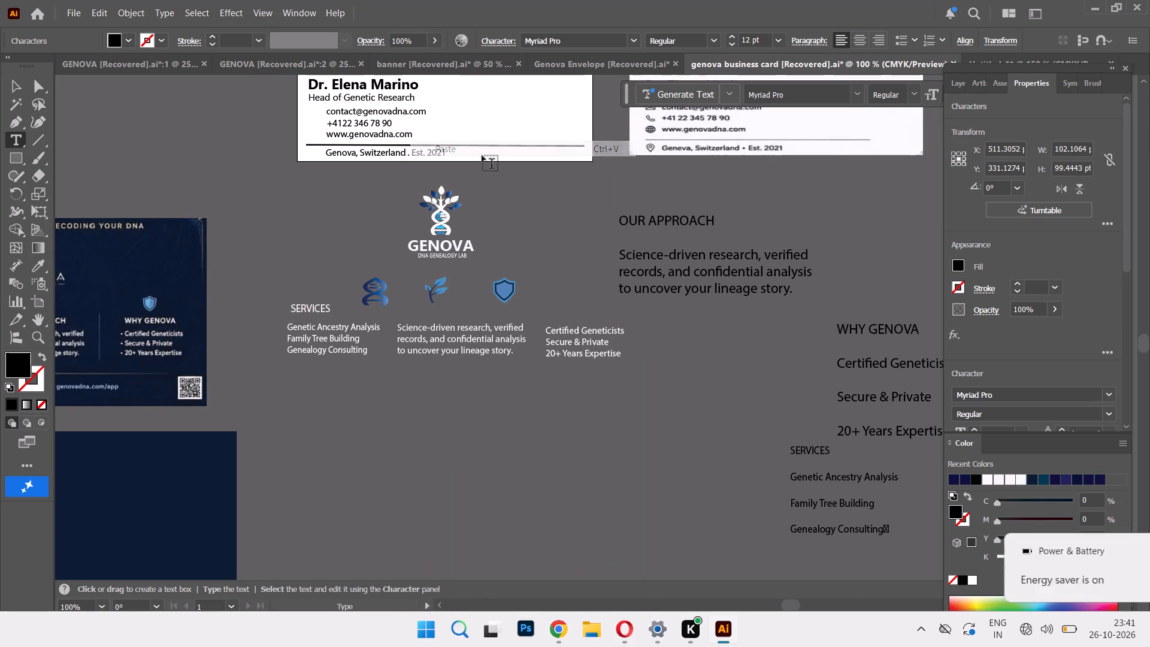
left_click(459, 424)
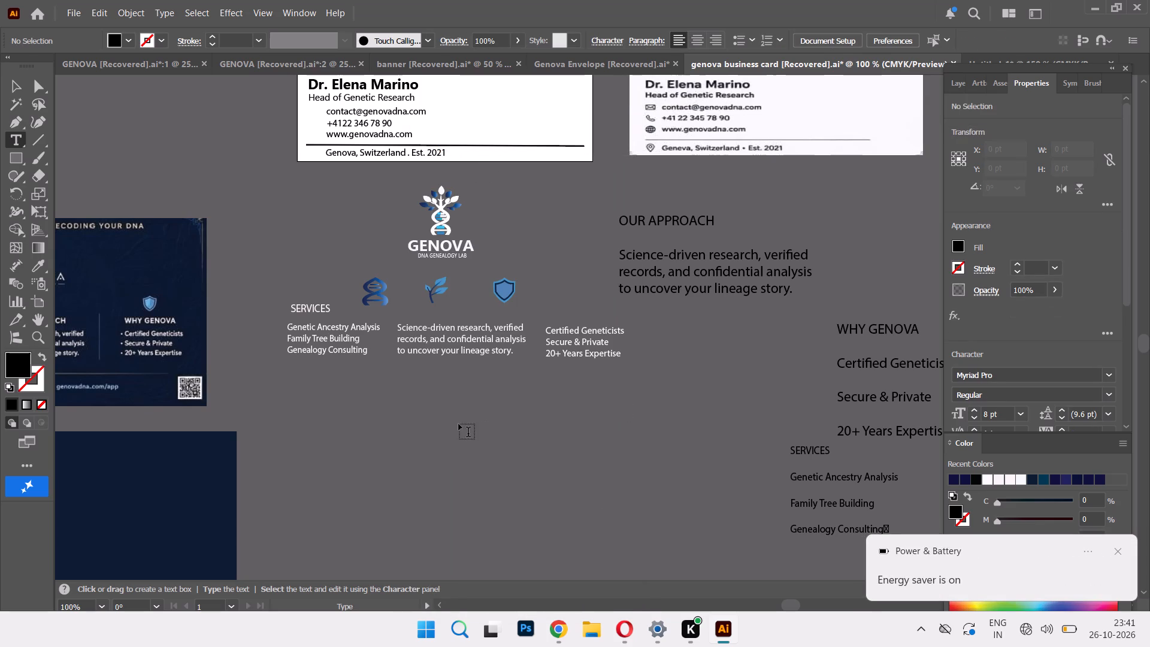
left_click(459, 424)
right_click(459, 424)
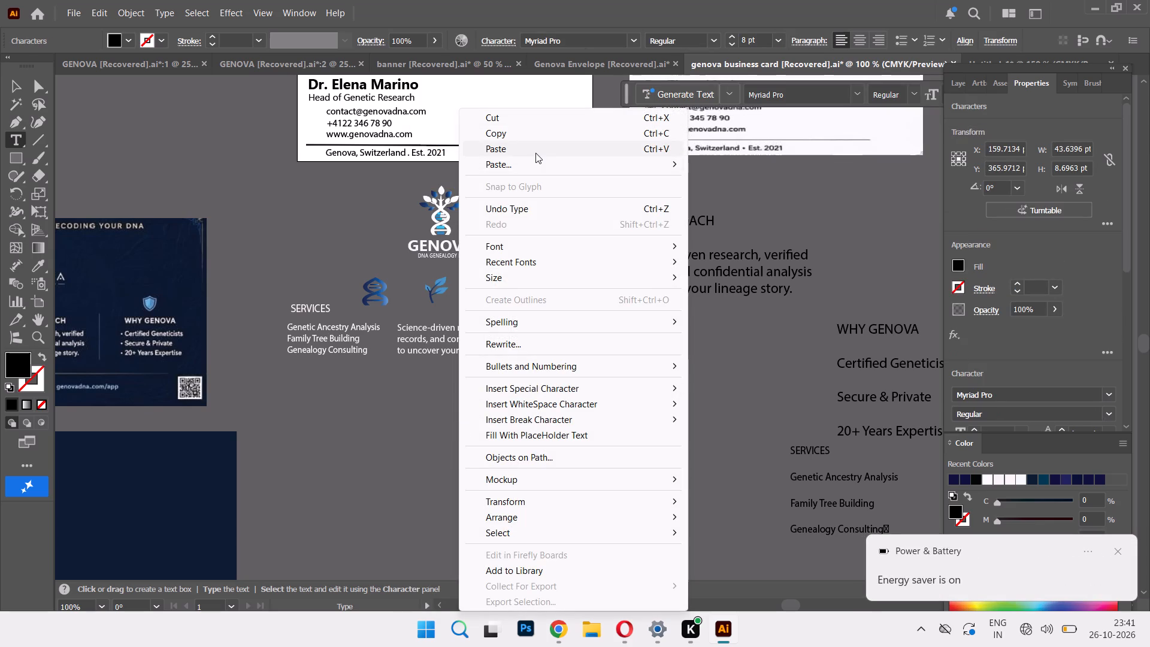
left_click(535, 153)
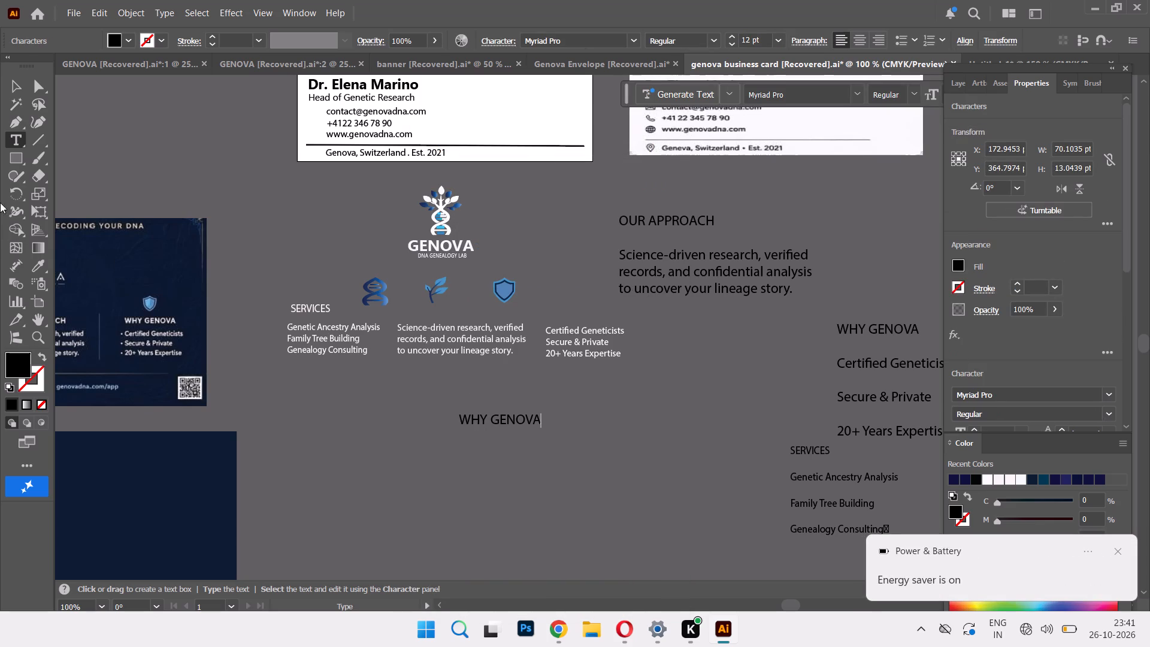
Fill the pasted "WHY GENOVA" heading with near-white.
left_click(6, 84)
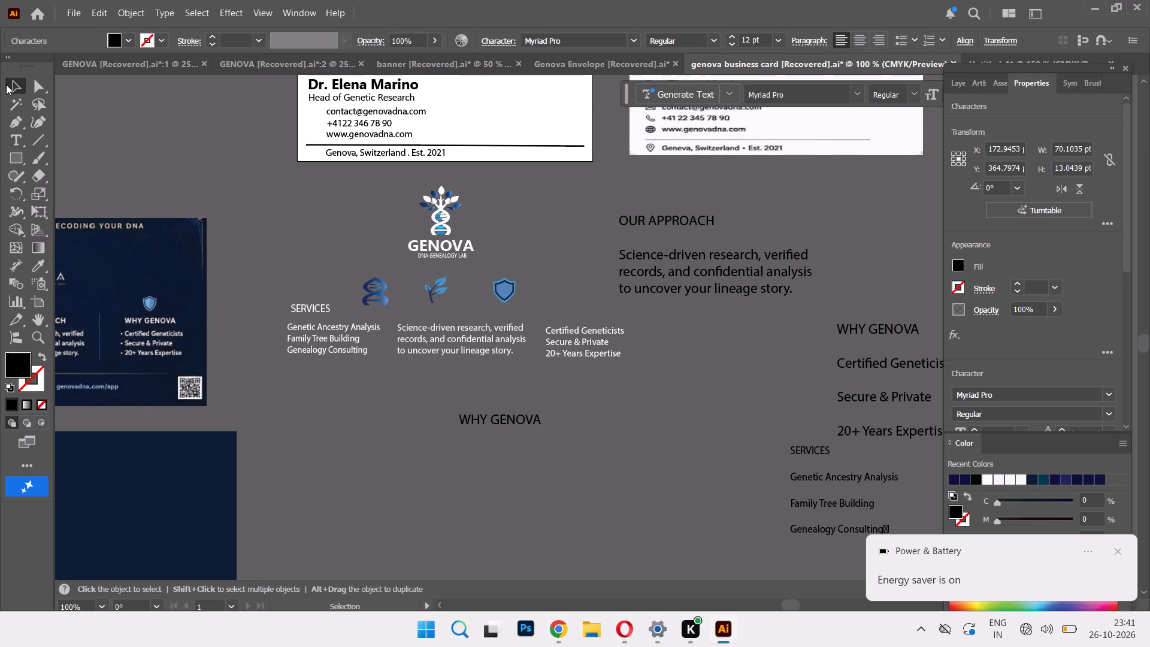
double_click(18, 365)
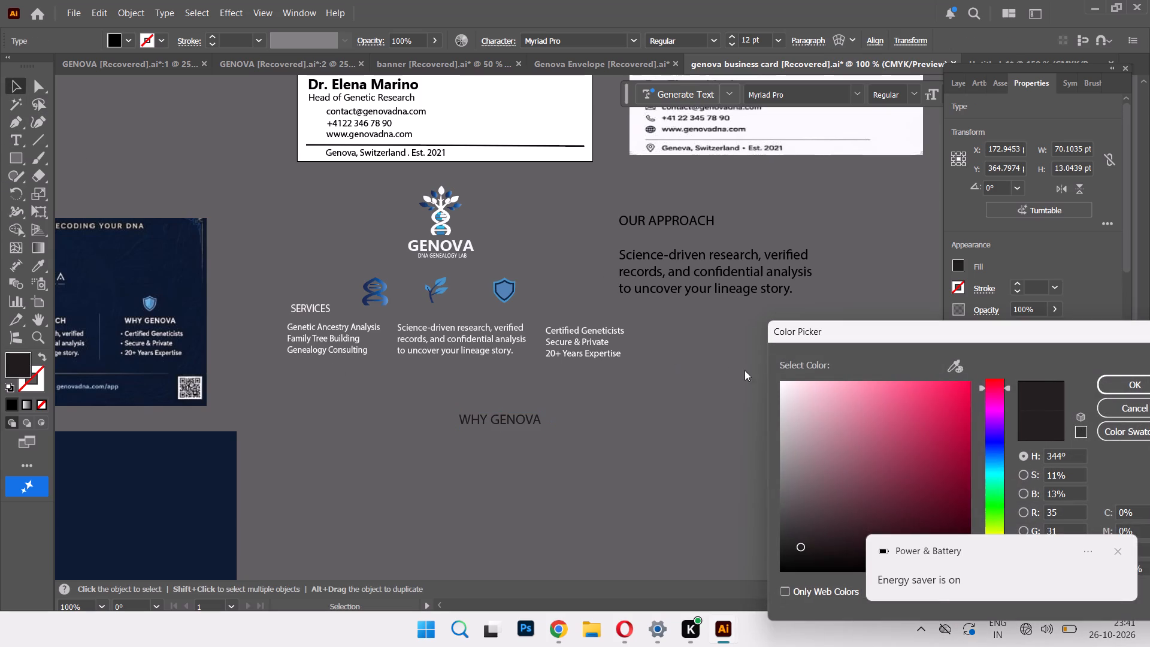
left_click(784, 383)
left_click(1145, 386)
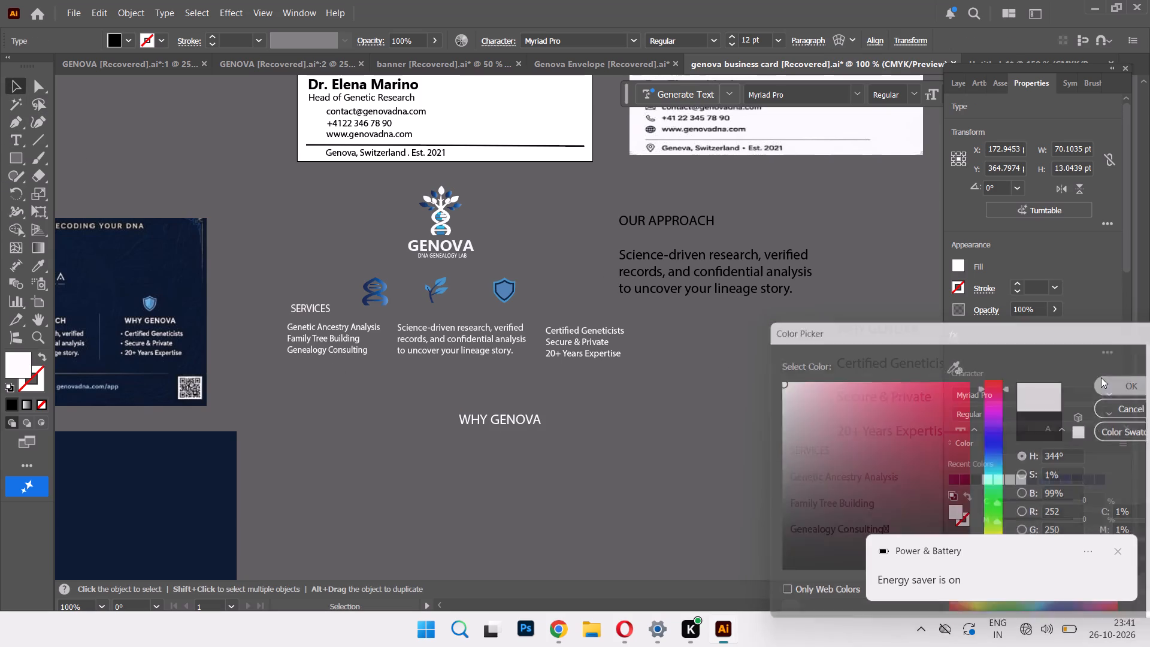
Place the white "WHY GENOVA" heading directly above the "Certified Geneticists" column, level with the SERVICES heading.
left_click_drag(494, 421, 522, 359)
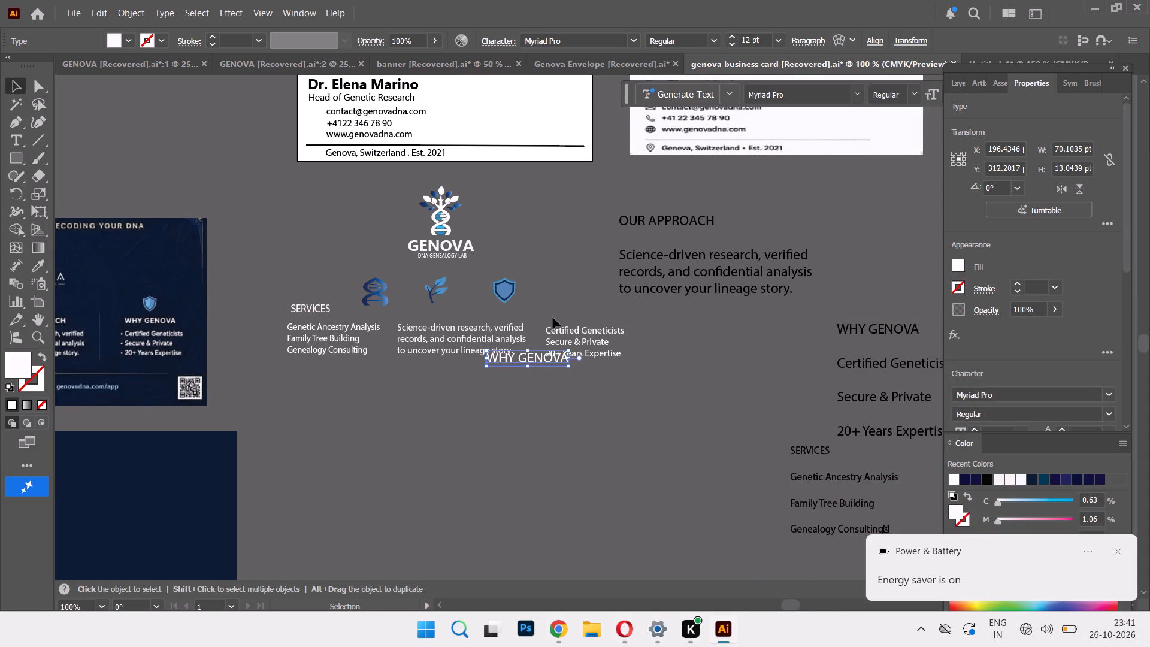
left_click_drag(538, 361, 590, 316)
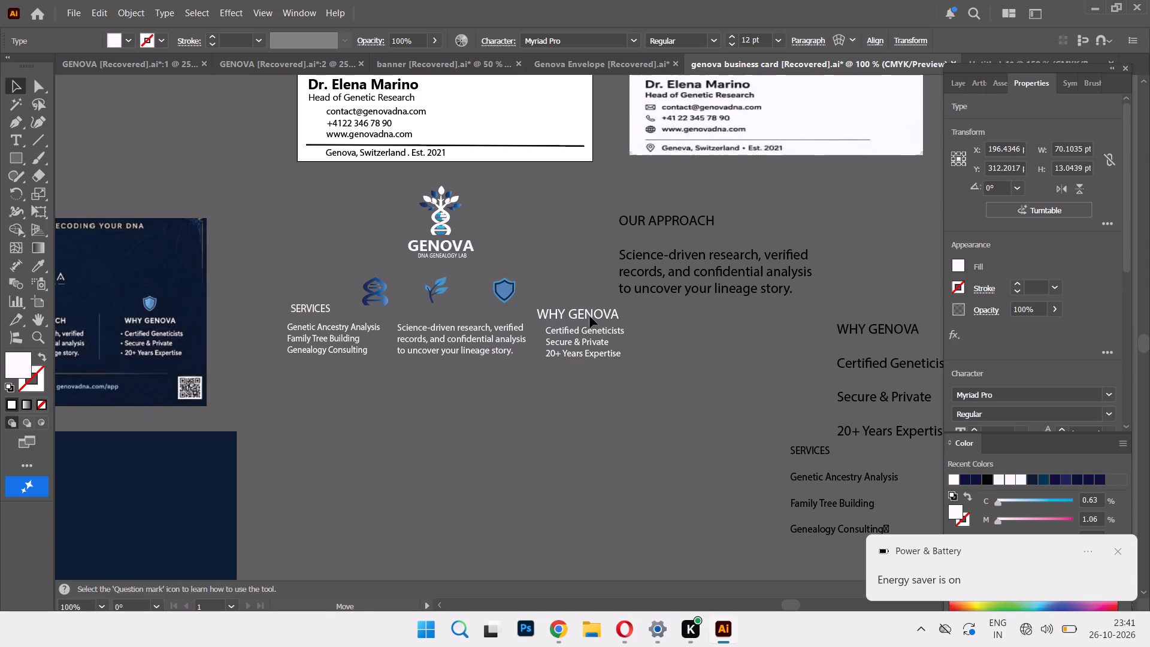
left_click_drag(590, 316, 595, 312)
Copy the black "OUR APPROACH" heading and paste it as a separate text object below the white text columns.
left_click(669, 221)
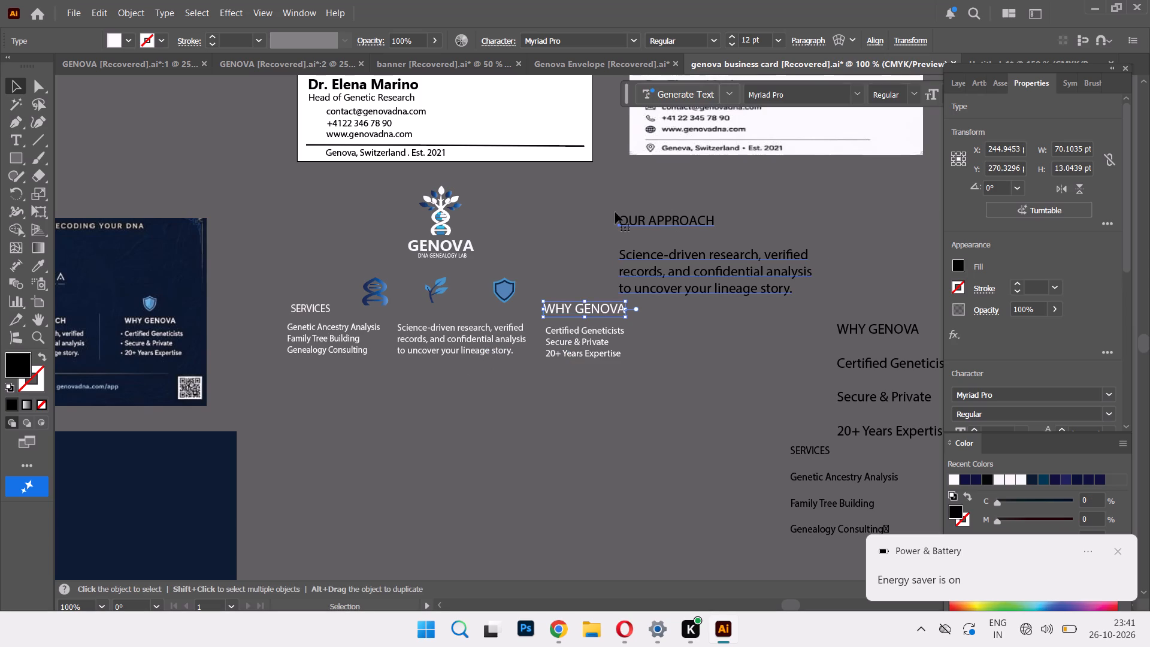
left_click(19, 140)
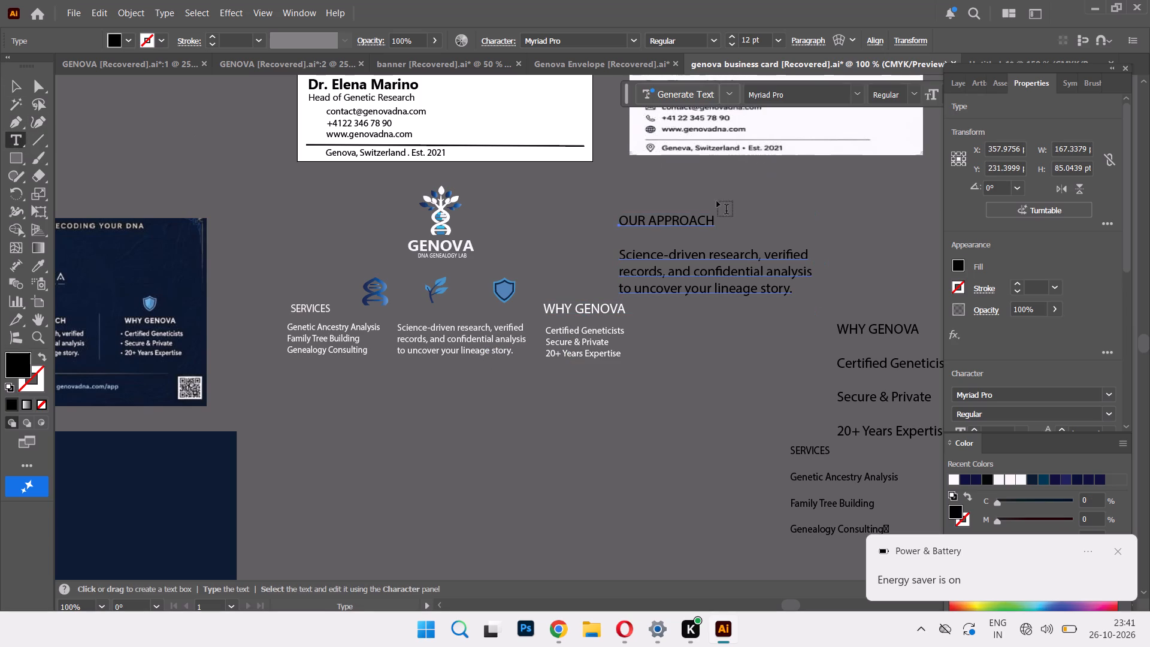
left_click_drag(710, 219, 644, 222)
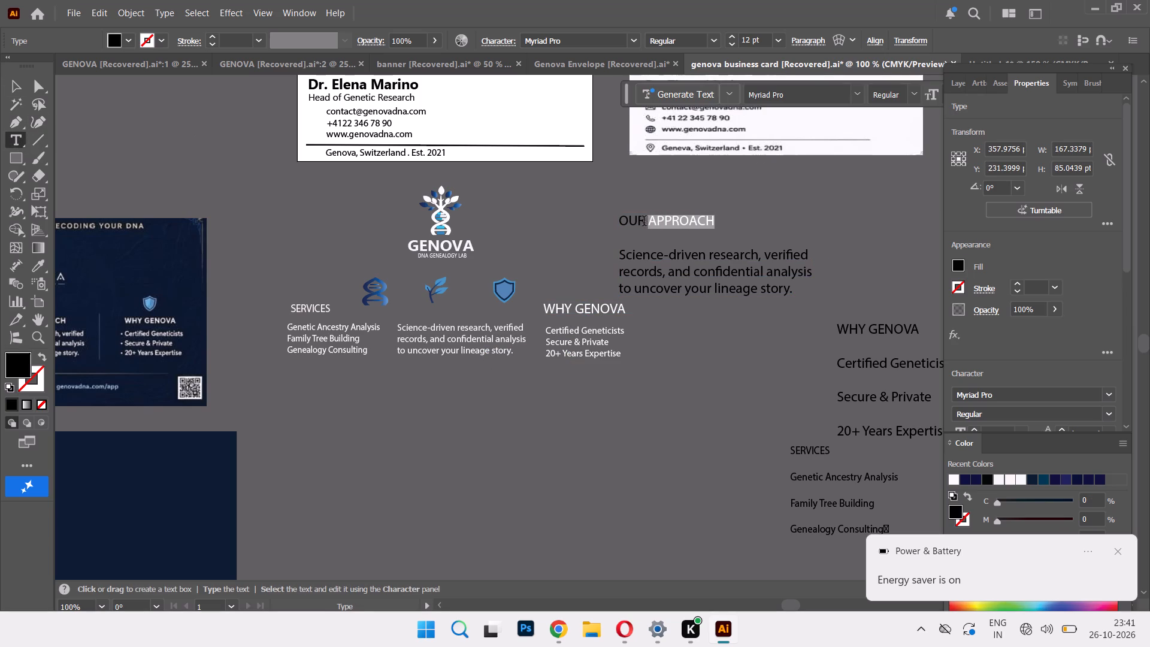
left_click_drag(644, 222, 623, 223)
right_click(623, 225)
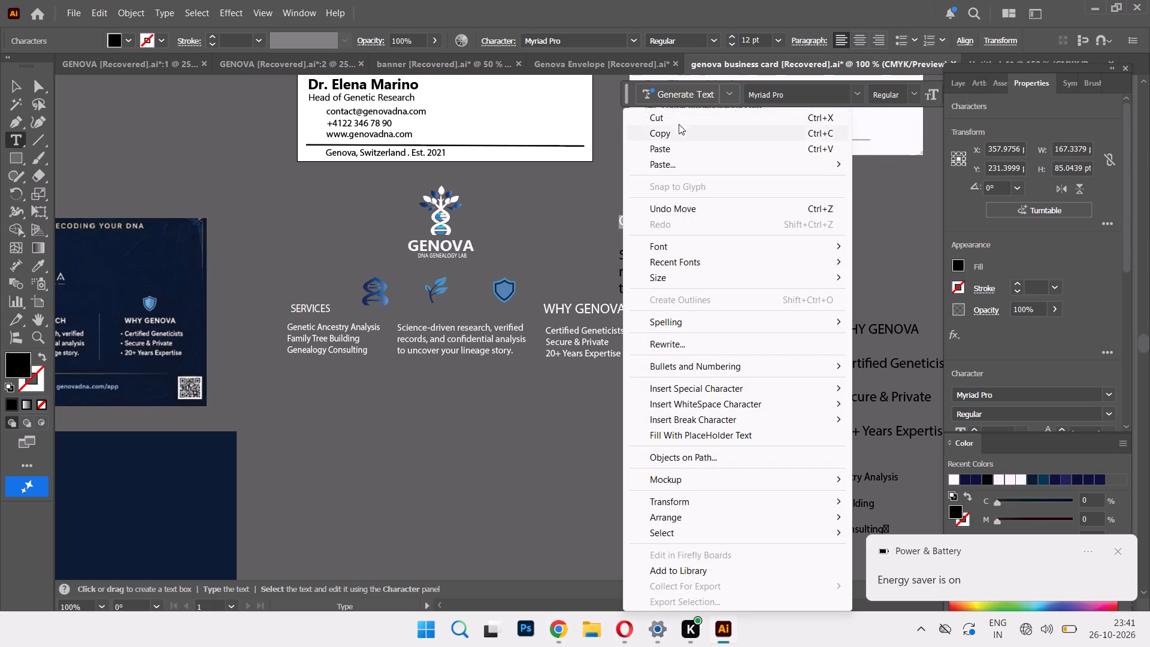
left_click(687, 129)
double_click(347, 416)
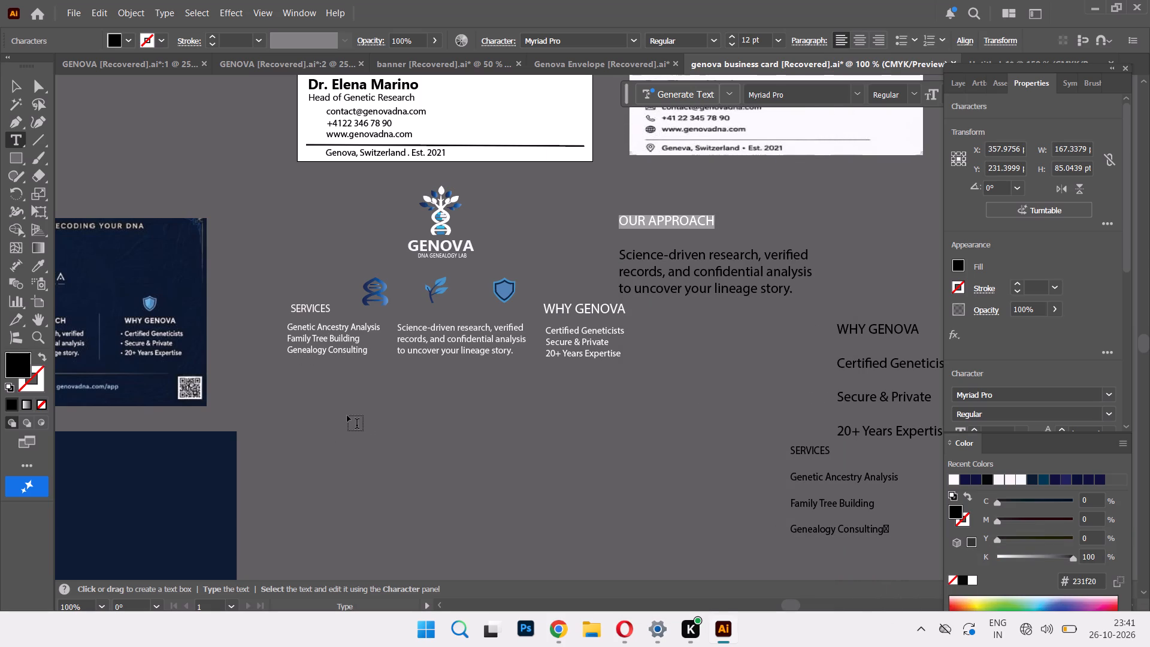
right_click(347, 416)
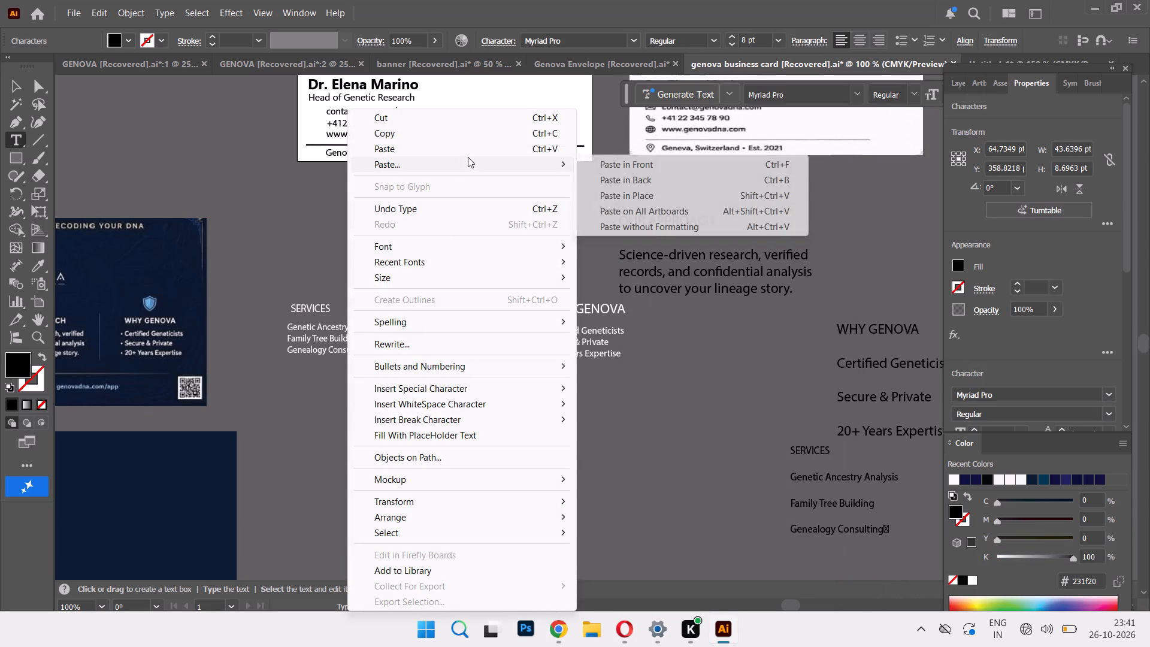
left_click(471, 155)
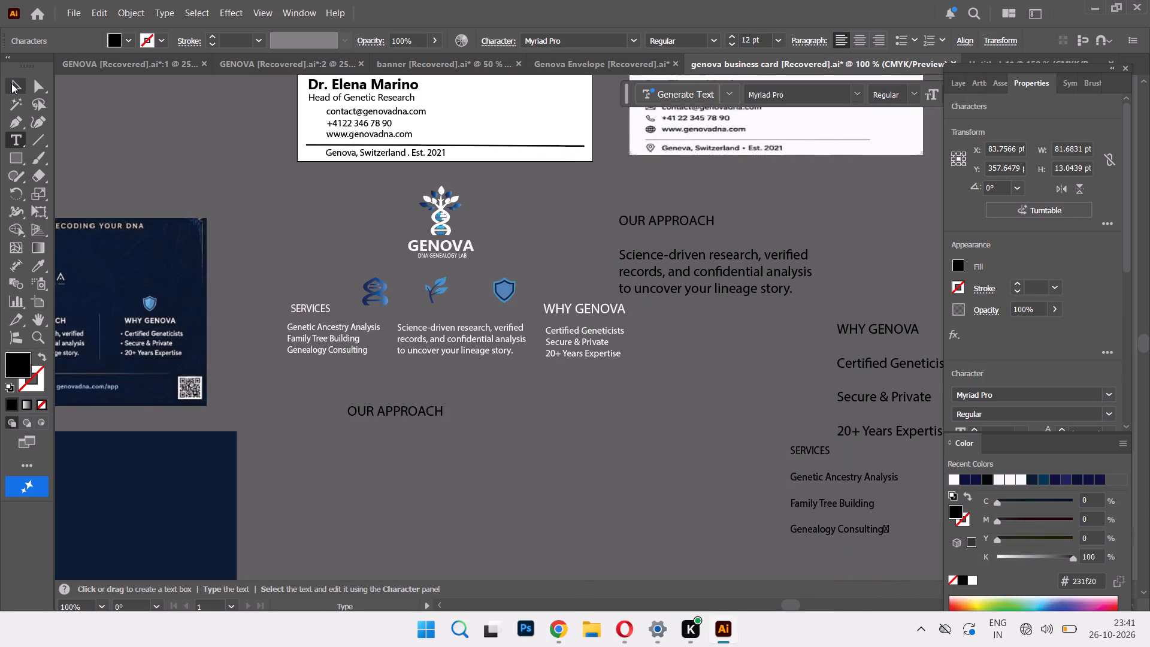
Fill the pasted "OUR APPROACH" heading with near-white.
left_click(11, 83)
left_click(16, 366)
left_click(15, 361)
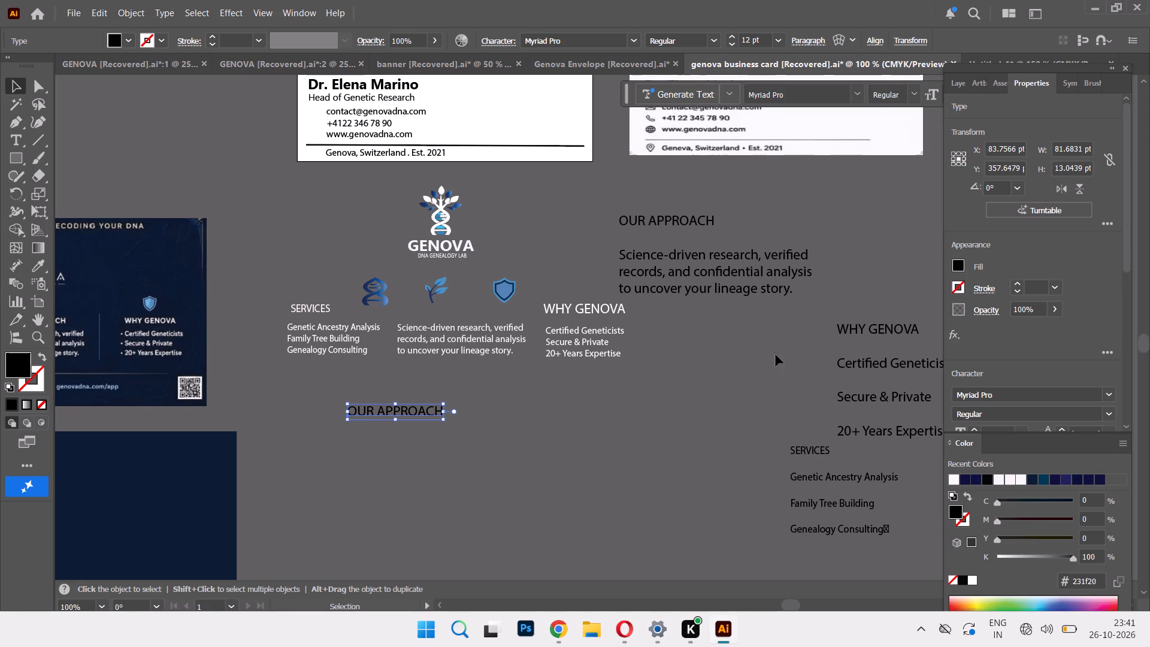
double_click(23, 364)
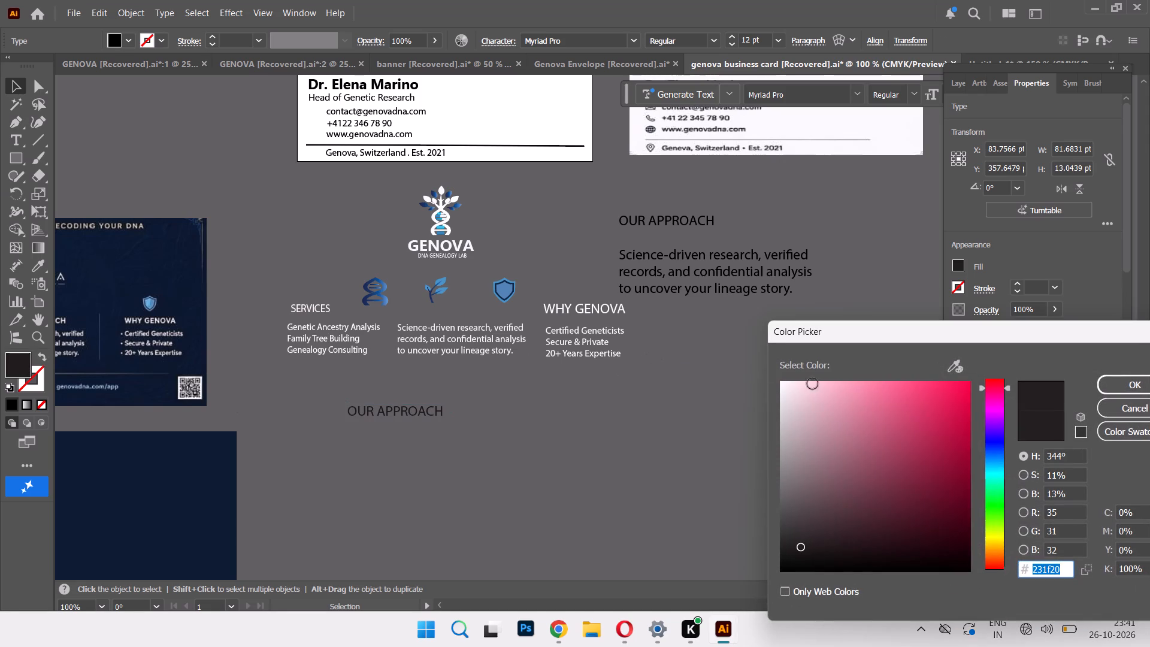
left_click(785, 388)
left_click(1098, 387)
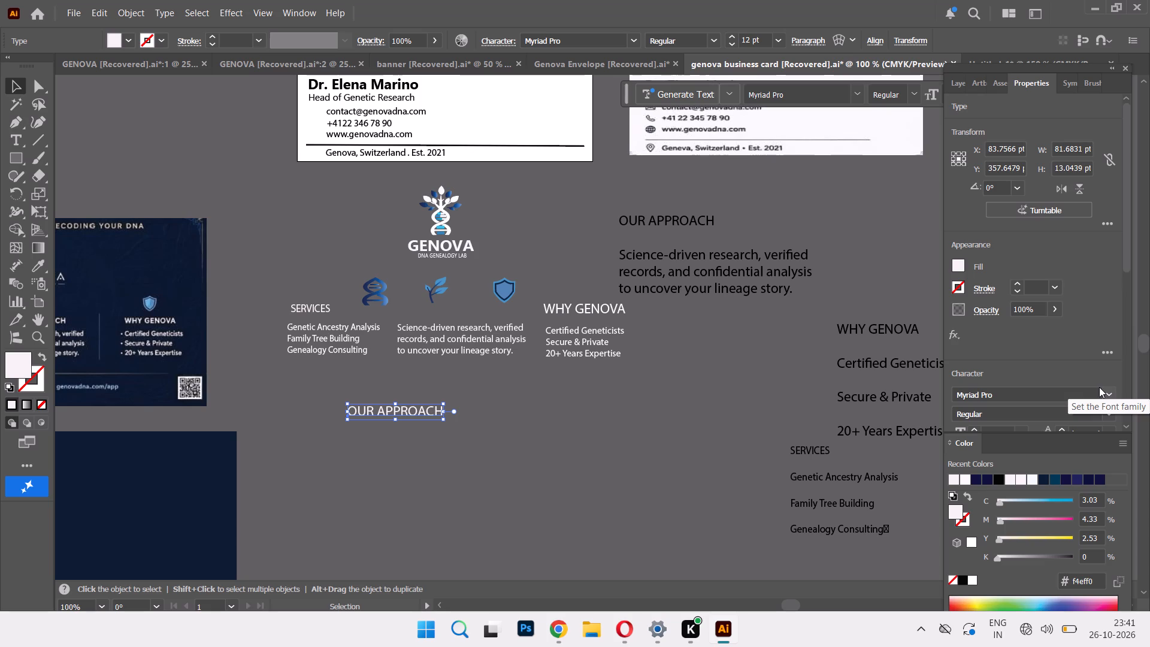
left_click(319, 234)
Place the white "OUR APPROACH" heading directly above the "Science-driven research" text column.
left_click_drag(420, 412, 470, 313)
Set the white SERVICES, OUR APPROACH and WHY GENOVA headings to a 9 pt font size.
left_click(312, 310)
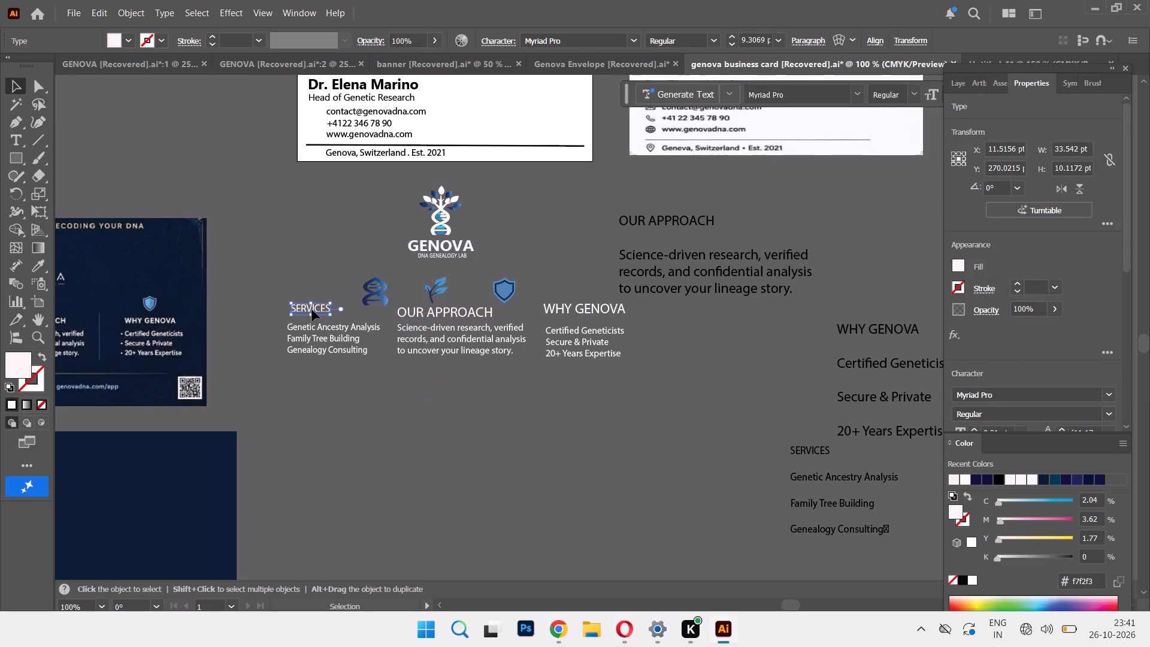
left_click(458, 318, "shift")
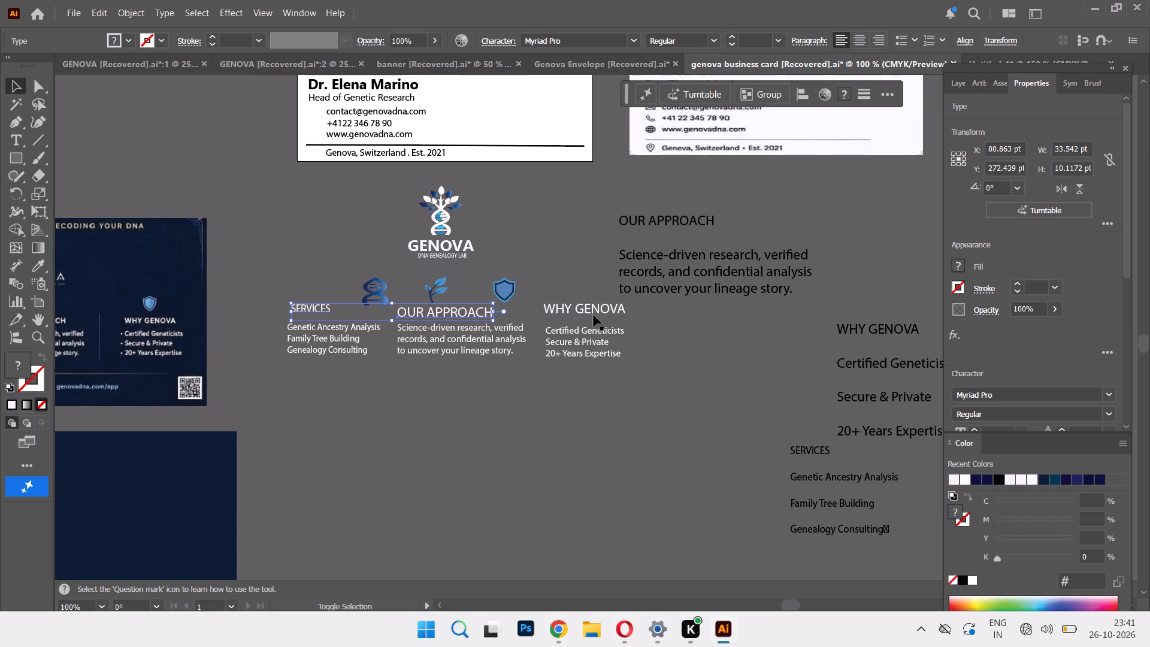
left_click(594, 315, "shift")
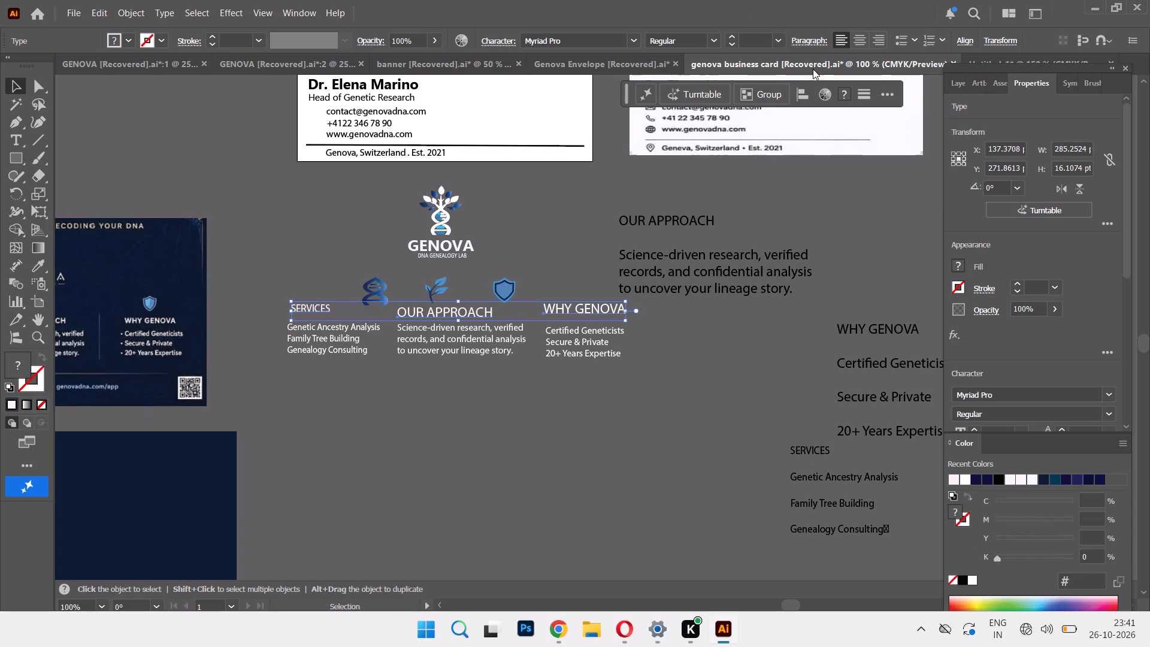
left_click(785, 34)
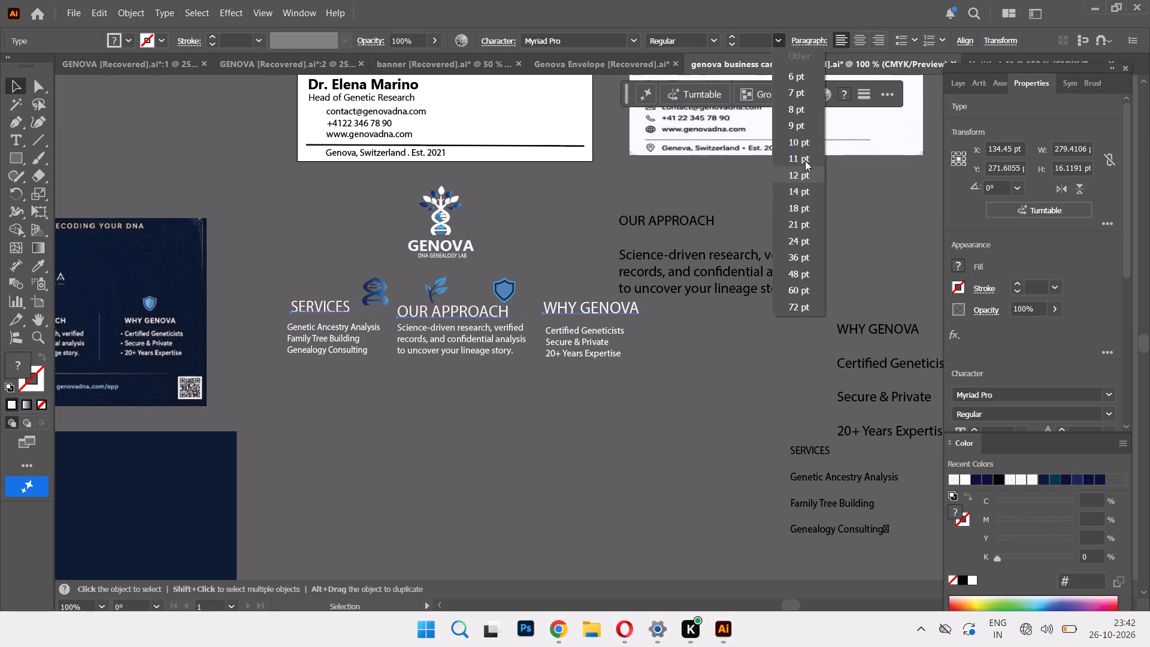
left_click(806, 126)
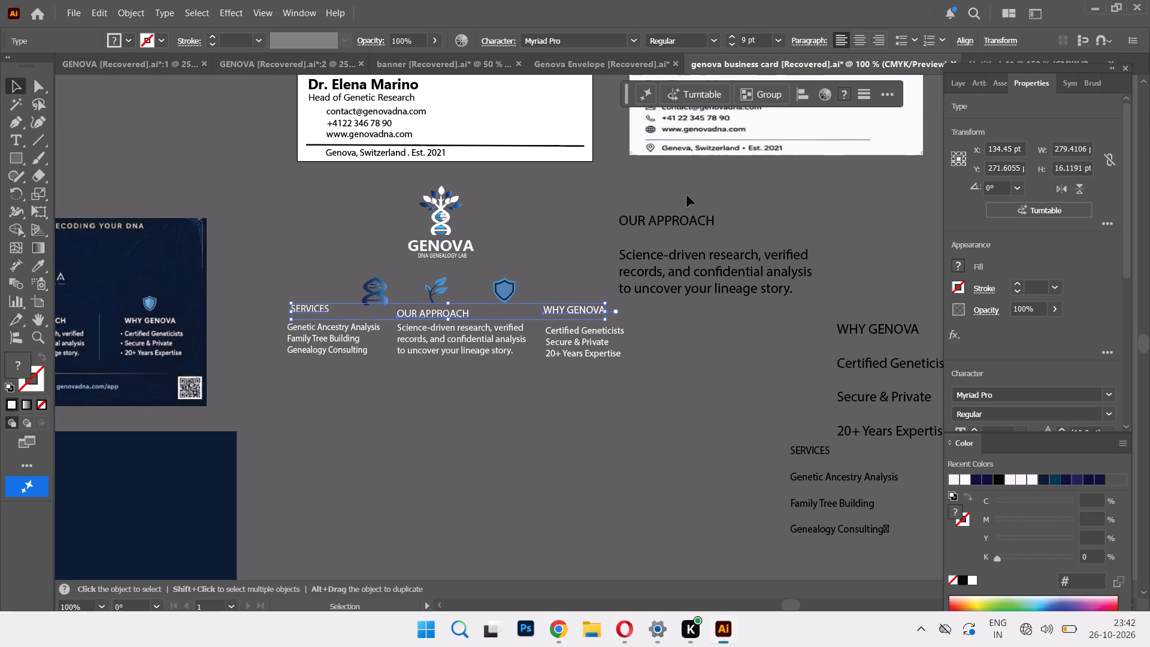
left_click(489, 495)
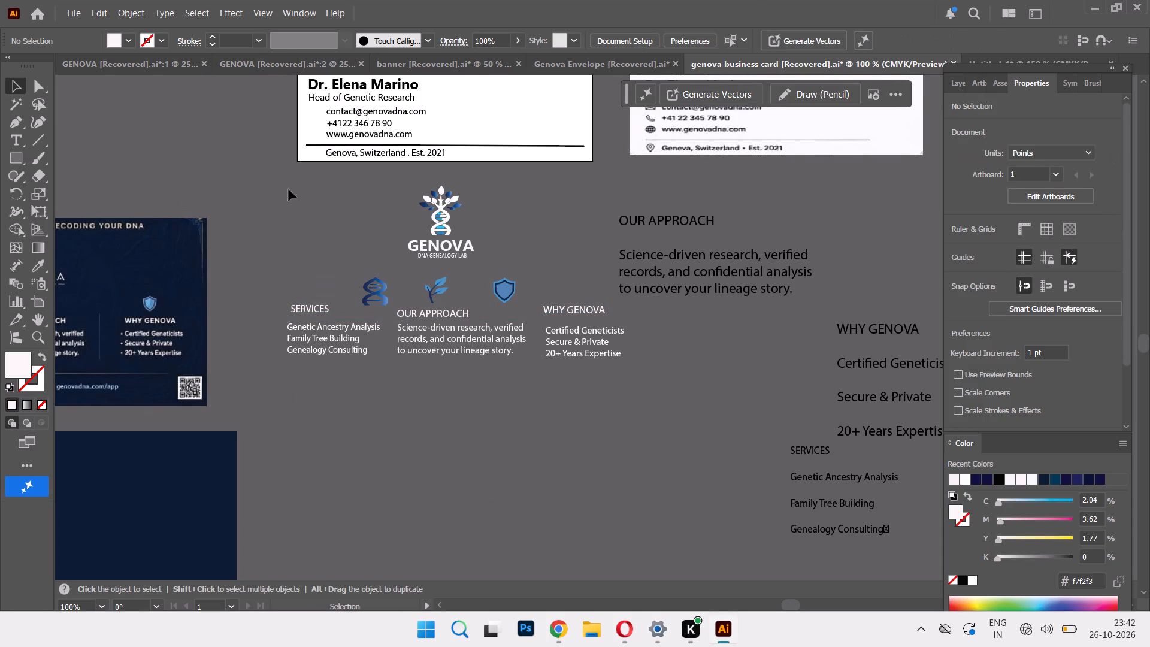
Copy the white logo, three icons, headings and text columns together and paste them into the untitled business card document.
left_click_drag(279, 188, 594, 376)
left_click_drag(594, 376, 611, 373)
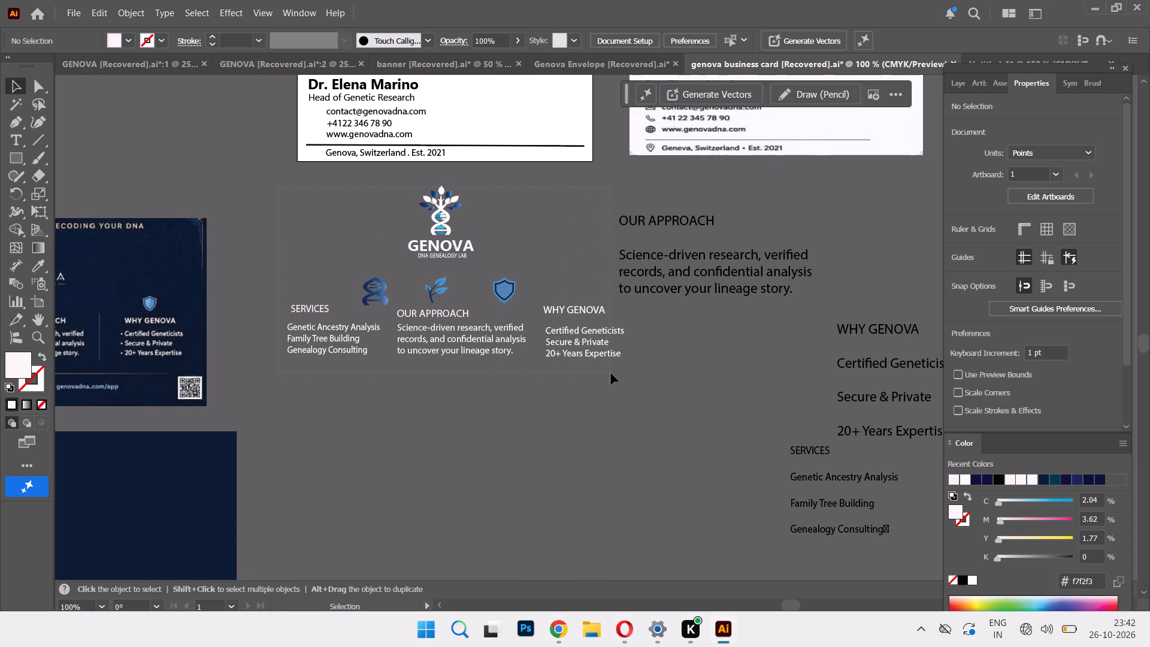
left_click_drag(611, 373, 613, 373)
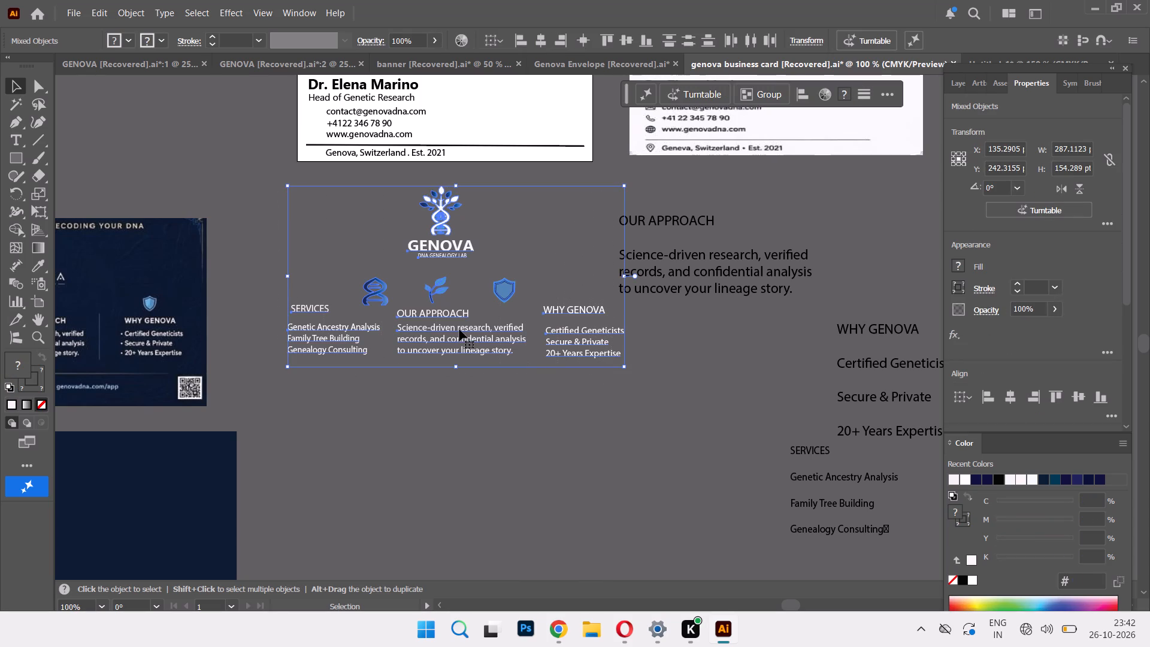
right_click(459, 329)
left_click(485, 187)
left_click(1024, 58)
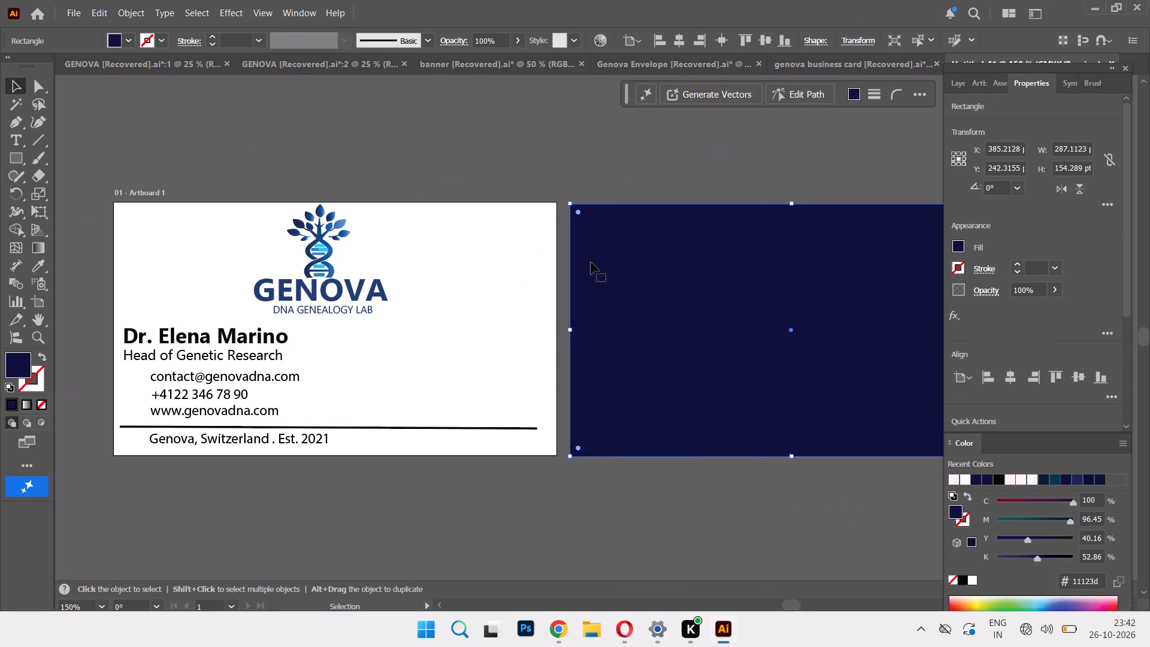
right_click(591, 262)
left_click(661, 94)
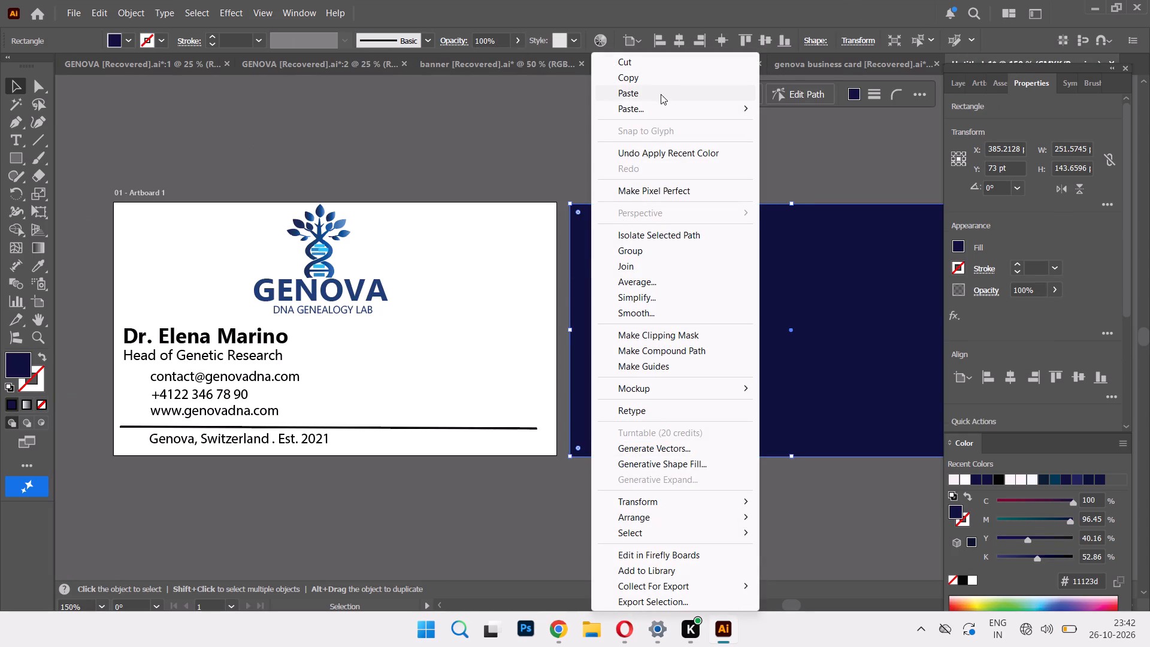
Move the pasted back-side artwork onto the navy rectangle, with the logo near its top centre.
left_click_drag(785, 608, 786, 607)
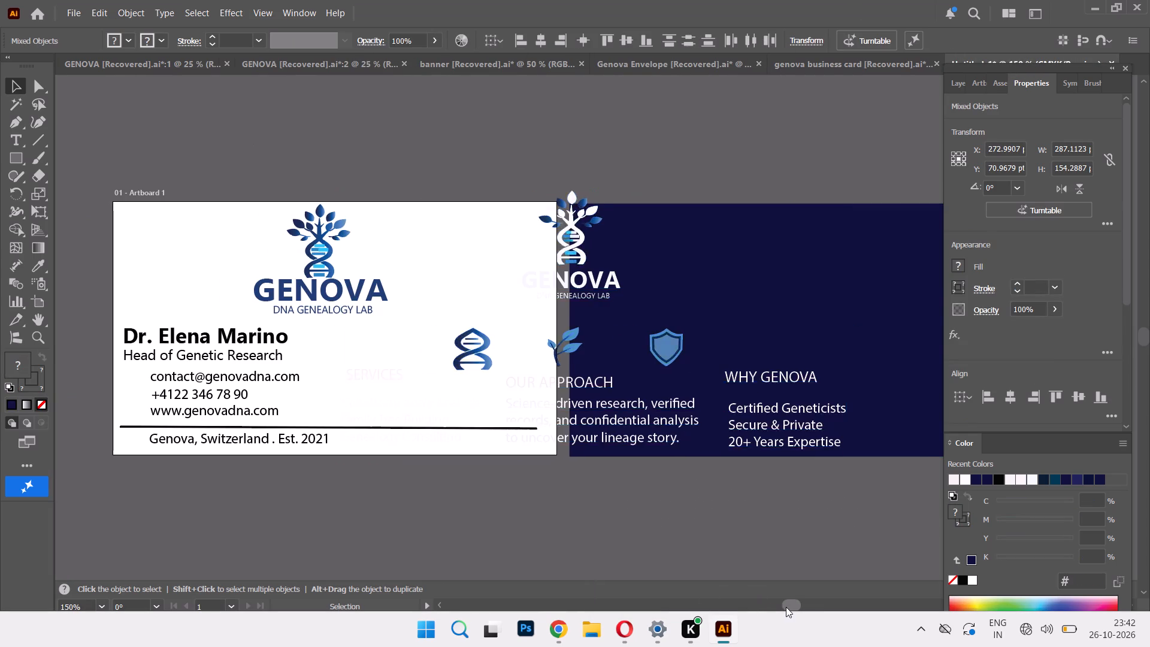
left_click_drag(786, 607, 791, 604)
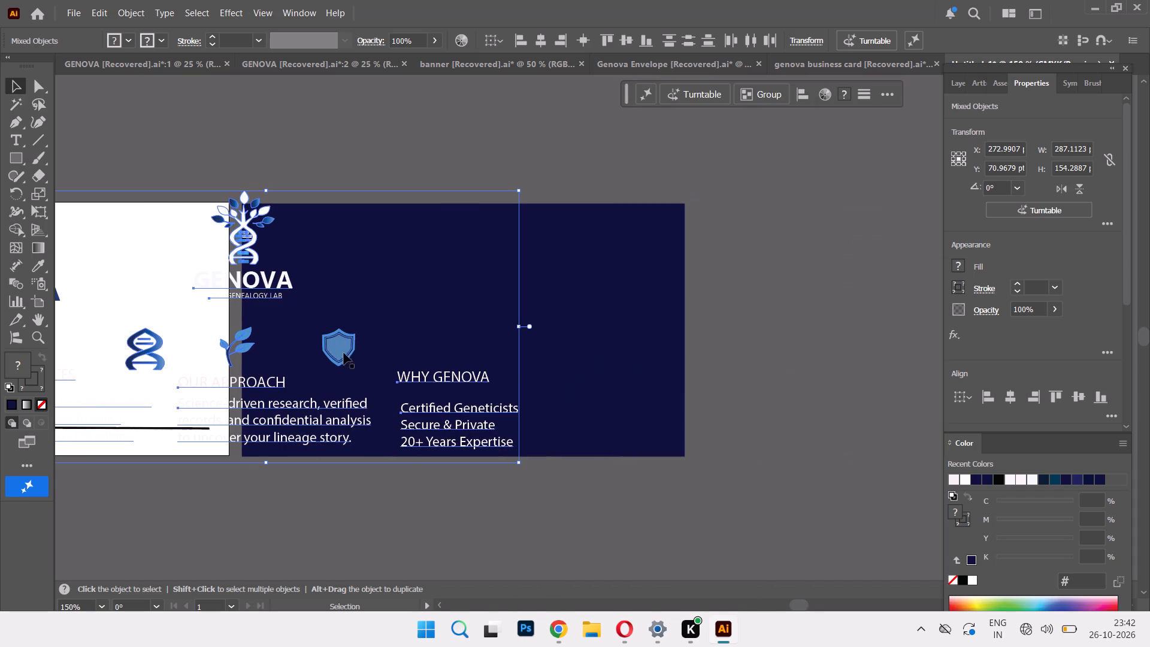
left_click_drag(340, 348, 523, 344)
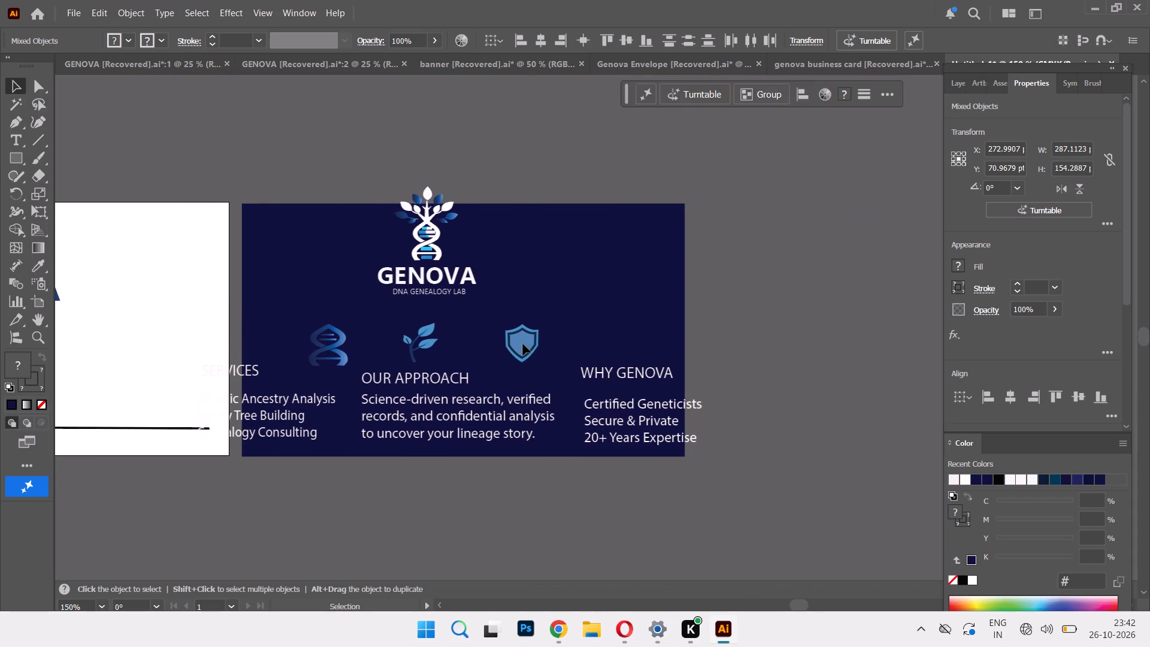
left_click_drag(521, 346, 543, 369)
left_click(792, 272)
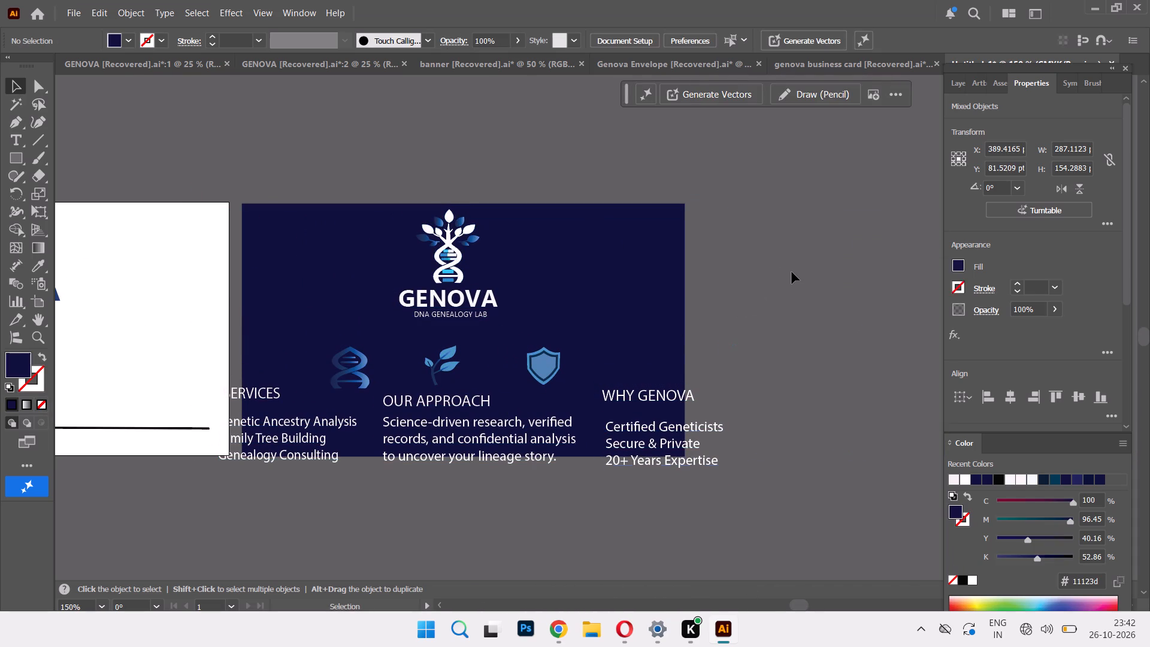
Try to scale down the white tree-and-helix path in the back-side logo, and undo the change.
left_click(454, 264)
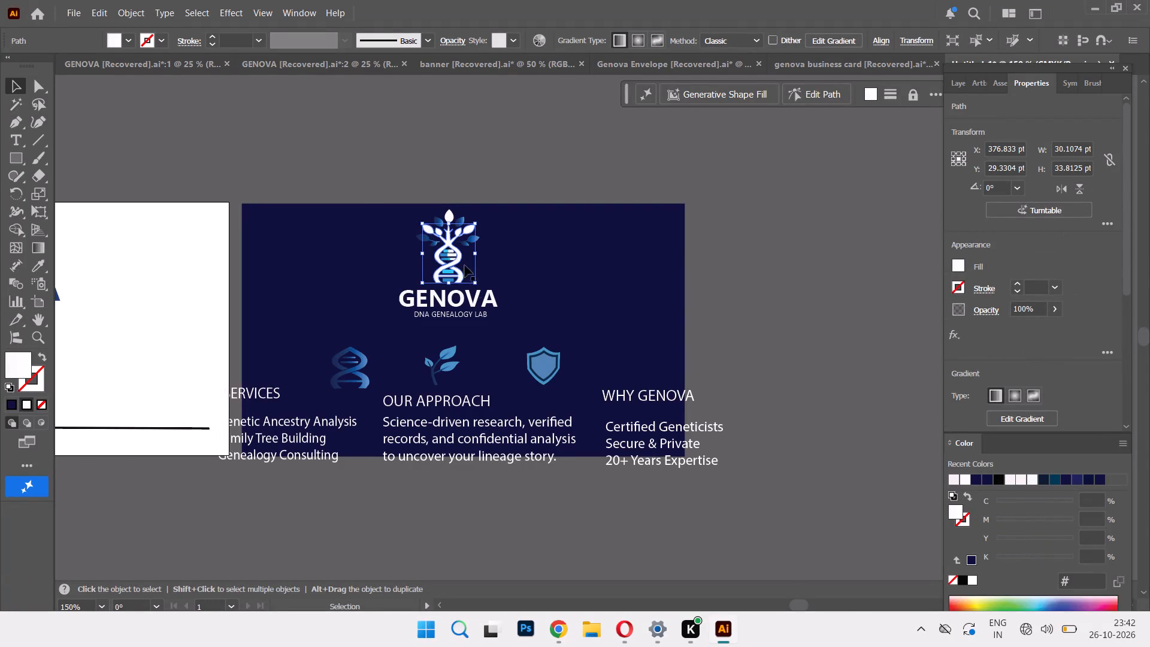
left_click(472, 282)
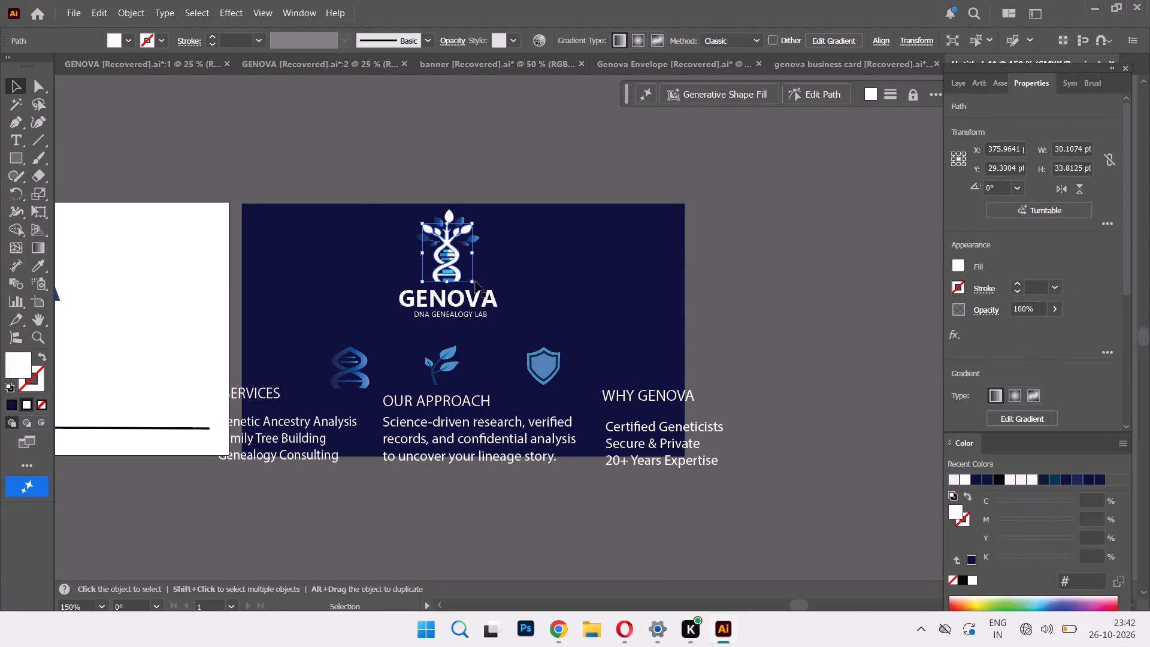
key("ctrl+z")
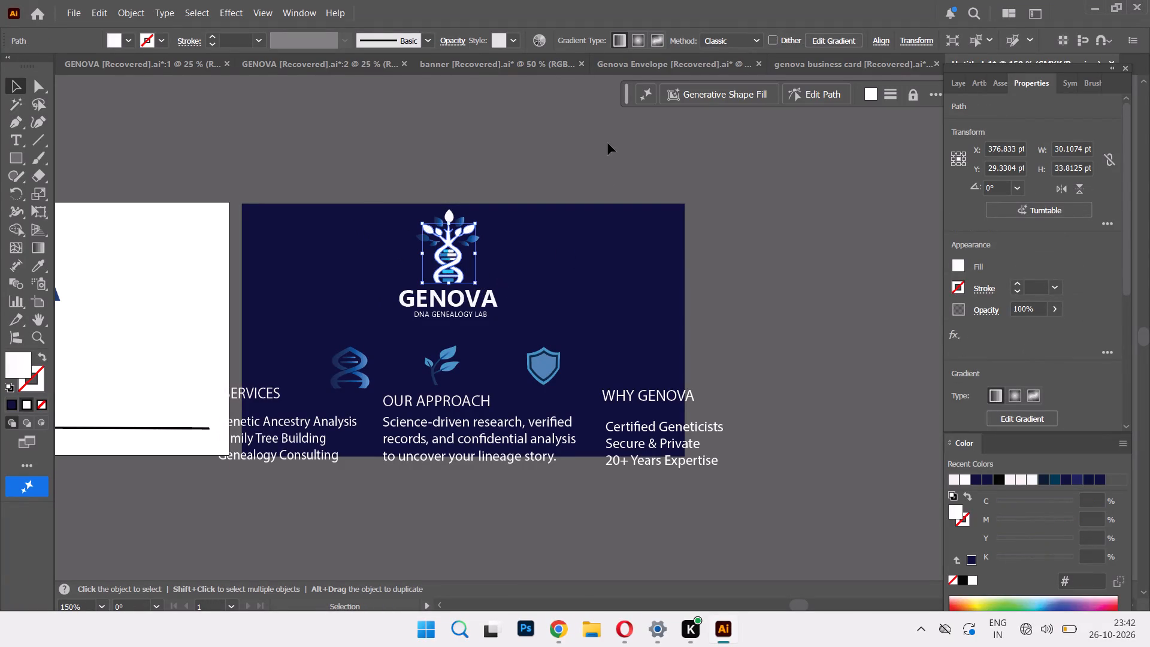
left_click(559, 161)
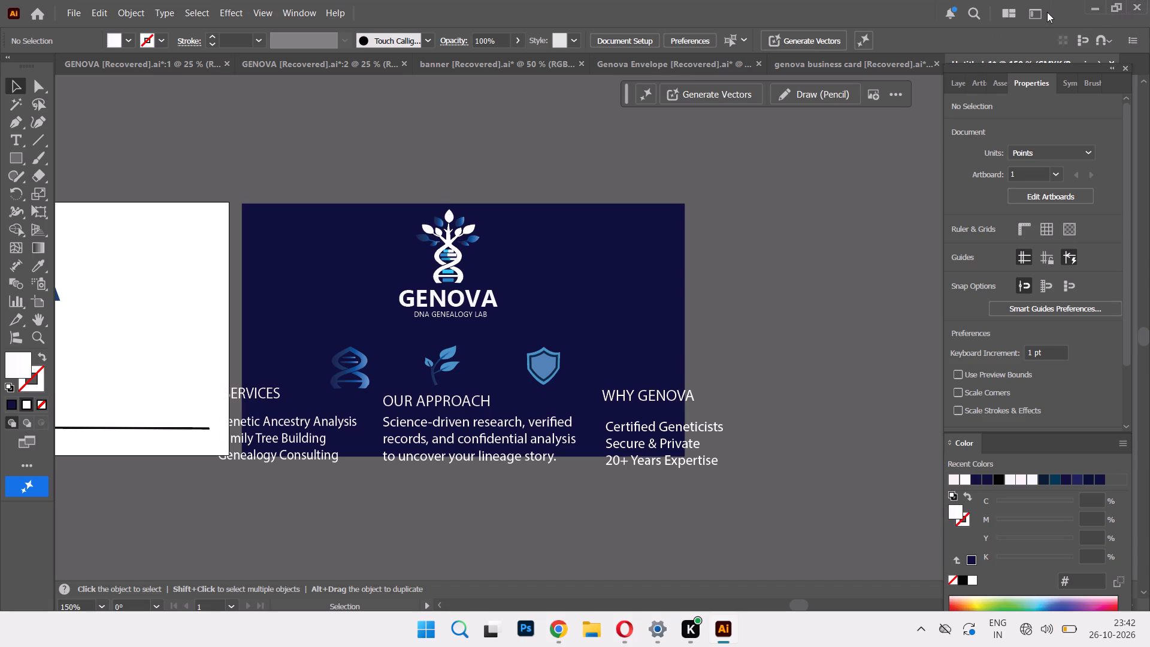
Move the navy rectangle down, clear of the white logo and icons.
left_click_drag(543, 265, 453, 504)
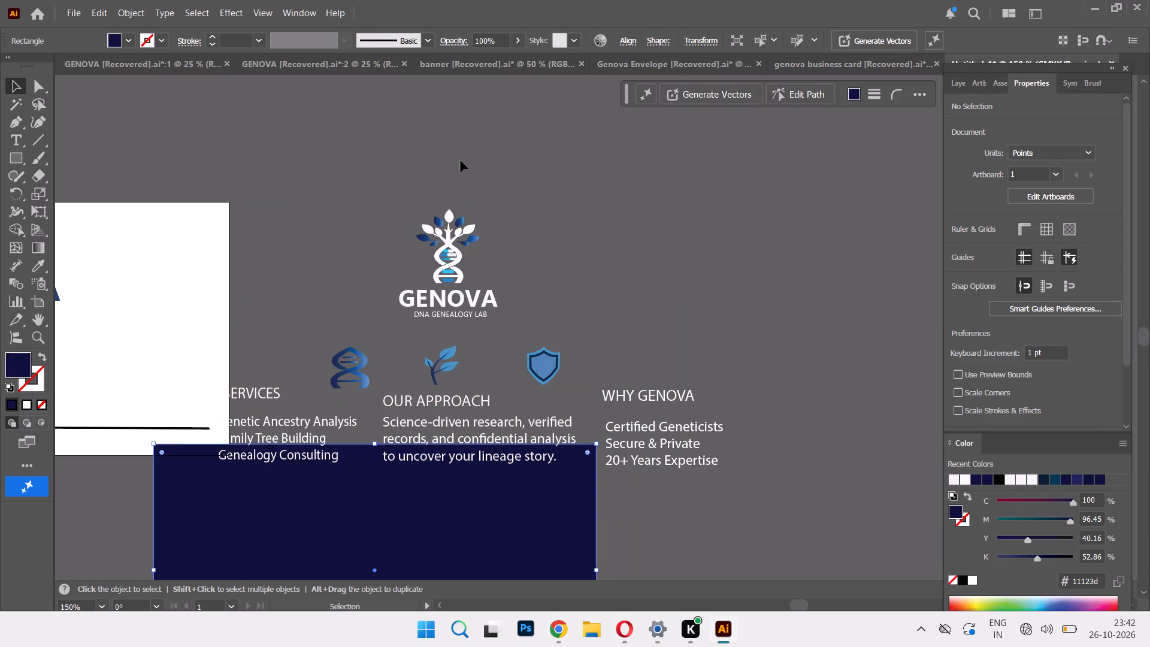
Group all the paths of the white and blue DNA tree emblem above the GENOVA wordmark.
left_click_drag(396, 192, 528, 286)
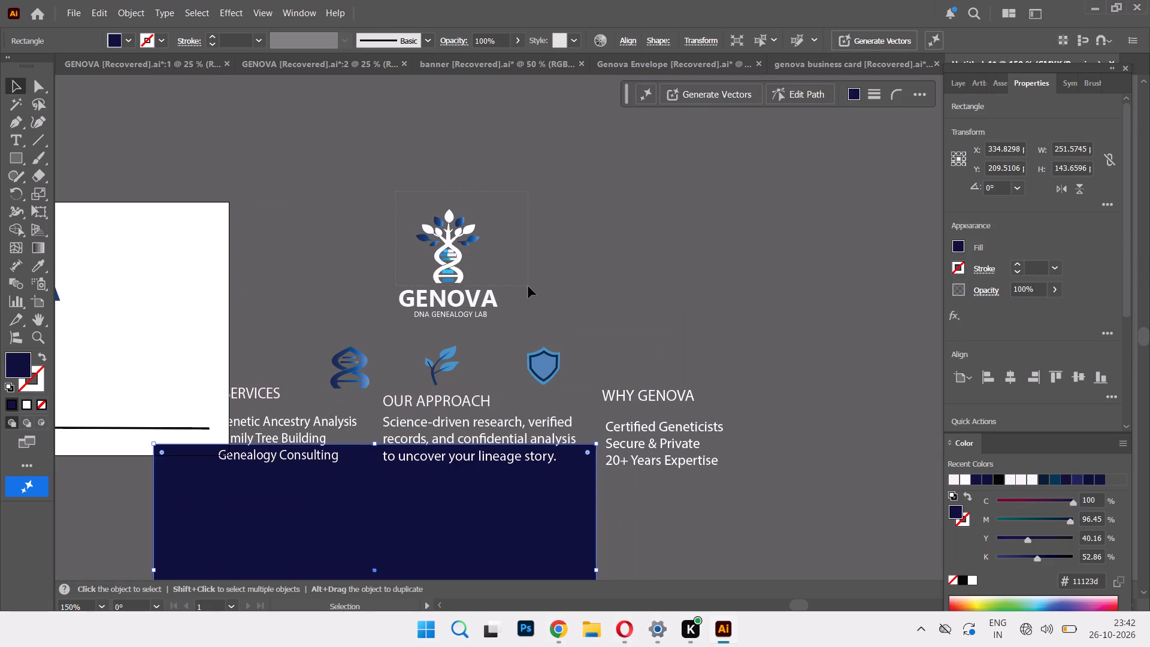
left_click_drag(528, 286, 529, 283)
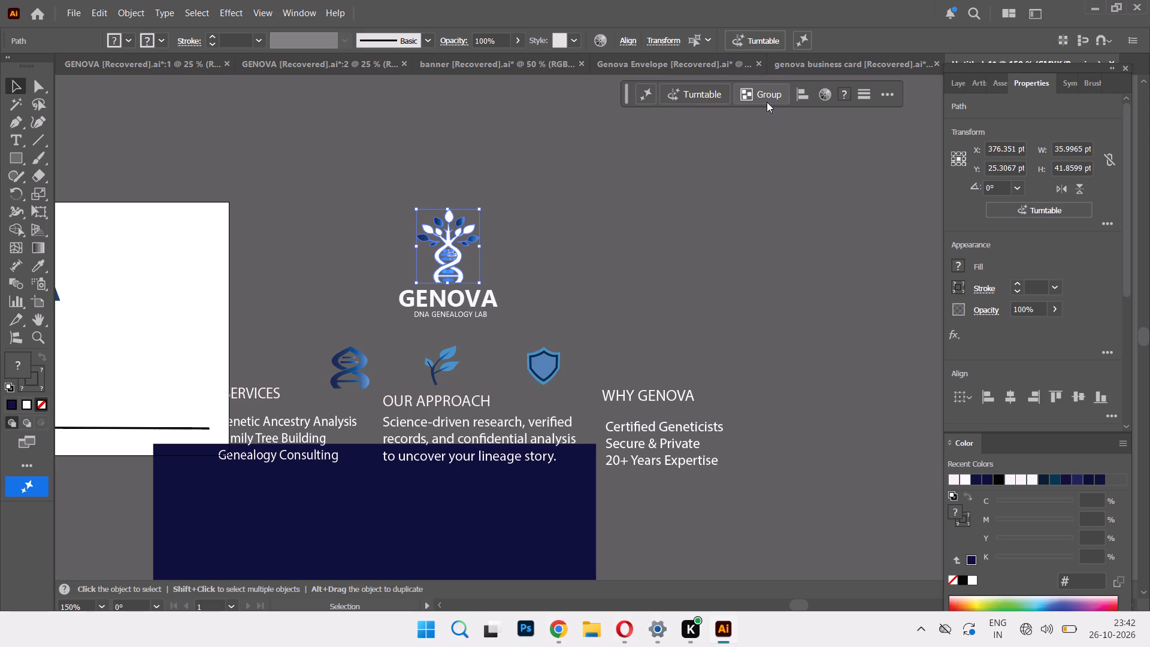
left_click(767, 102)
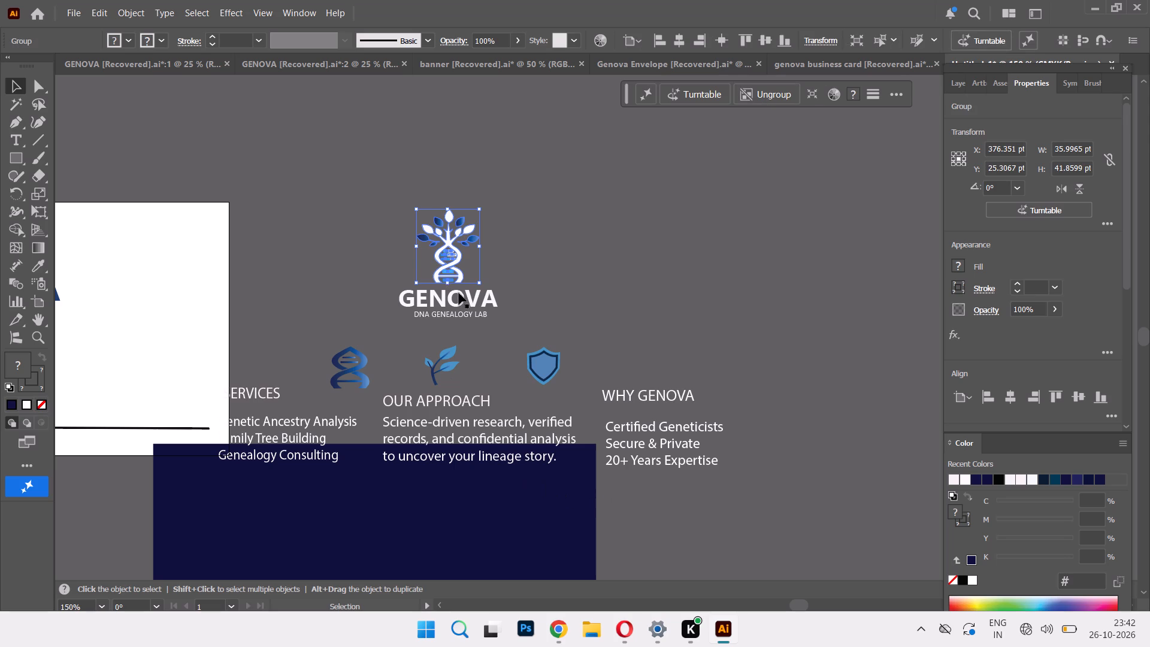
Set the white GENOVA wordmark to an 11 pt font size.
left_click(462, 298)
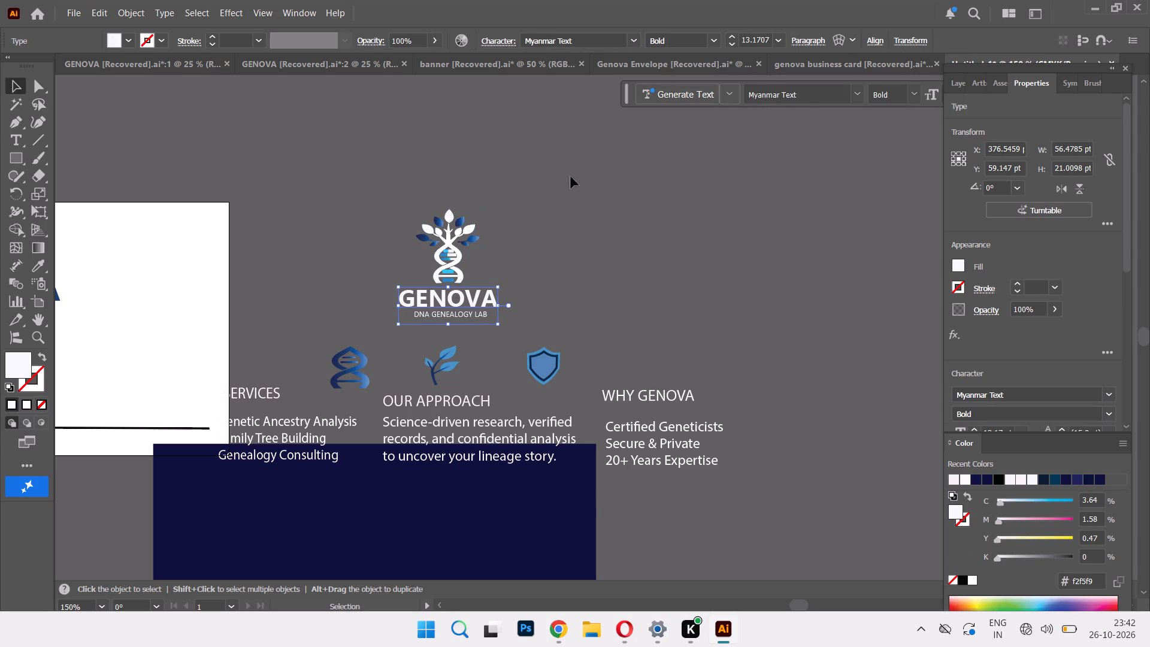
left_click(780, 40)
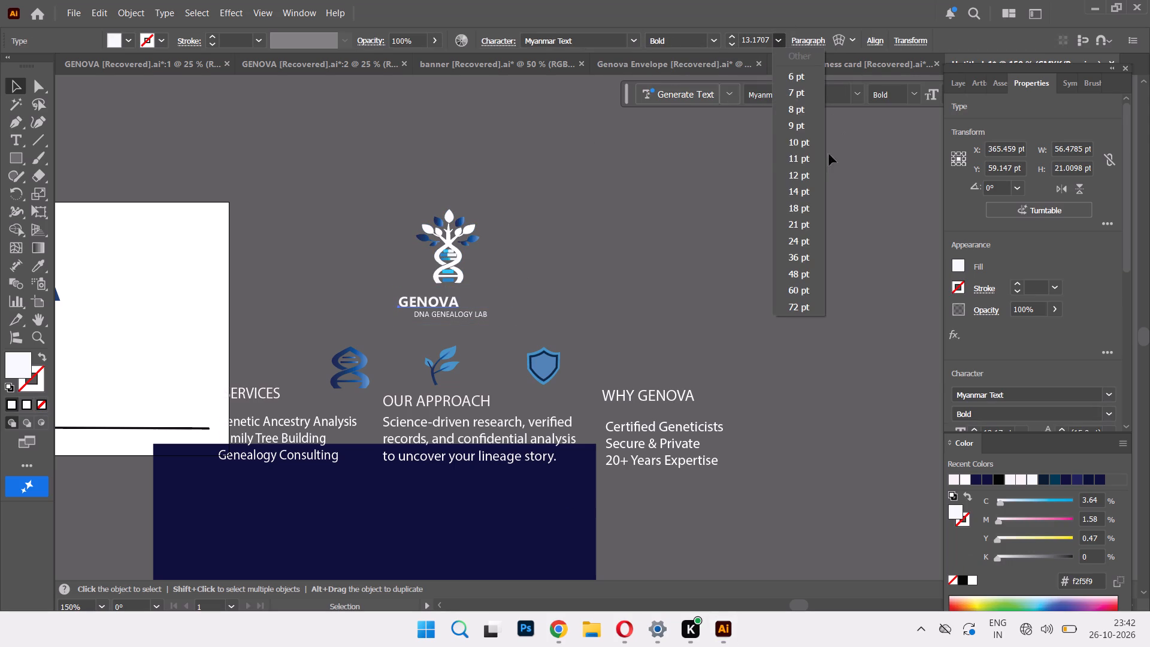
left_click(822, 161)
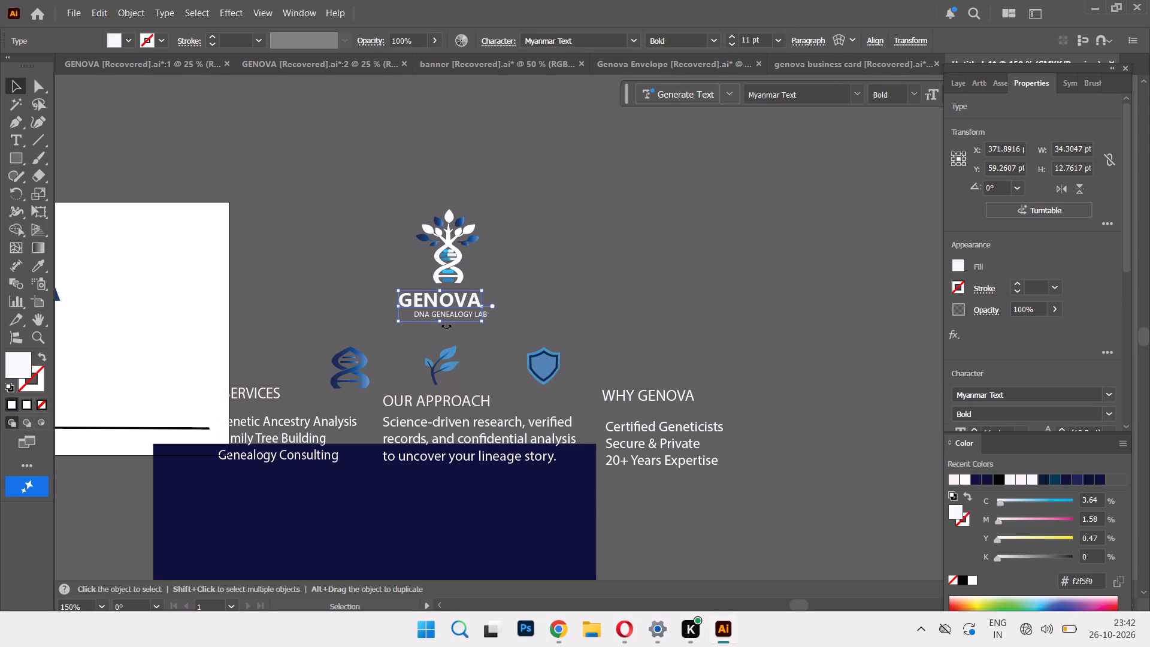
left_click(577, 304)
Set the white "DNA GENEALOGY LAB" tagline to 6 pt and place it directly beneath the GENOVA wordmark.
left_click(459, 315)
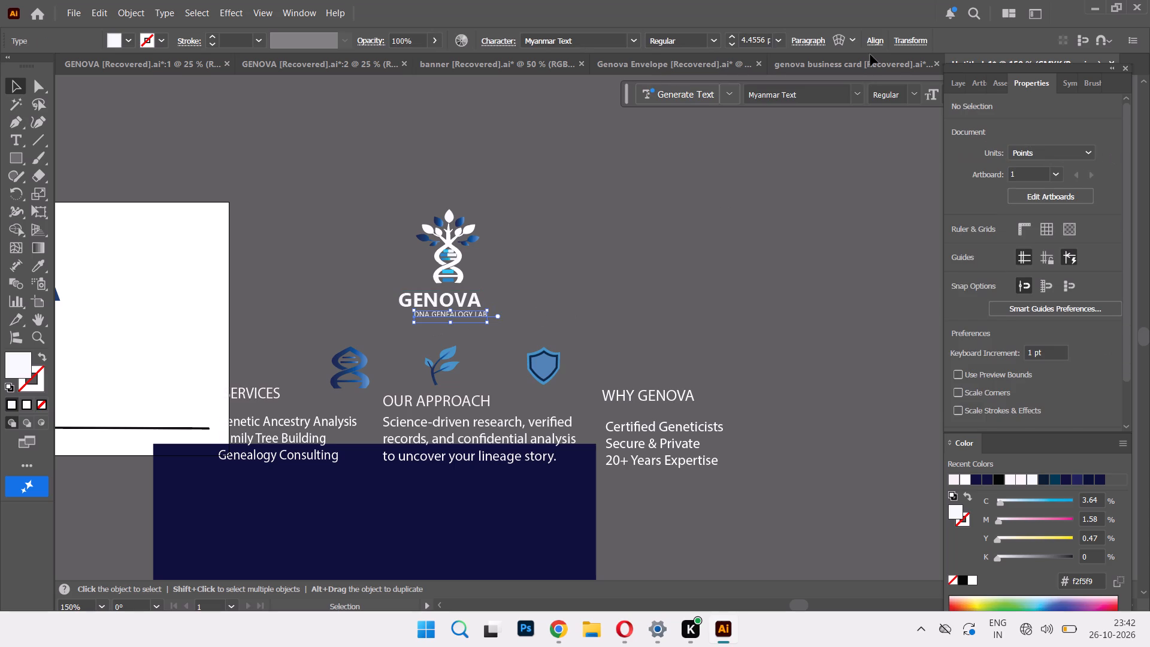
left_click(778, 37)
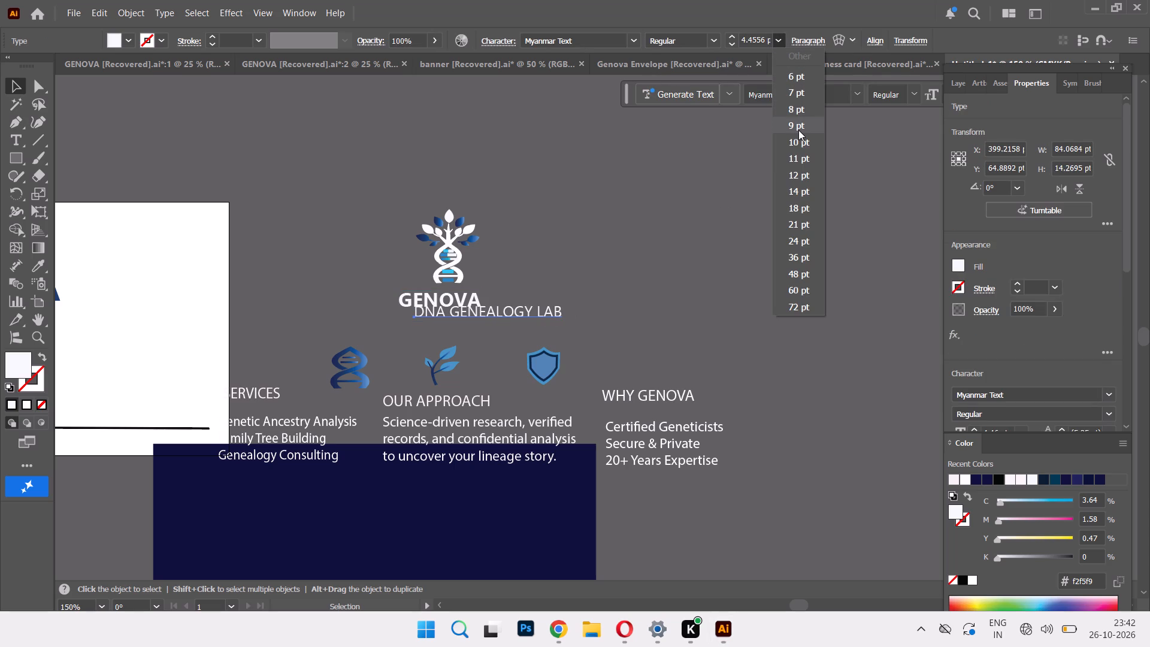
left_click(793, 76)
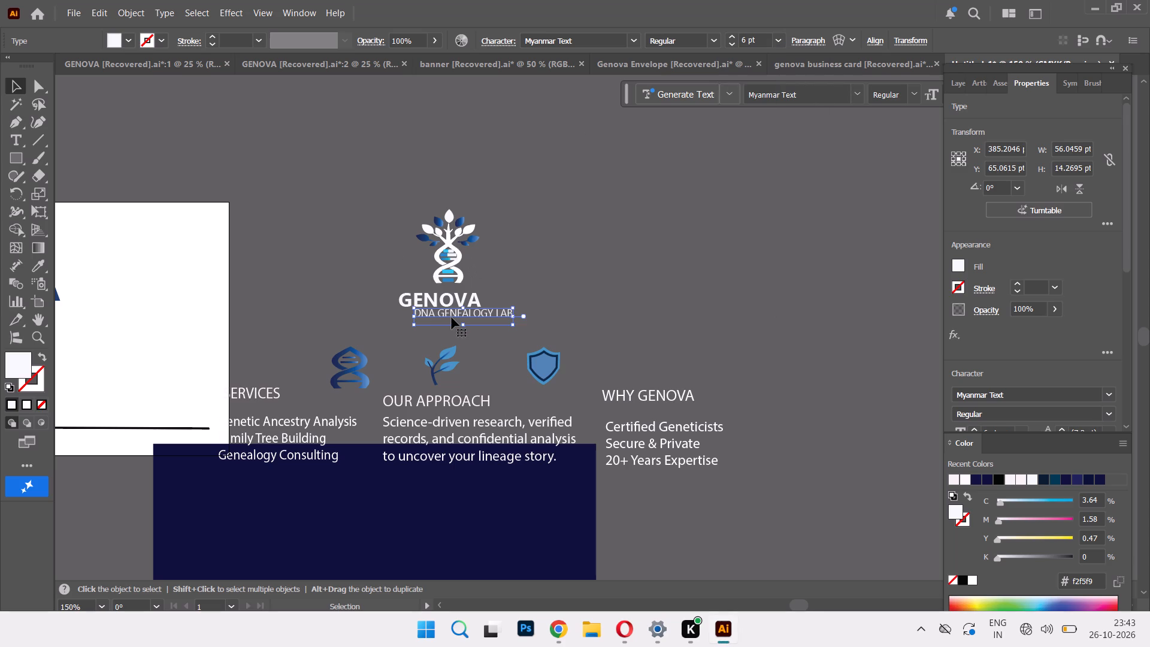
left_click_drag(452, 315, 429, 317)
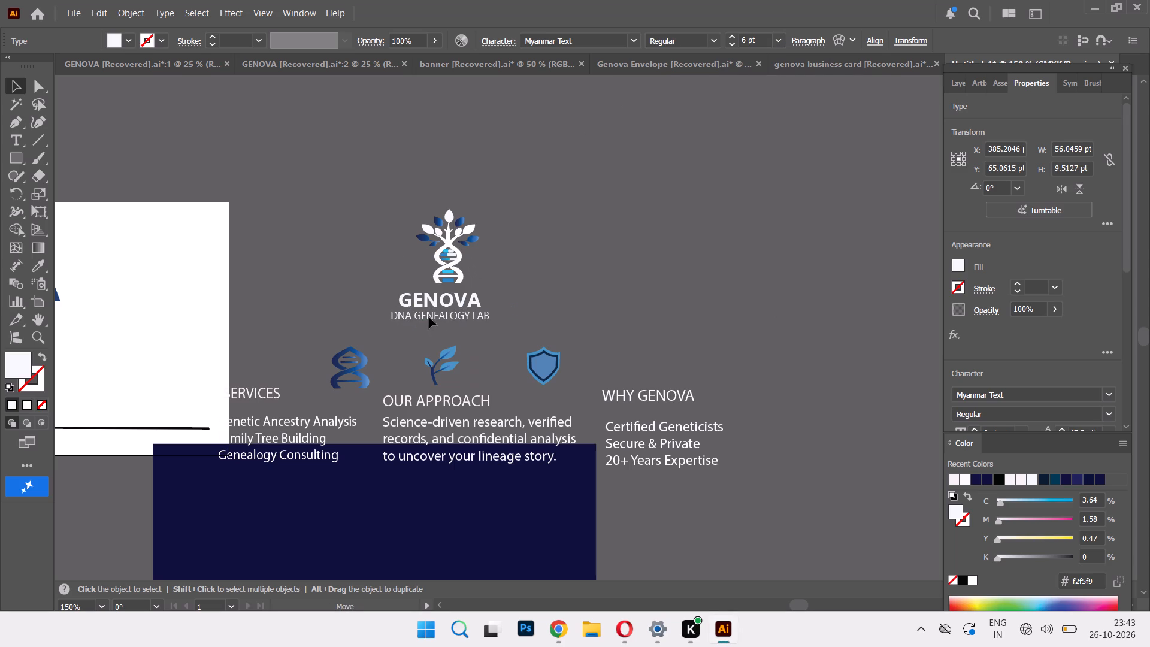
left_click_drag(429, 317, 432, 319)
scroll(429, 316, "down", 3)
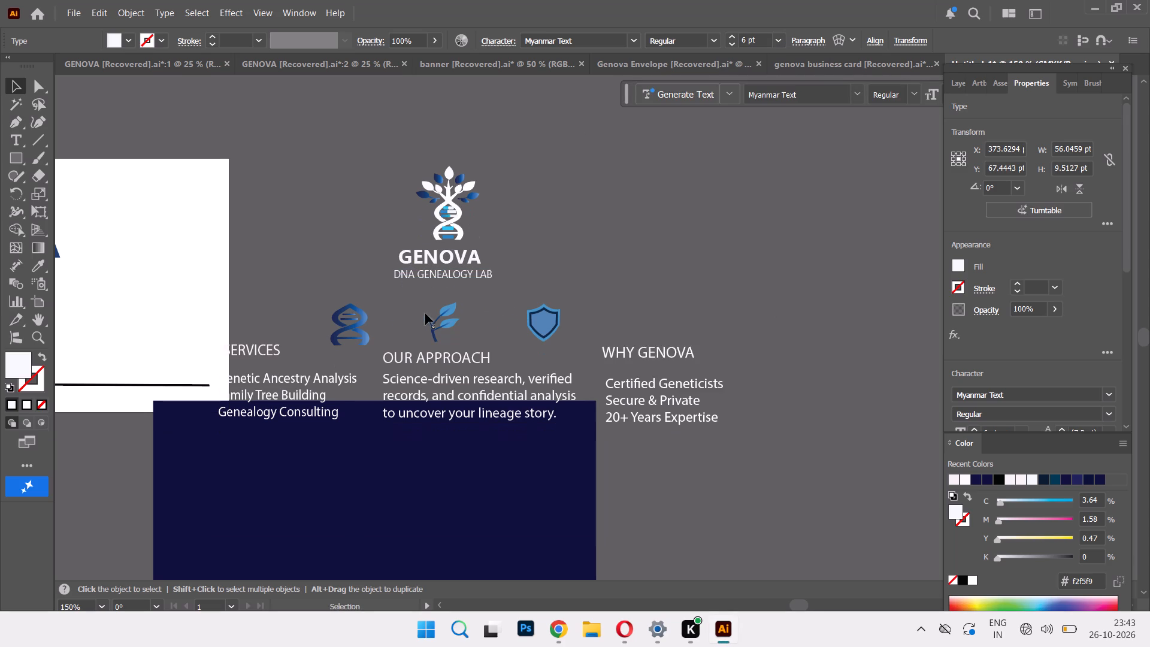
Move the navy rectangle farther down and left, clear of the white text columns.
scroll(425, 313, "down", 3)
left_click_drag(362, 386, 261, 487)
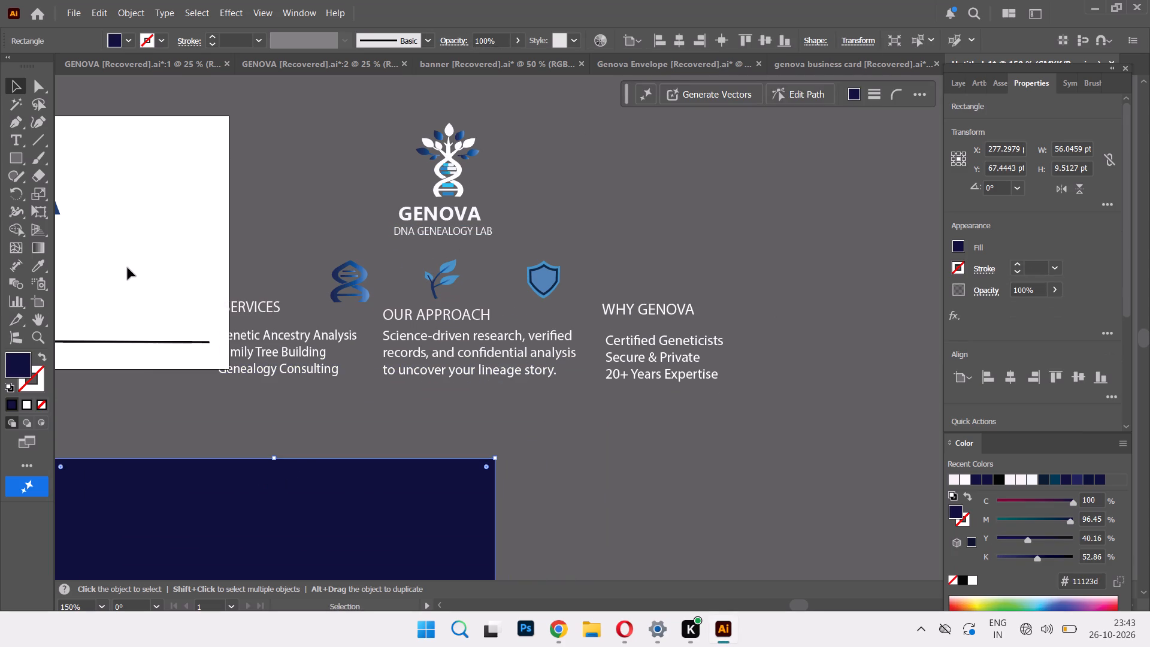
left_click_drag(128, 268, 43, 276)
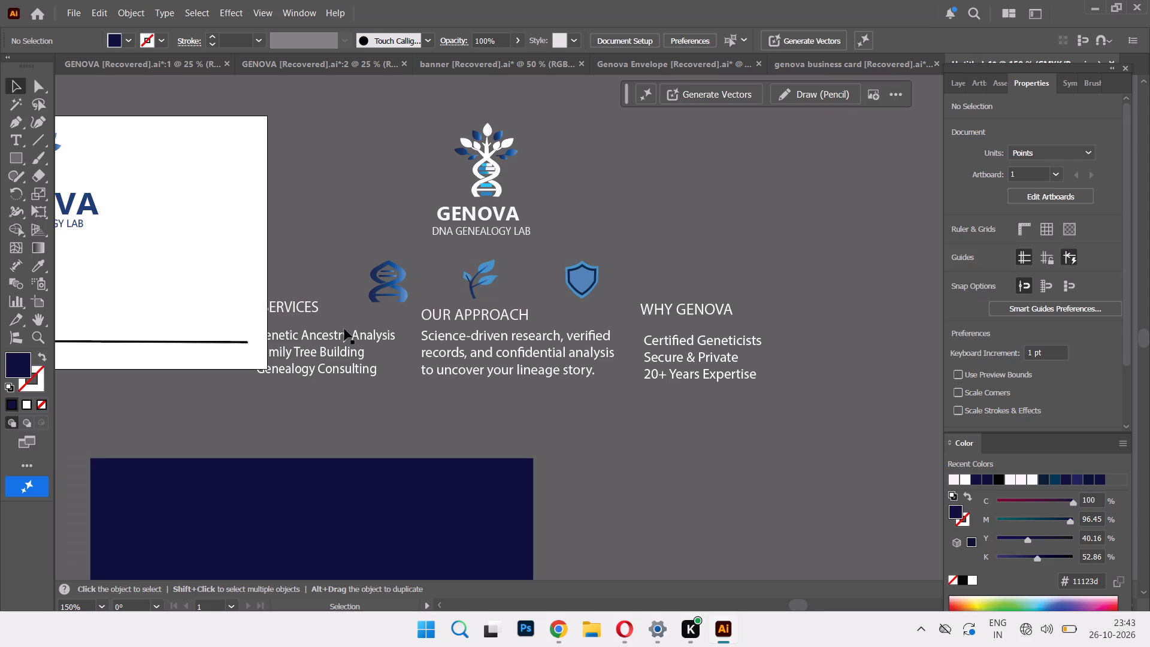
Move the DNA, leaf and shield icons together slightly up, closer to the "DNA GENEALOGY LAB" tagline.
left_click_drag(359, 253, 548, 305)
left_click_drag(548, 305, 624, 305)
left_click_drag(585, 289, 585, 283)
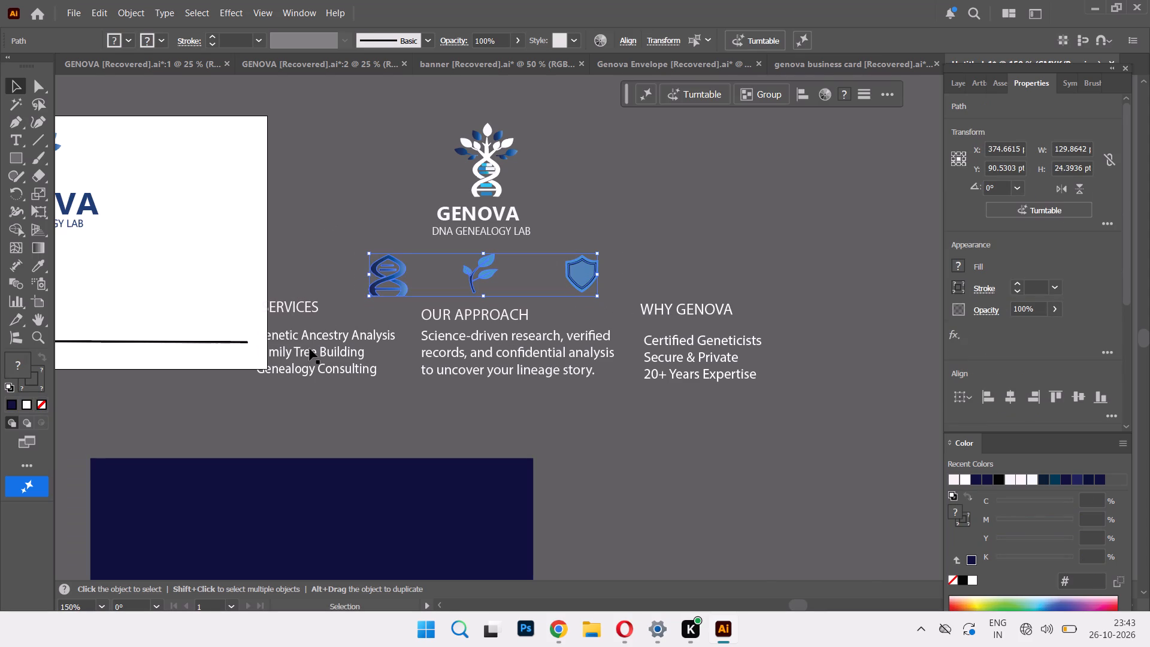
Align the SERVICES, OUR APPROACH and WHY GENOVA headings on their vertical centres.
left_click(310, 349)
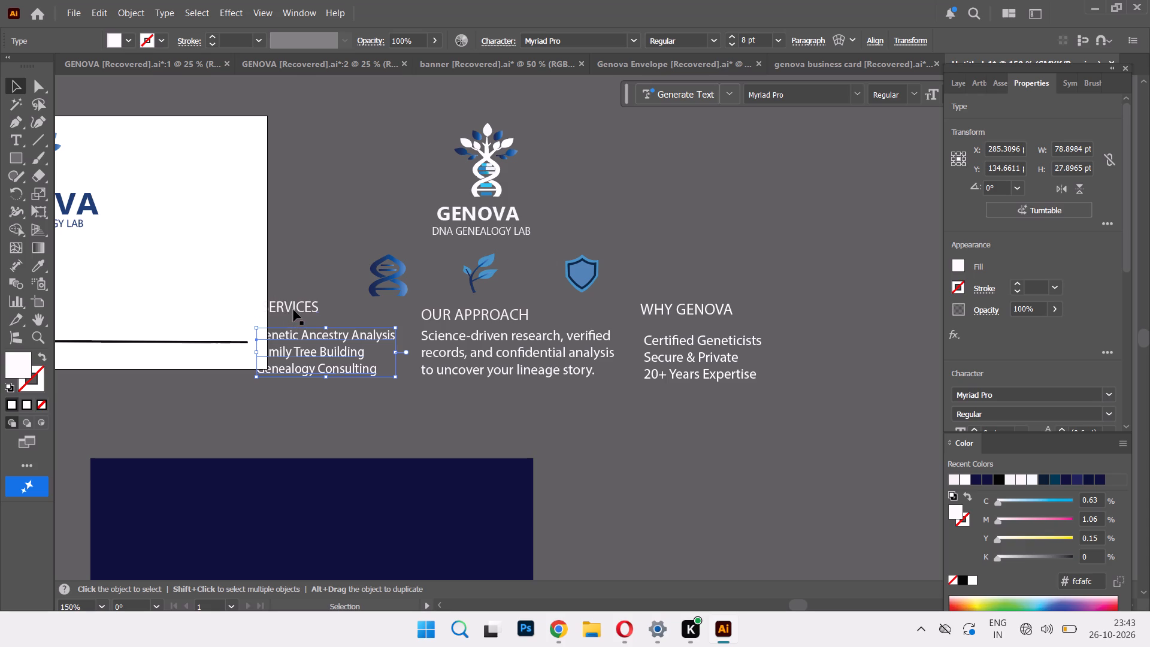
left_click(293, 310)
left_click(488, 312, "shift")
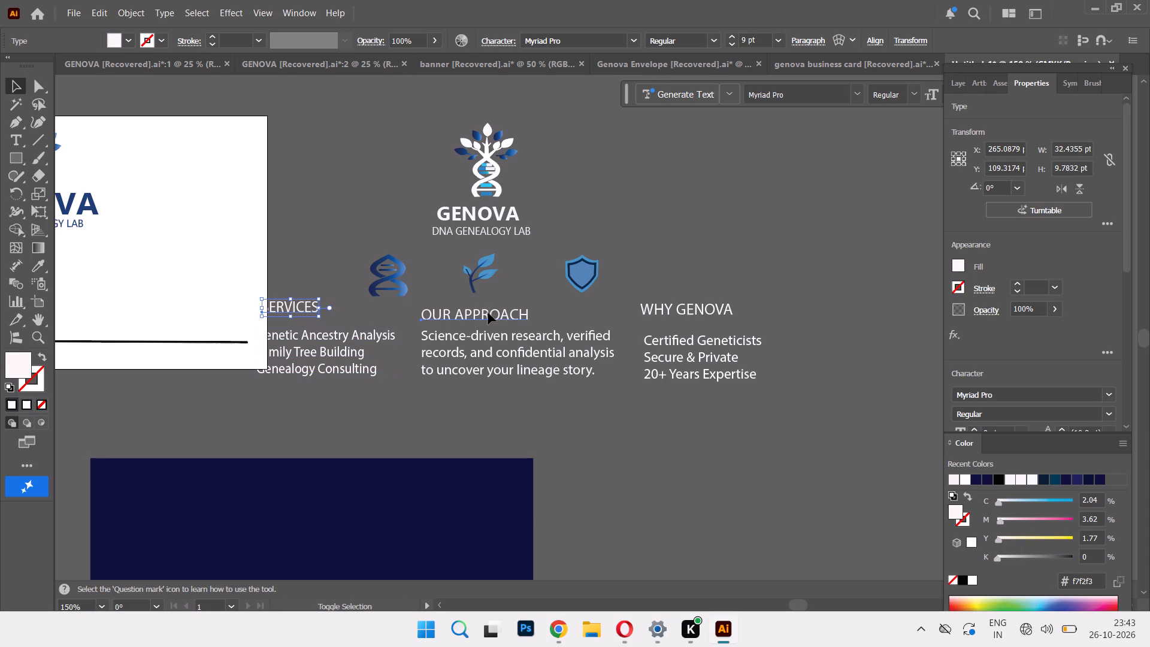
left_click(702, 310, "shift")
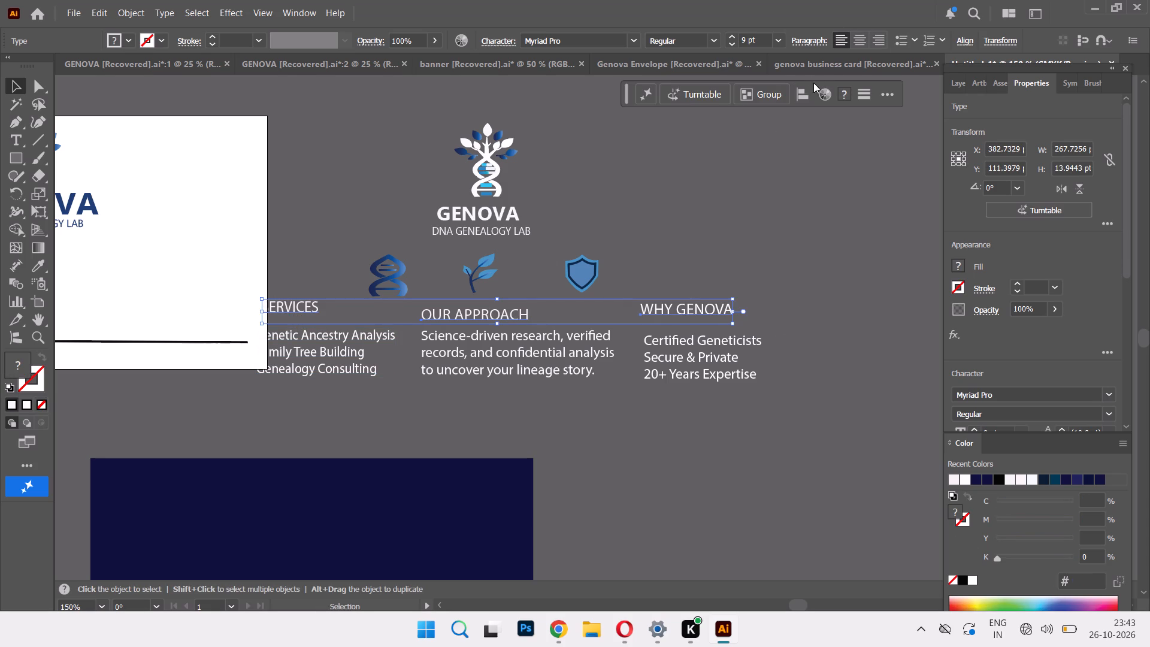
left_click(806, 90)
left_click(934, 140)
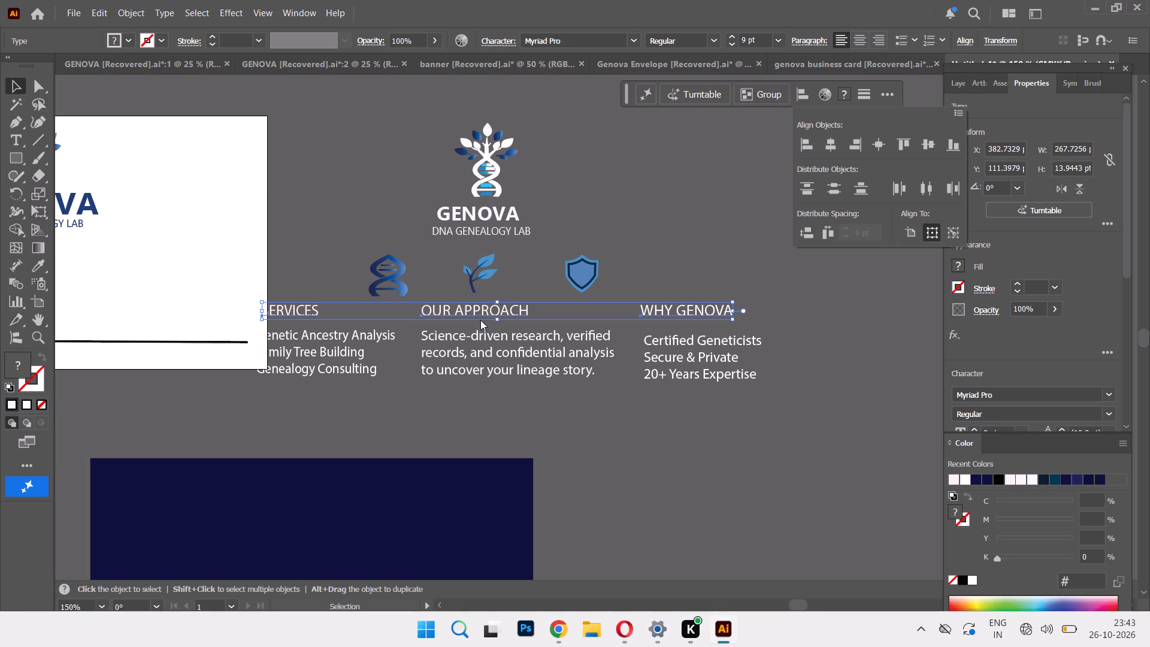
Shift the three column headings slightly right and down, and set them all to 7 pt.
left_click_drag(513, 305, 517, 310)
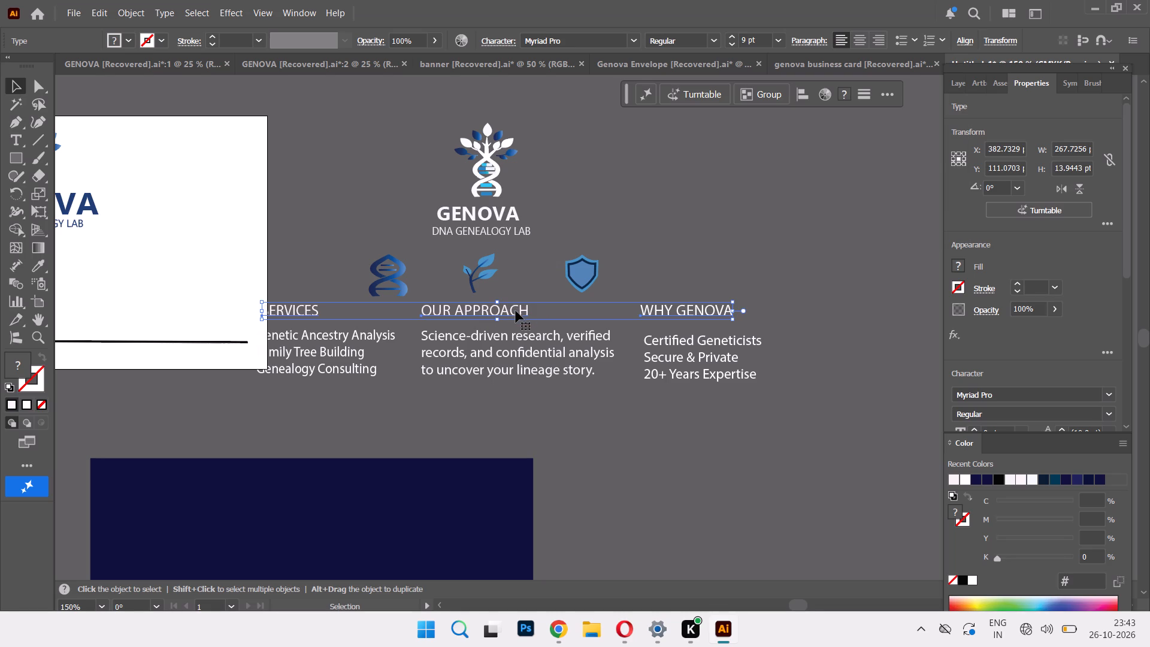
left_click_drag(506, 309, 523, 315)
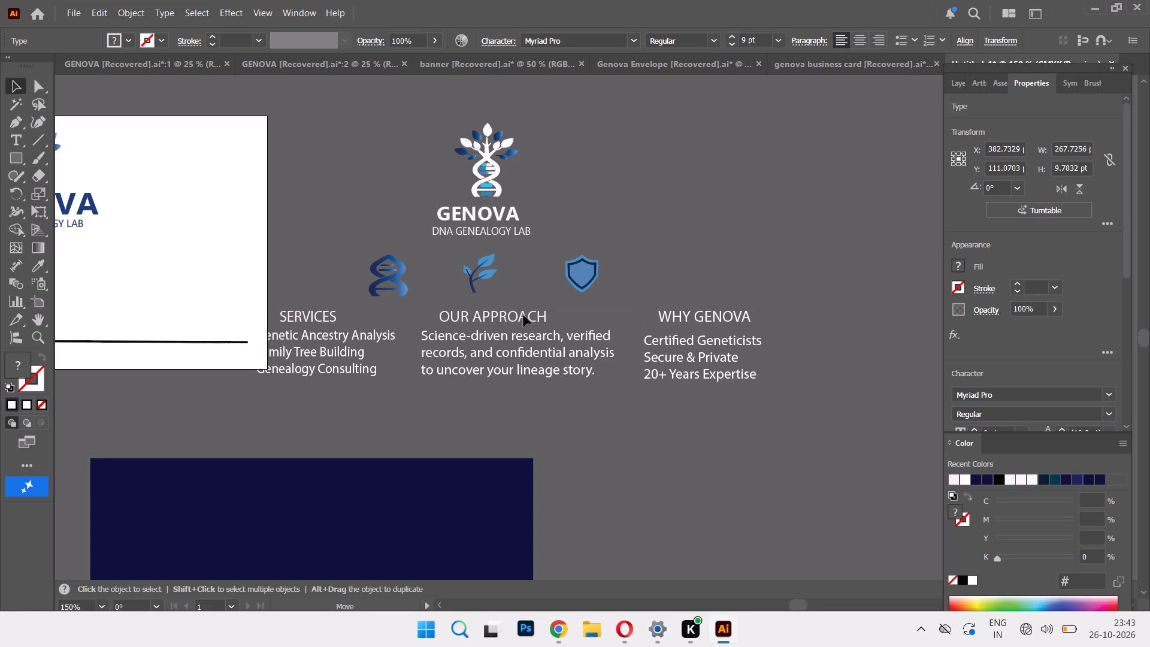
left_click_drag(523, 315, 522, 312)
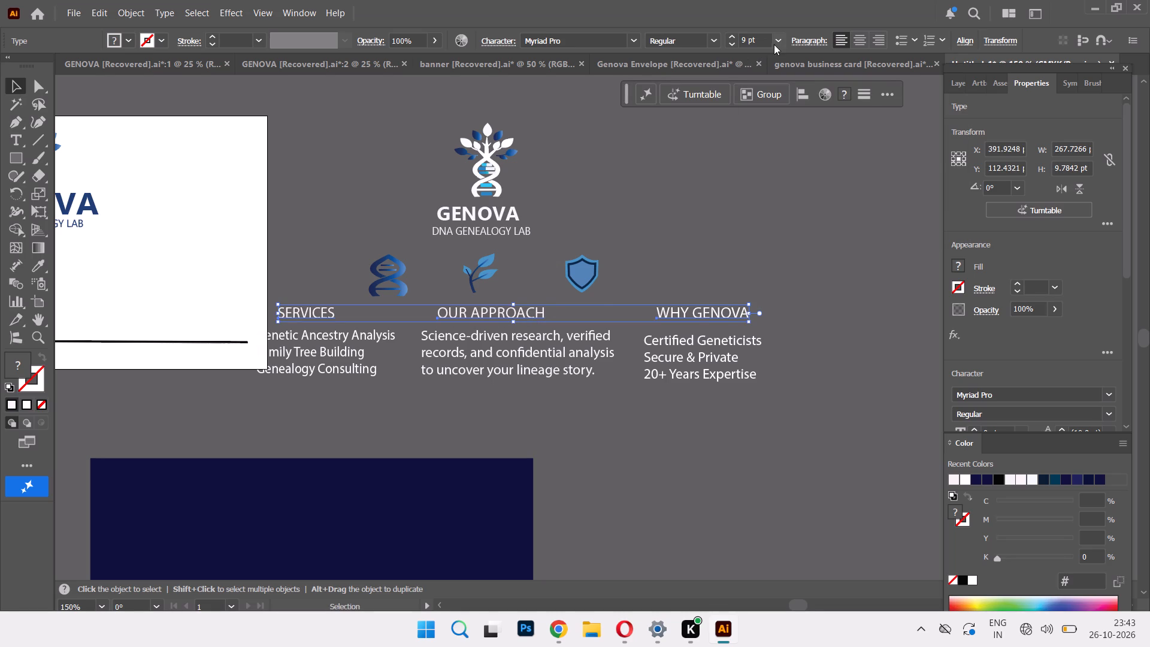
left_click(774, 44)
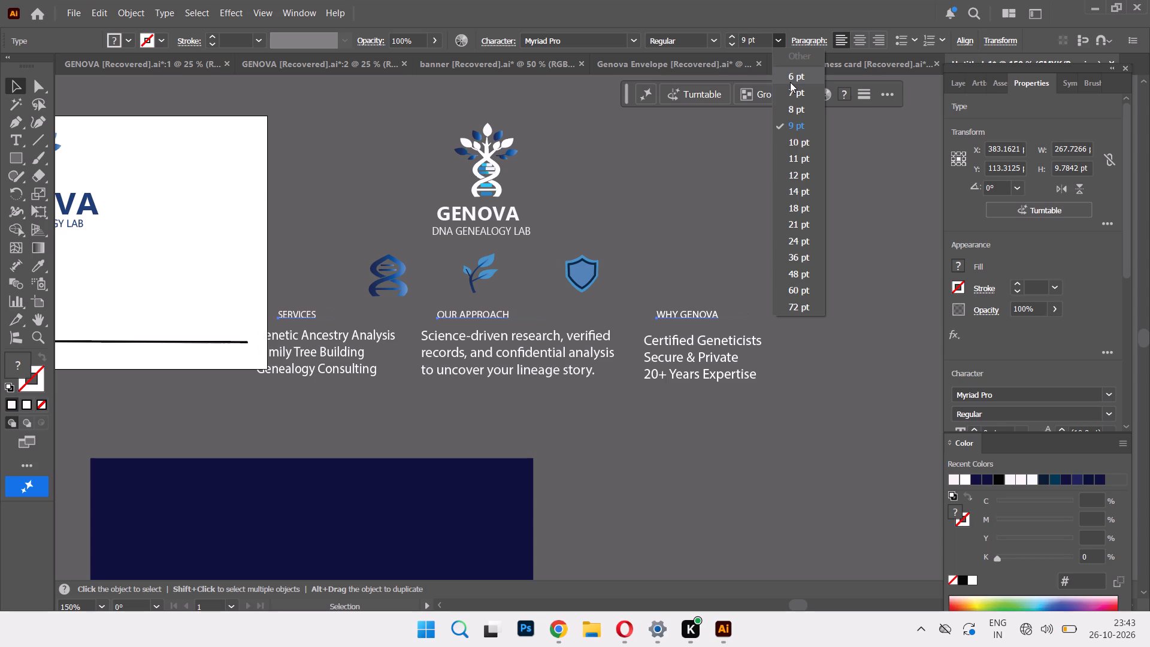
left_click(793, 98)
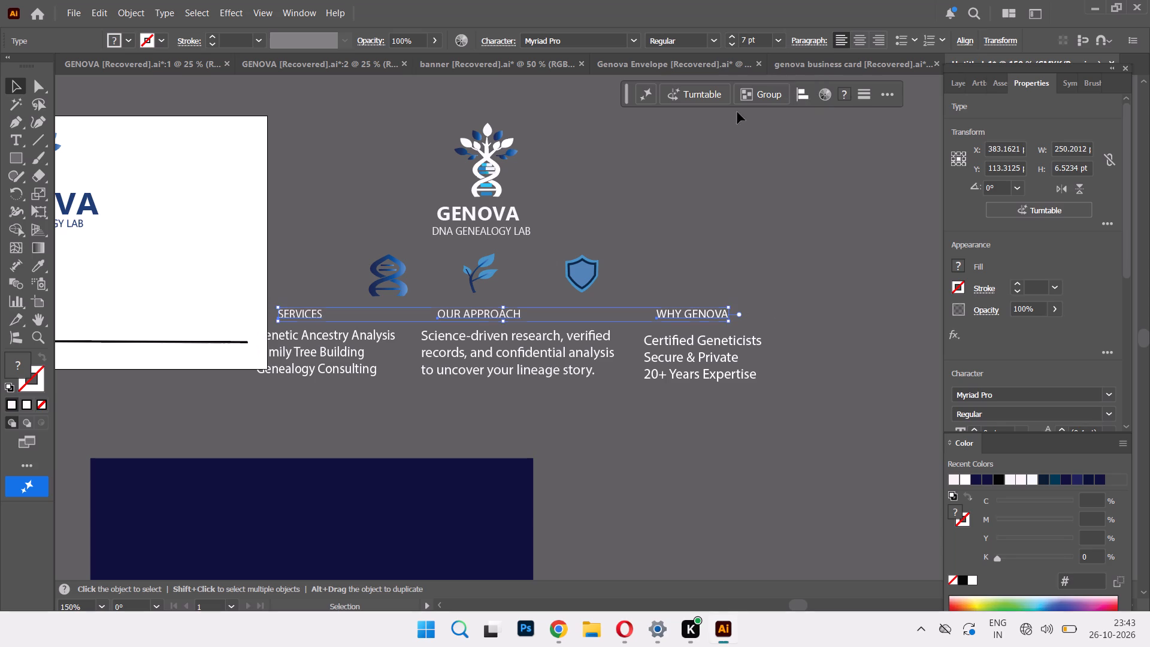
left_click(723, 240)
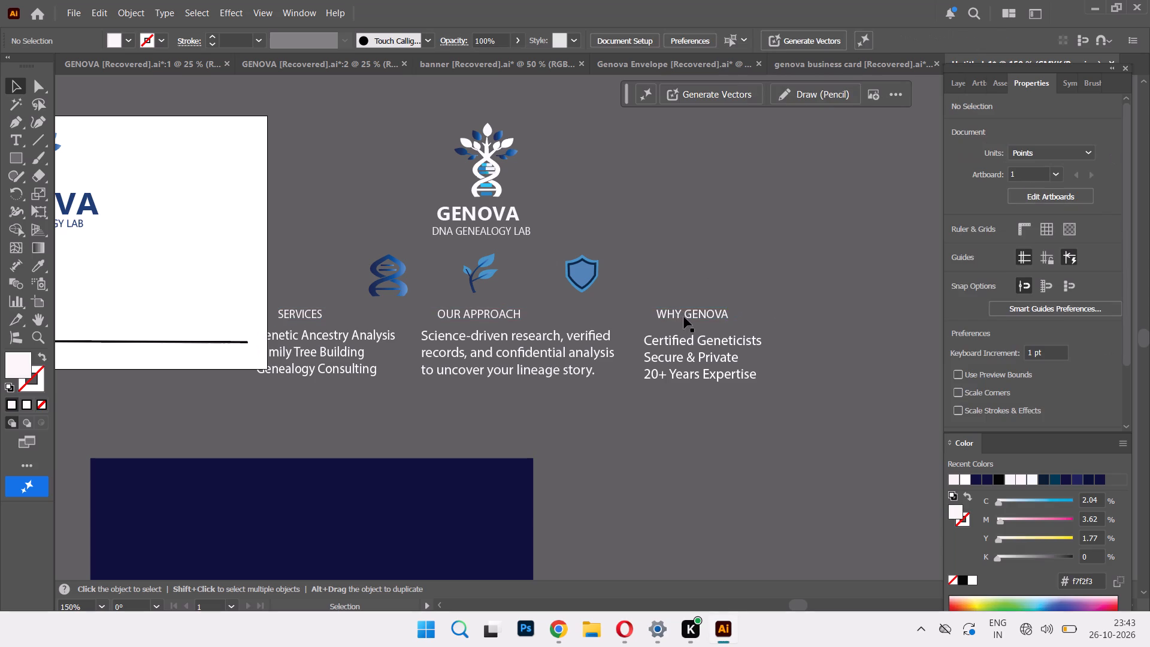
Place the WHY GENOVA heading beneath the shield icon and the SERVICES heading beneath the DNA icon.
left_click_drag(684, 317, 592, 317)
left_click_drag(298, 311, 307, 312)
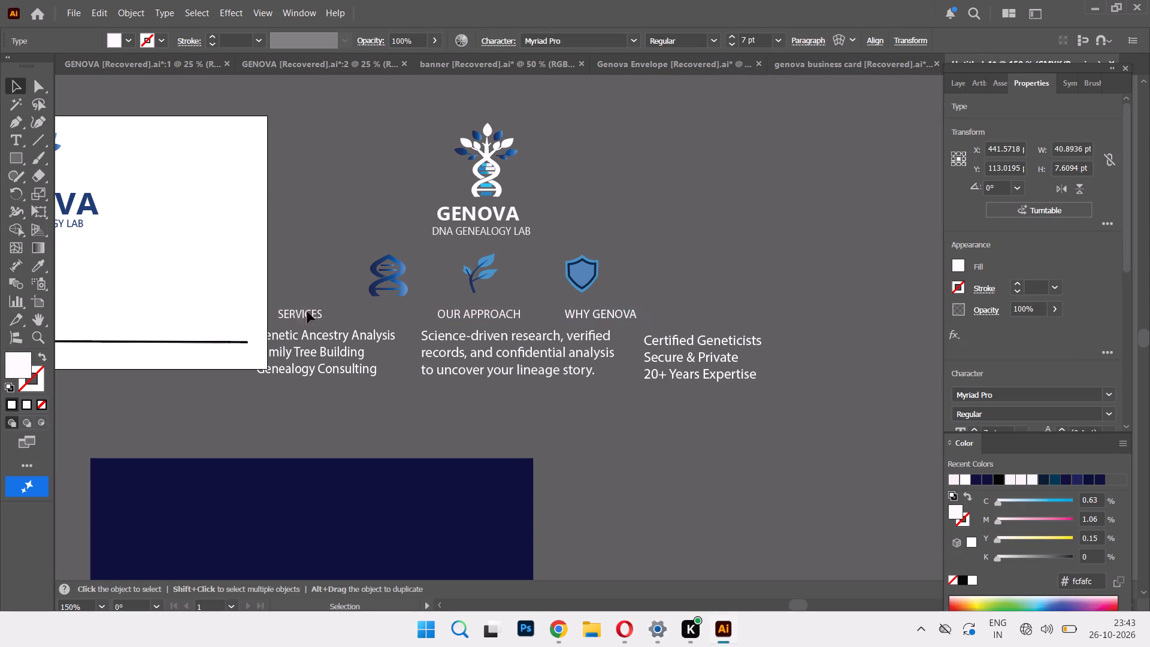
left_click_drag(307, 312, 375, 312)
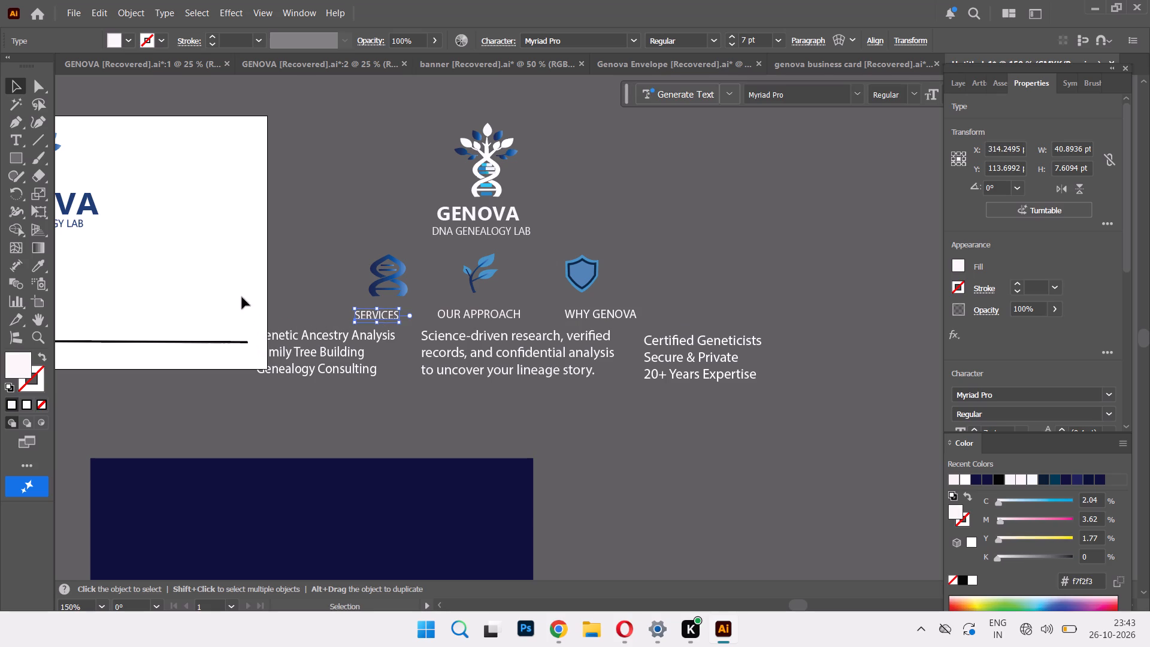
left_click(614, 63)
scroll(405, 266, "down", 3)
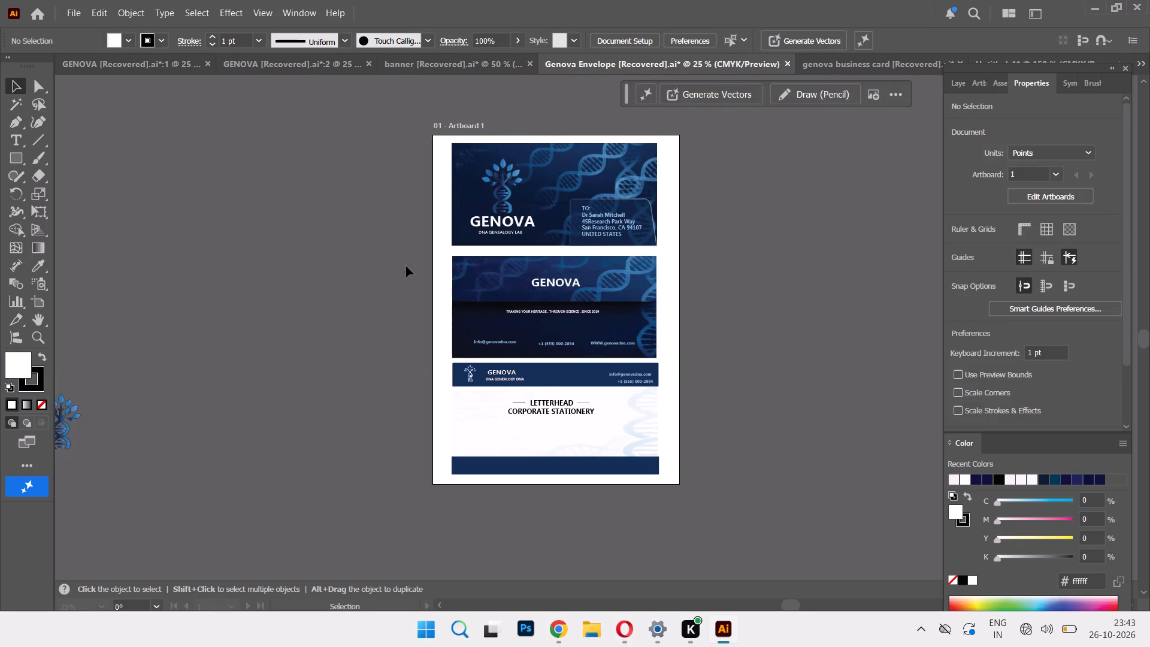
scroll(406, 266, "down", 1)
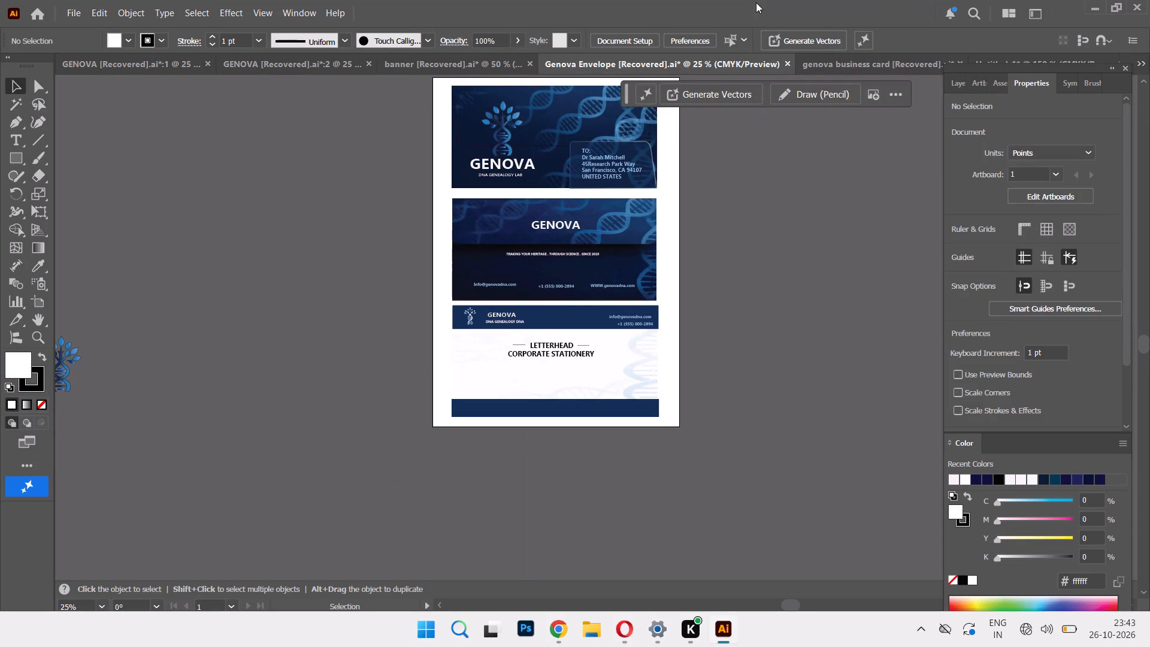
Bring the card-back reference image from the genova business card document into the new document and move it over the navy rectangle.
left_click(889, 62)
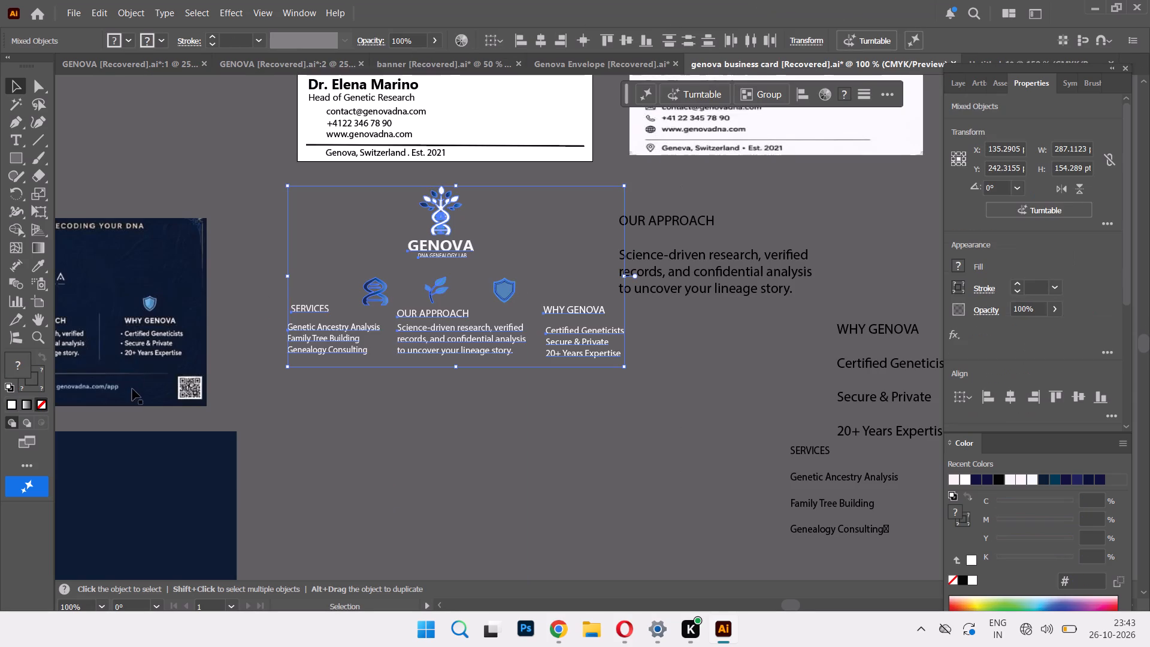
left_click_drag(130, 371, 982, 19)
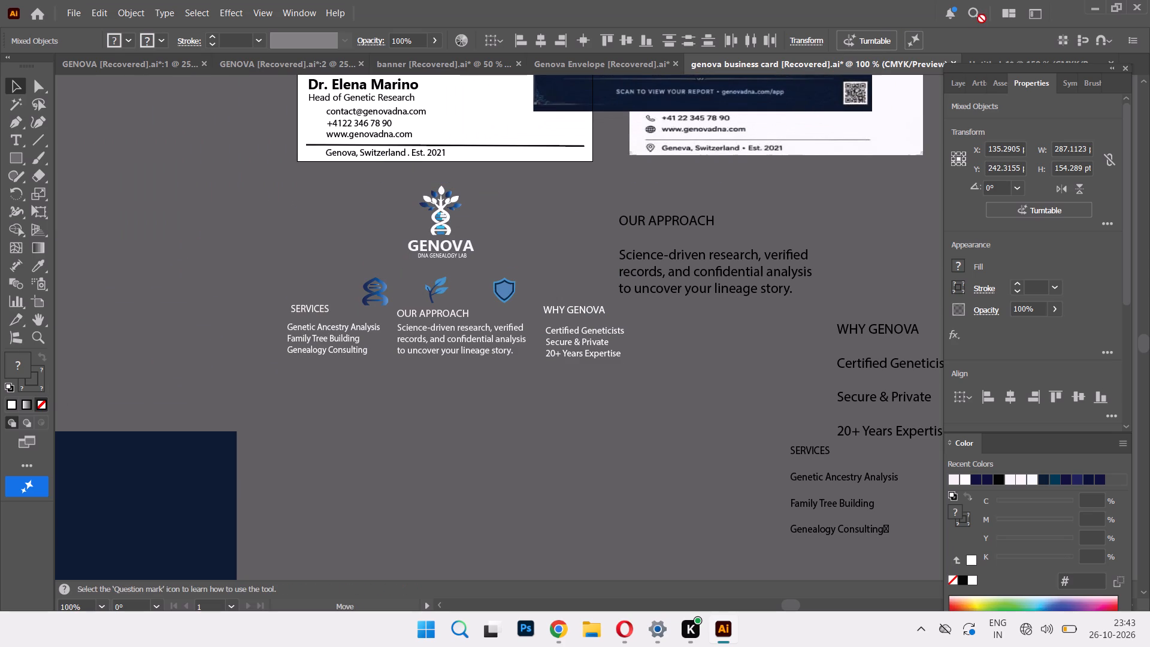
left_click_drag(982, 19, 680, 217)
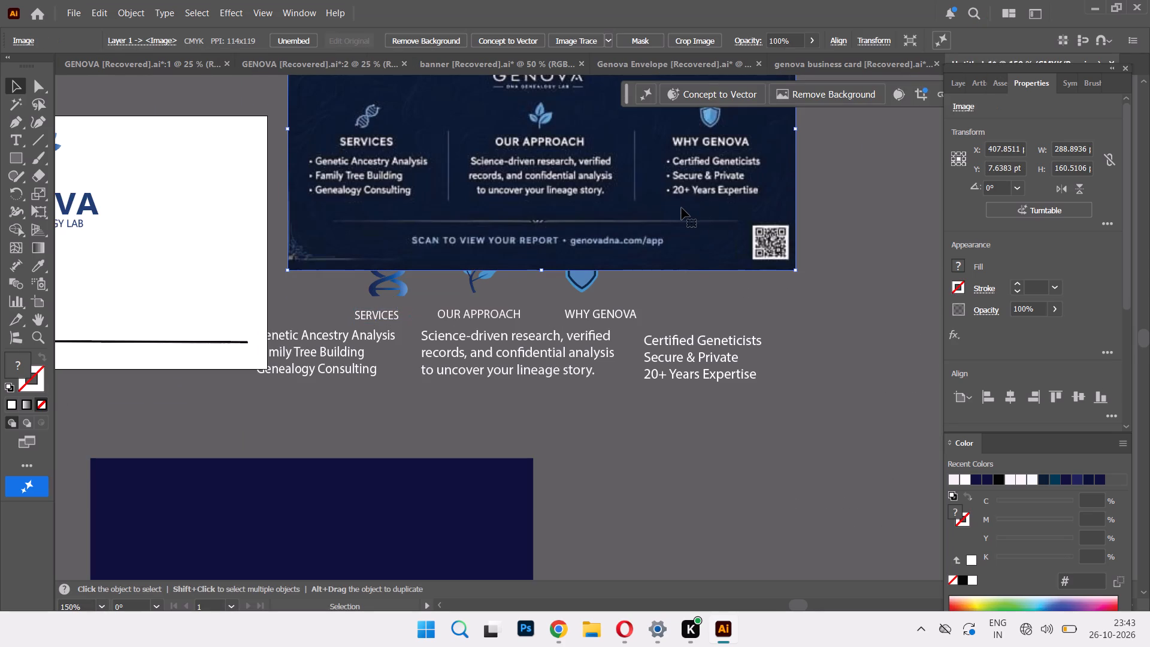
left_click_drag(649, 218, 651, 352)
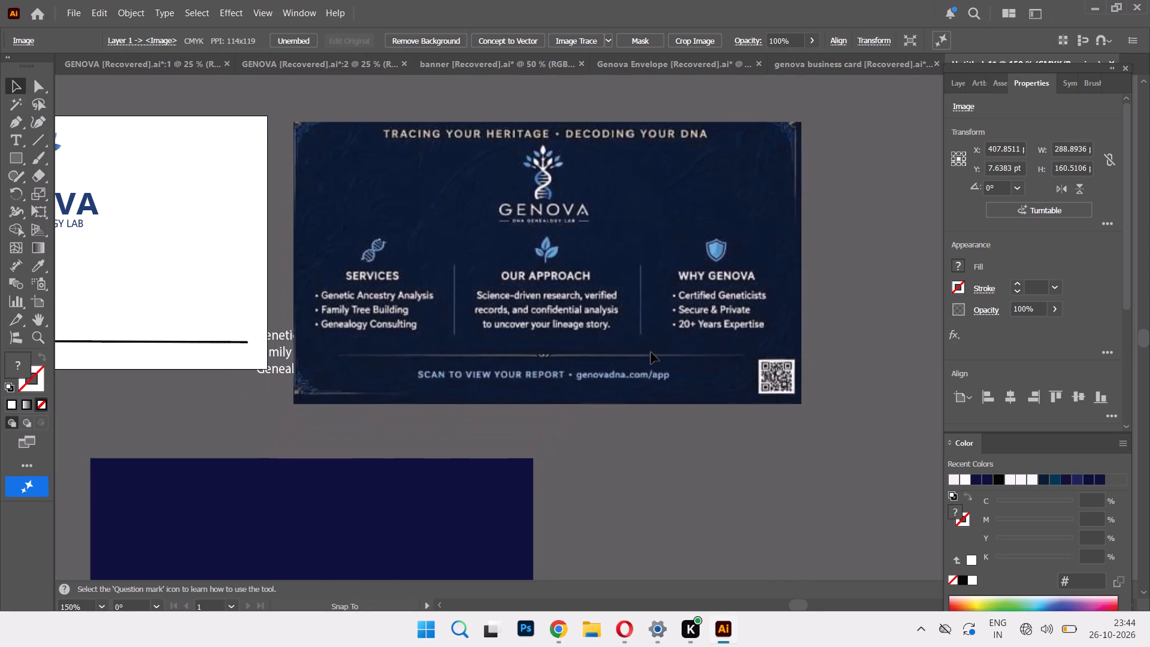
left_click_drag(651, 352, 618, 383)
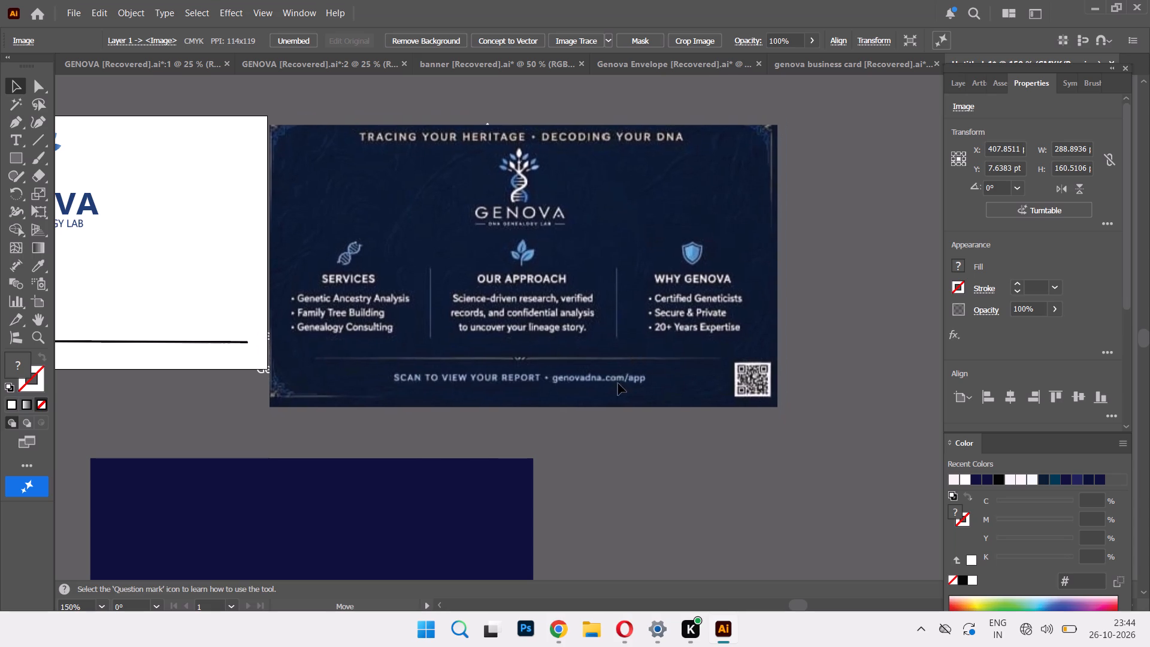
left_click_drag(618, 383, 513, 546)
Scale the card-back reference image to about 251 x 143 pt and align it to cover the navy rectangle exactly.
scroll(526, 391, "down", 11)
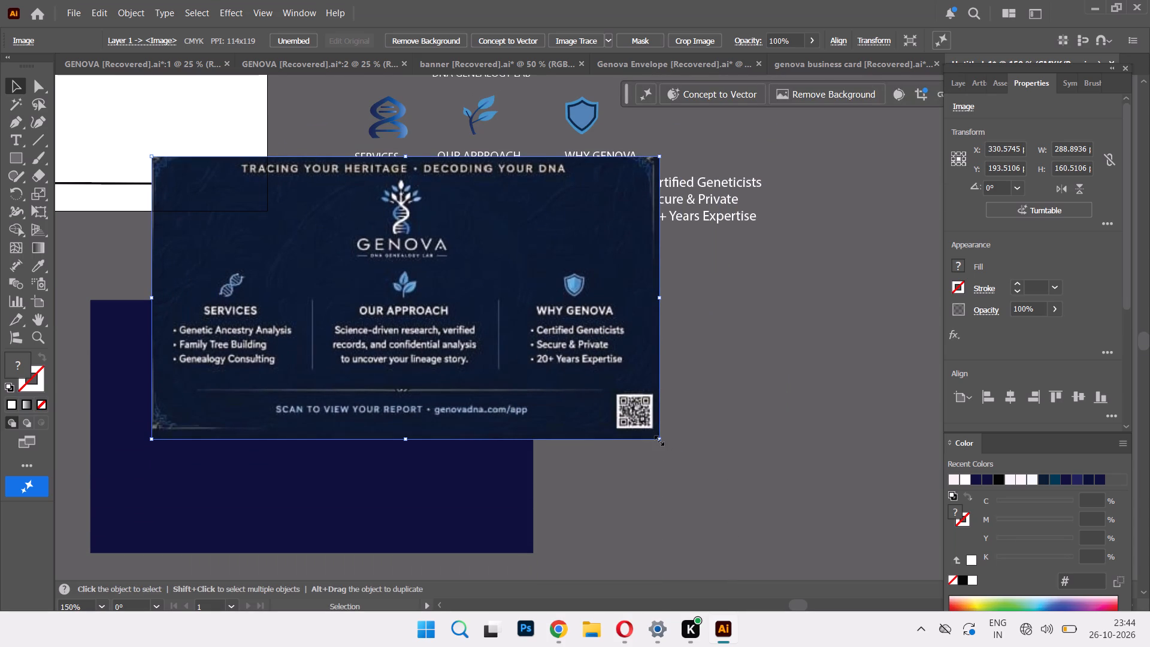
left_click_drag(658, 439, 542, 379)
left_click_drag(440, 292, 408, 427)
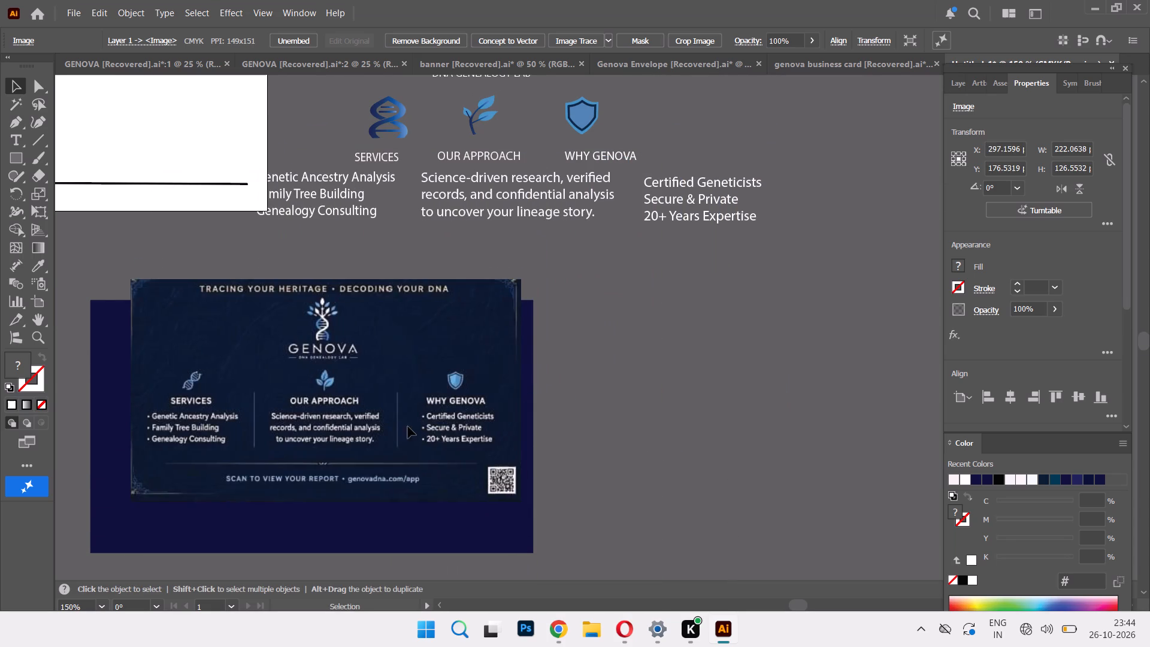
left_click_drag(408, 427, 378, 434)
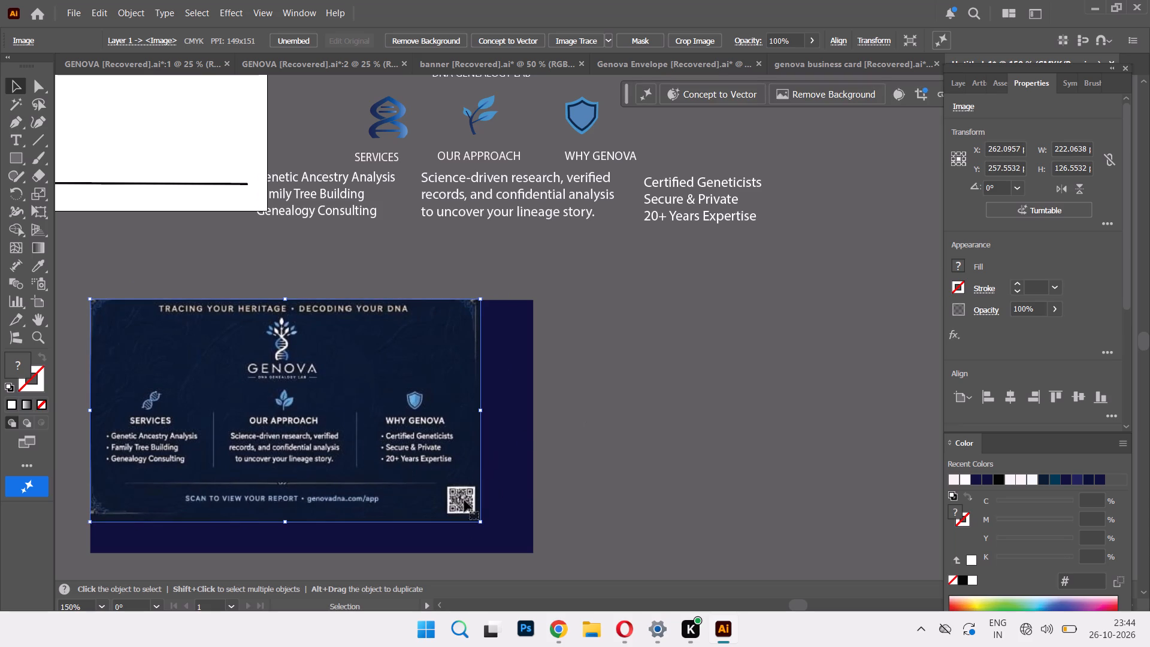
left_click_drag(477, 525, 525, 549)
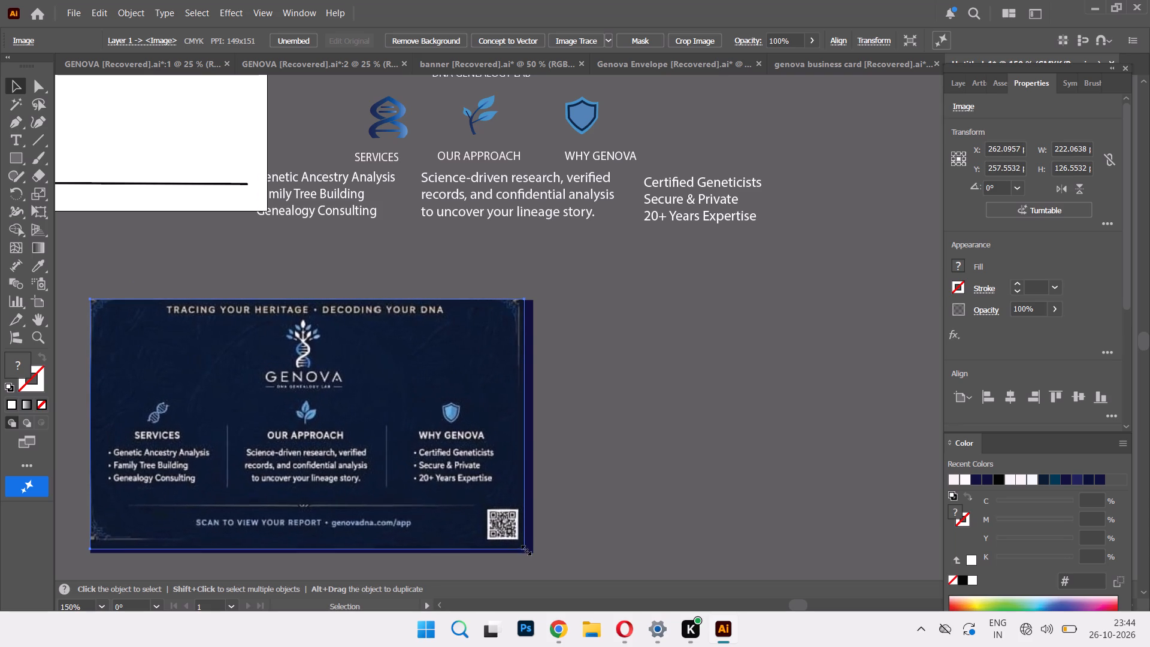
left_click_drag(525, 549, 532, 551)
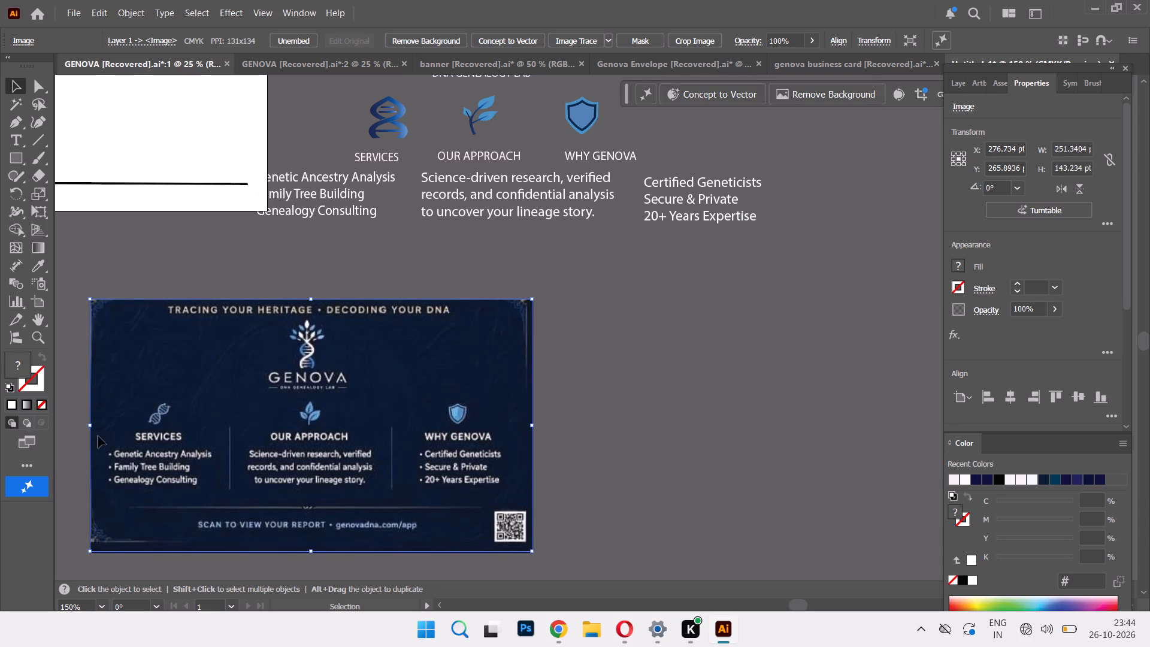
left_click(289, 255)
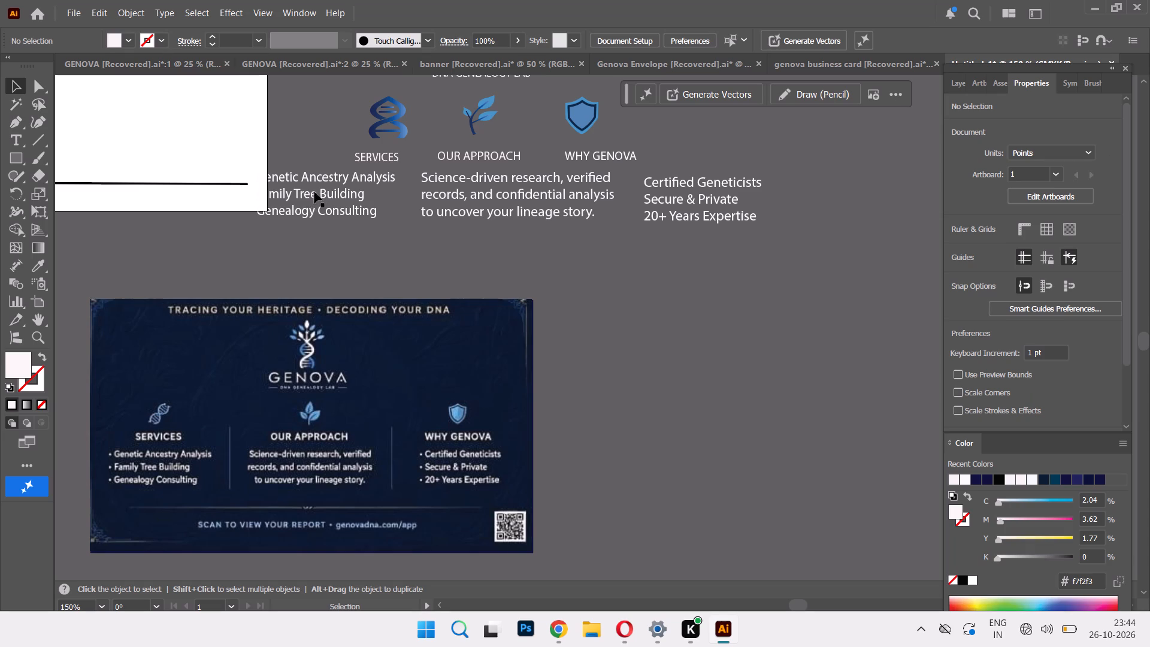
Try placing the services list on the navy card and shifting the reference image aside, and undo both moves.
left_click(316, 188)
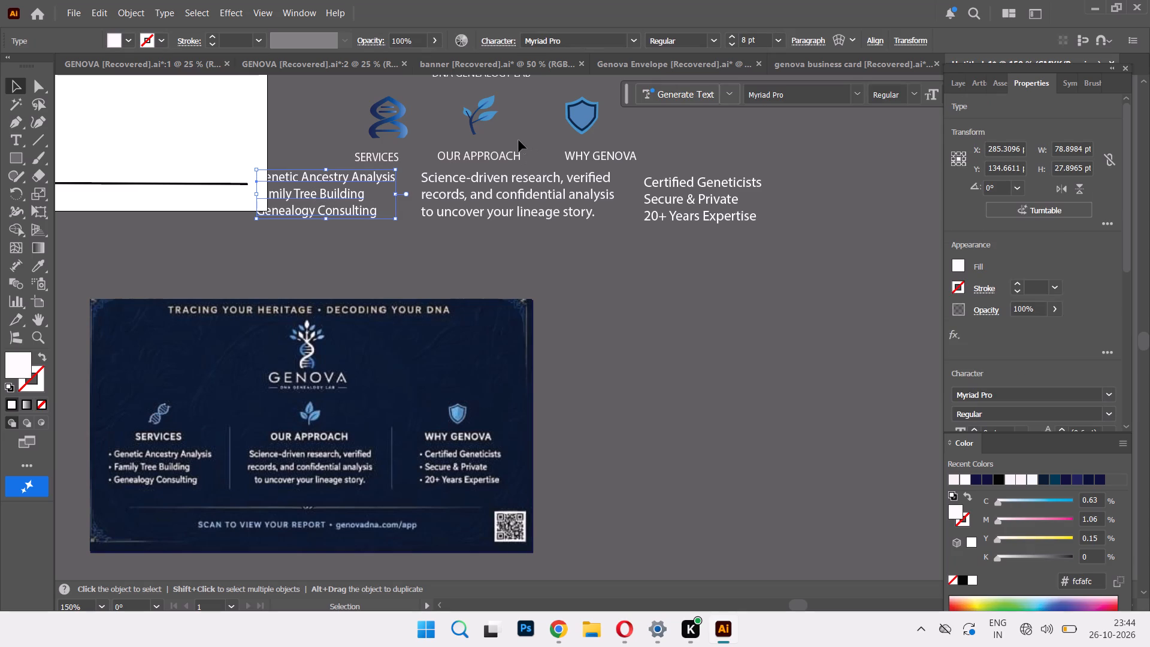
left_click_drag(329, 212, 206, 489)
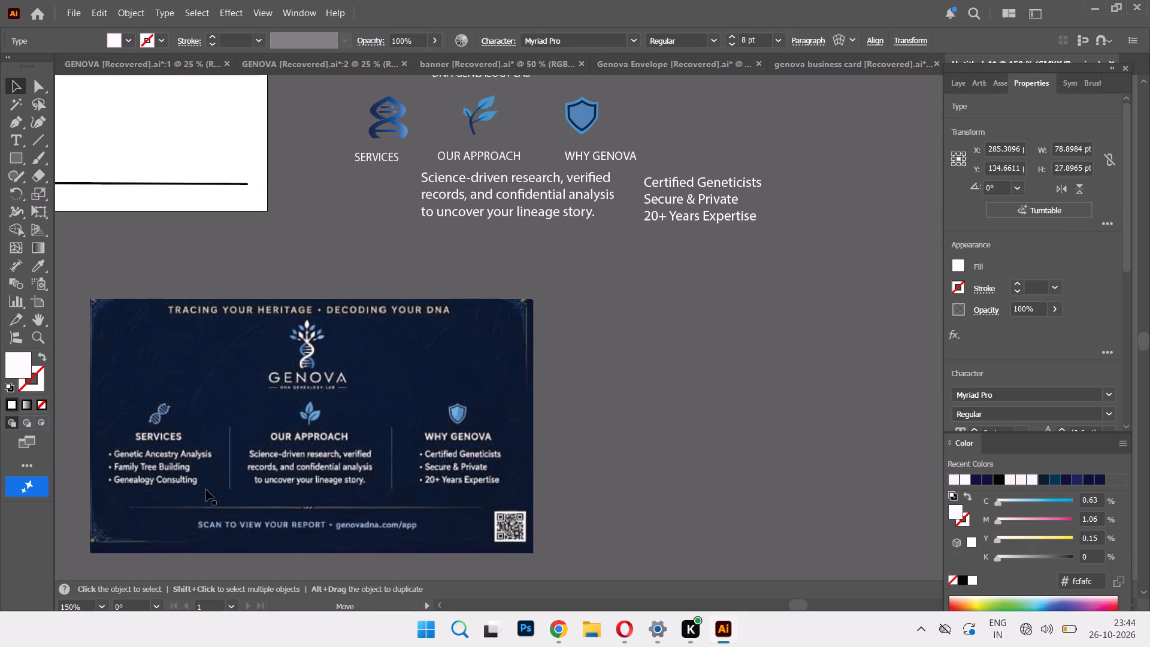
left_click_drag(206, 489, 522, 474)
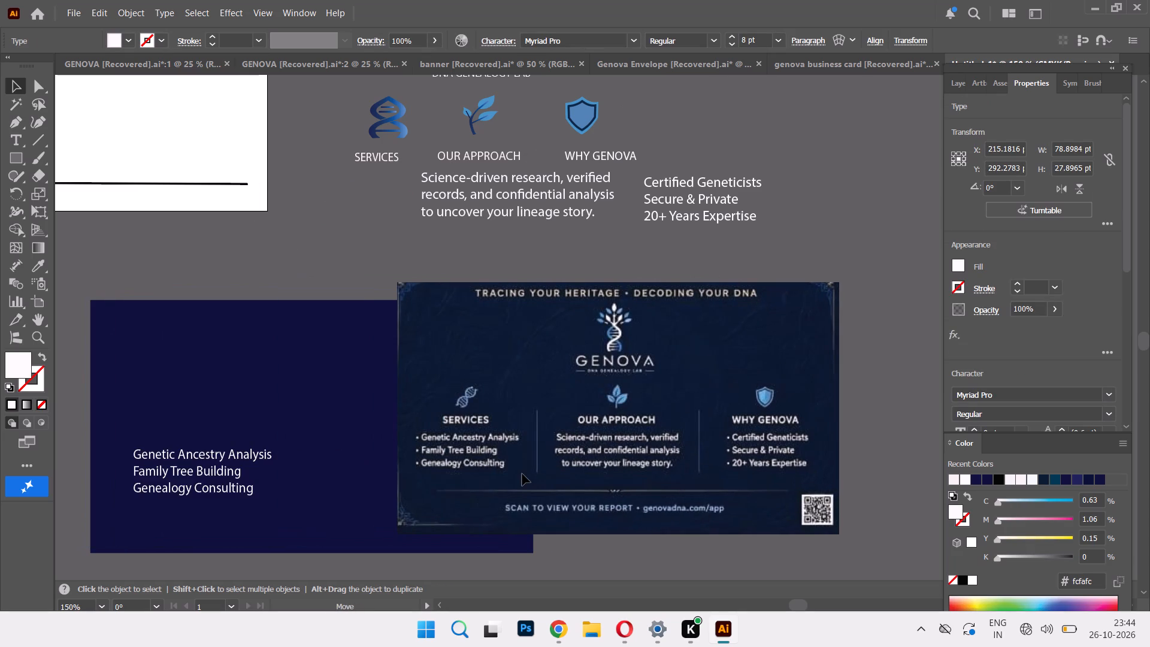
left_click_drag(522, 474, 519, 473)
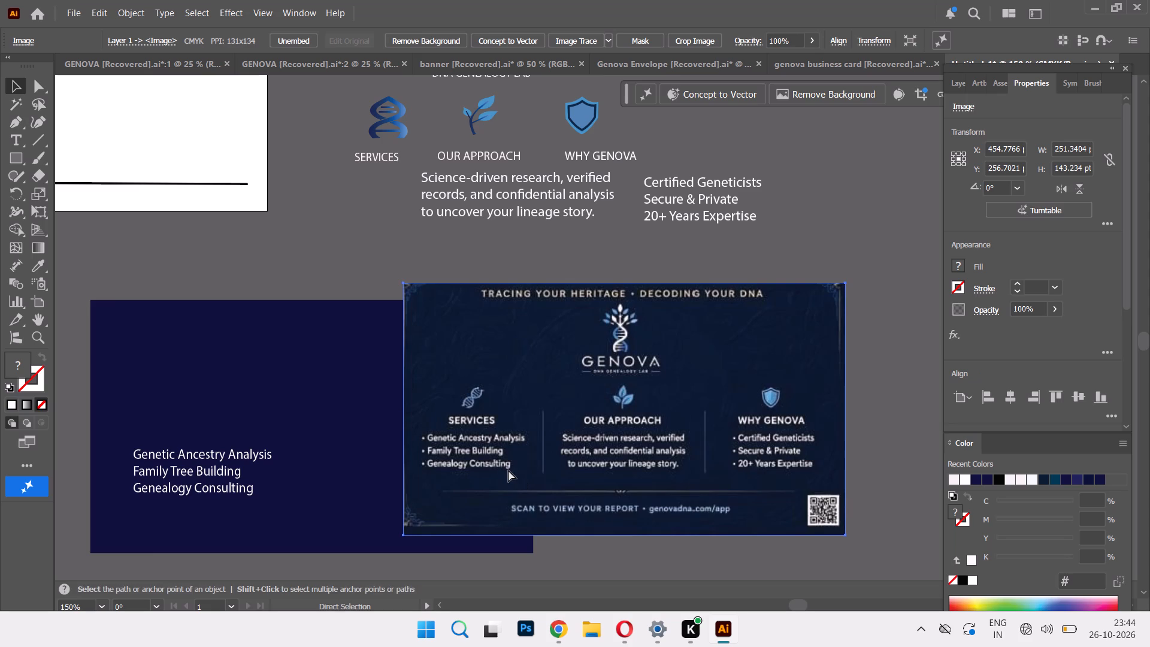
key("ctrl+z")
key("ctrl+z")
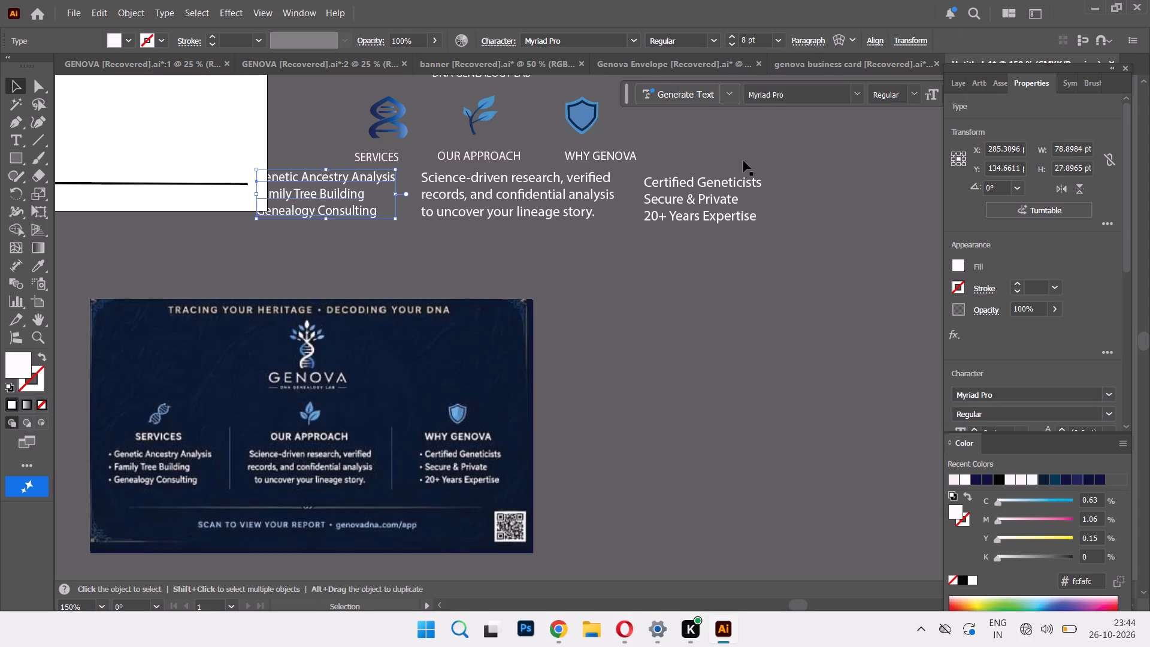
Set the services list, the science-driven research paragraph and the Certified Geneticists list to 6 pt text.
left_click(779, 42)
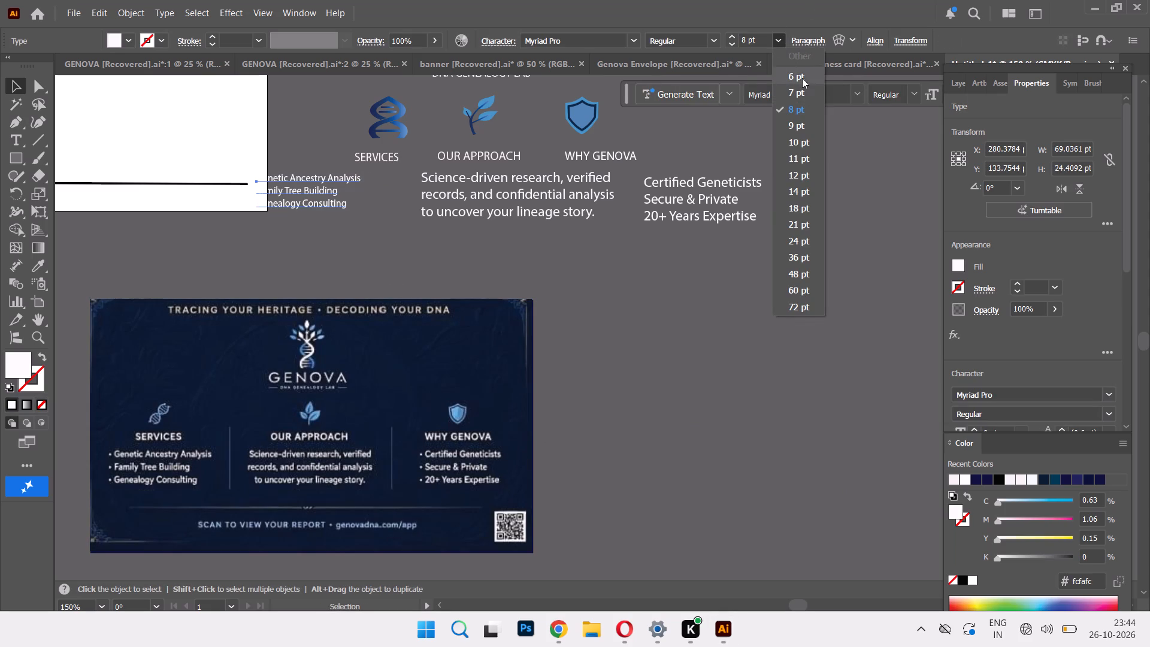
left_click(802, 78)
left_click(502, 199)
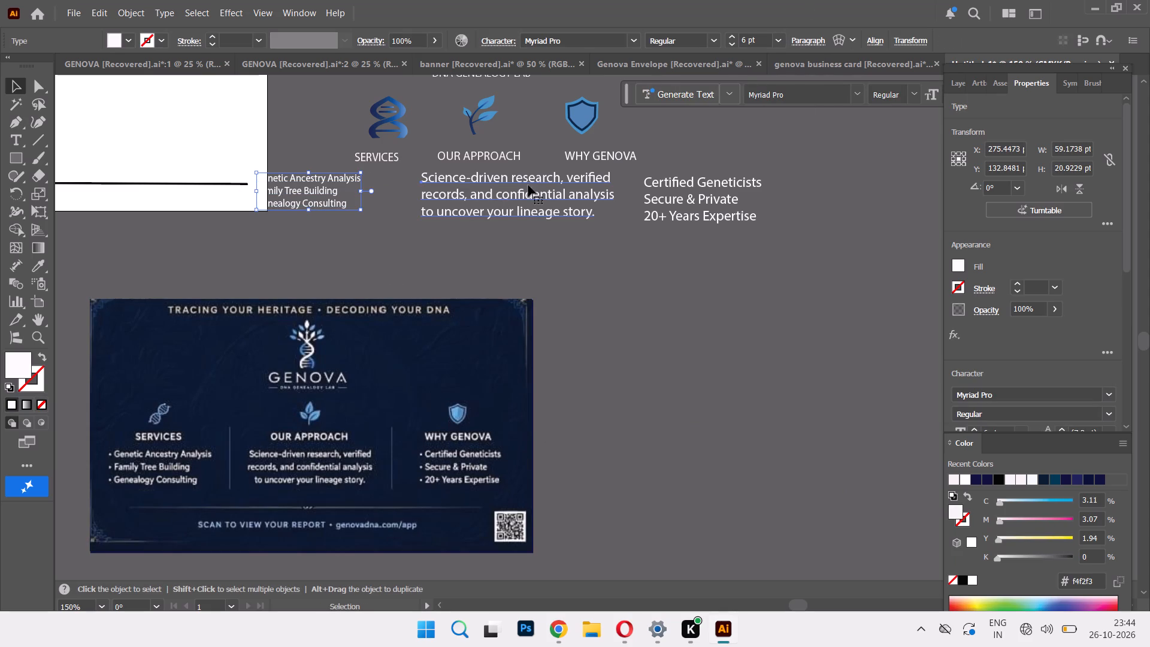
left_click(703, 211, "shift")
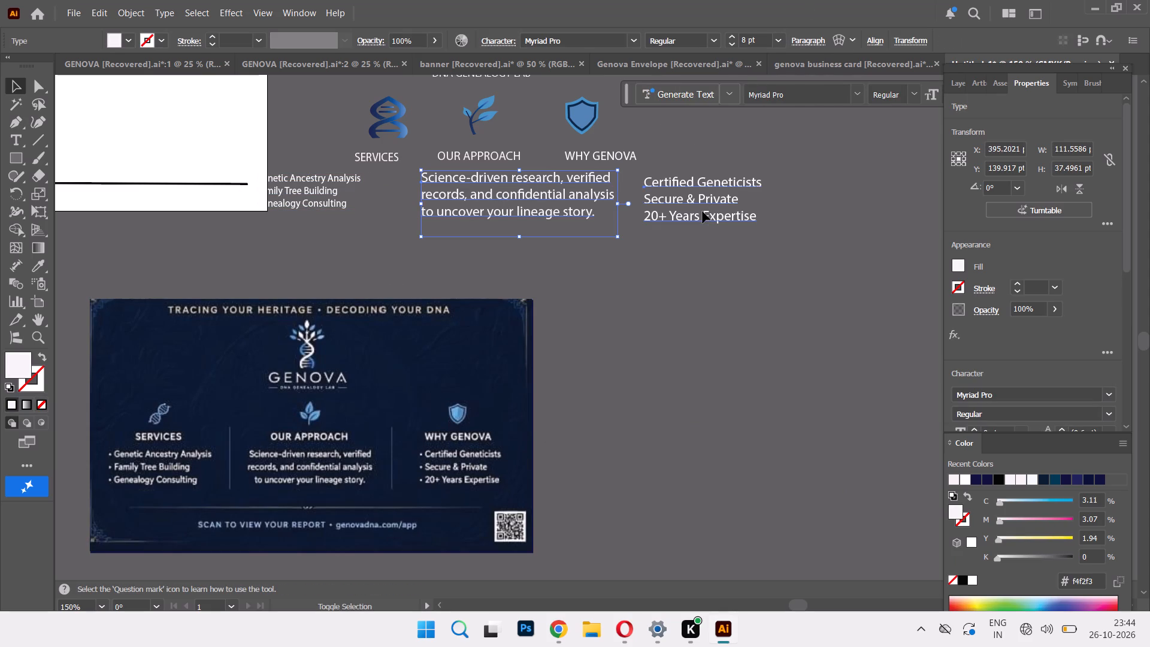
left_click(774, 36)
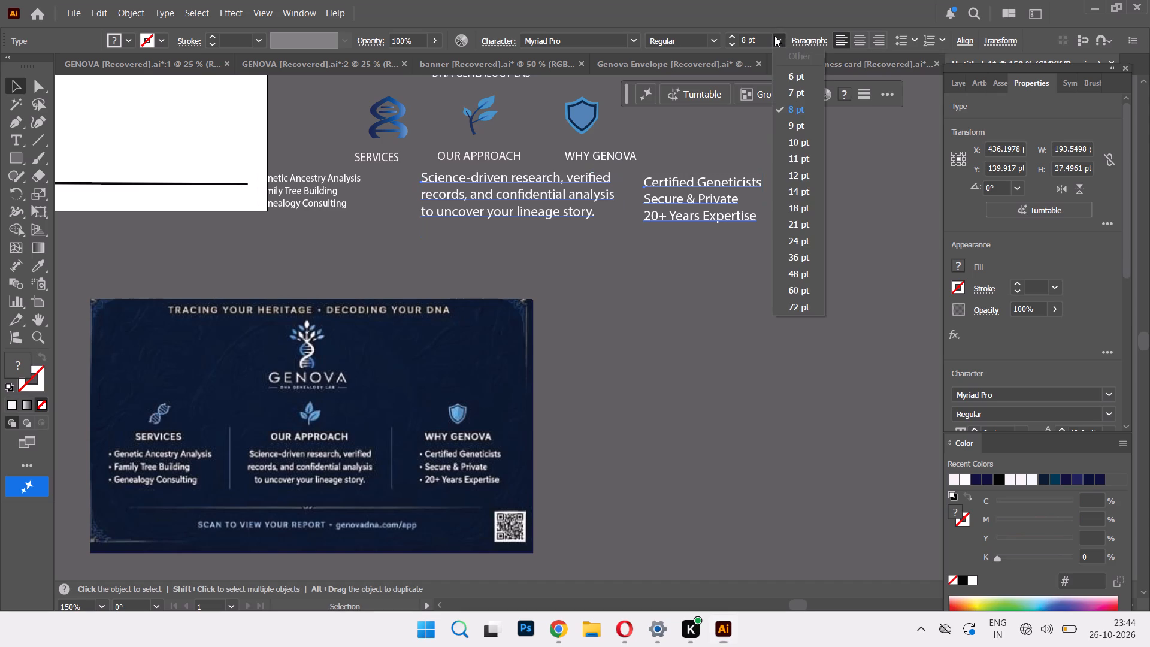
left_click(809, 78)
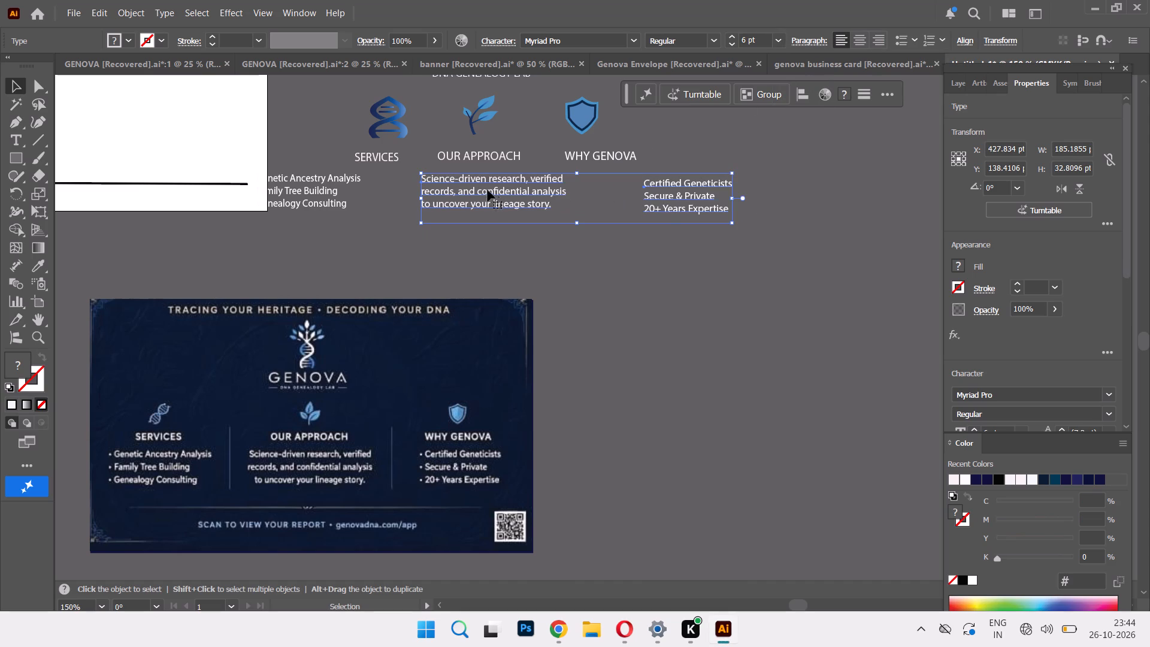
Move the science-driven research paragraph so it sits centred just beneath the OUR APPROACH heading.
left_click_drag(604, 312, 600, 304)
left_click_drag(516, 182, 516, 173)
left_click_drag(567, 186, 558, 185)
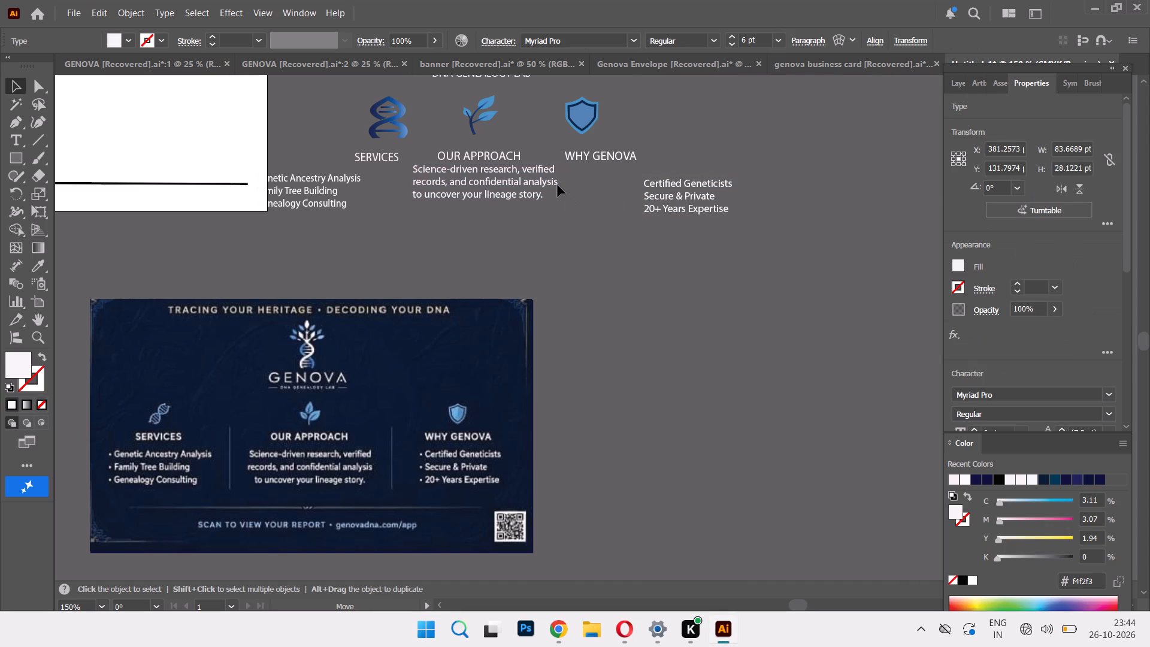
left_click_drag(558, 185, 556, 185)
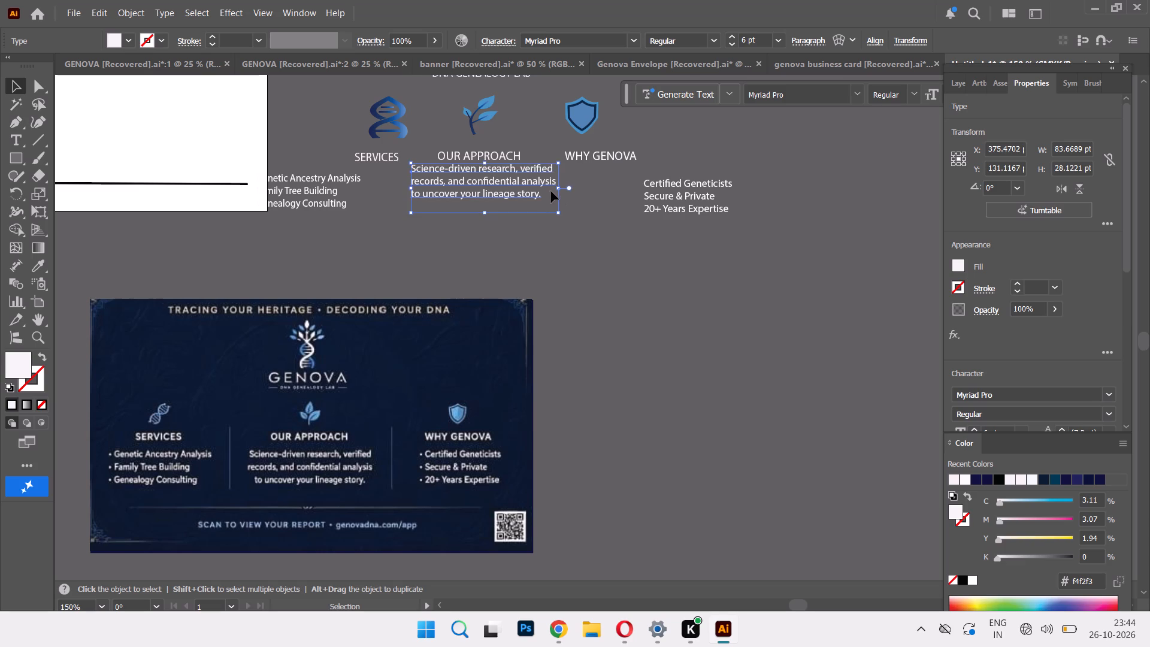
left_click_drag(520, 185, 525, 192)
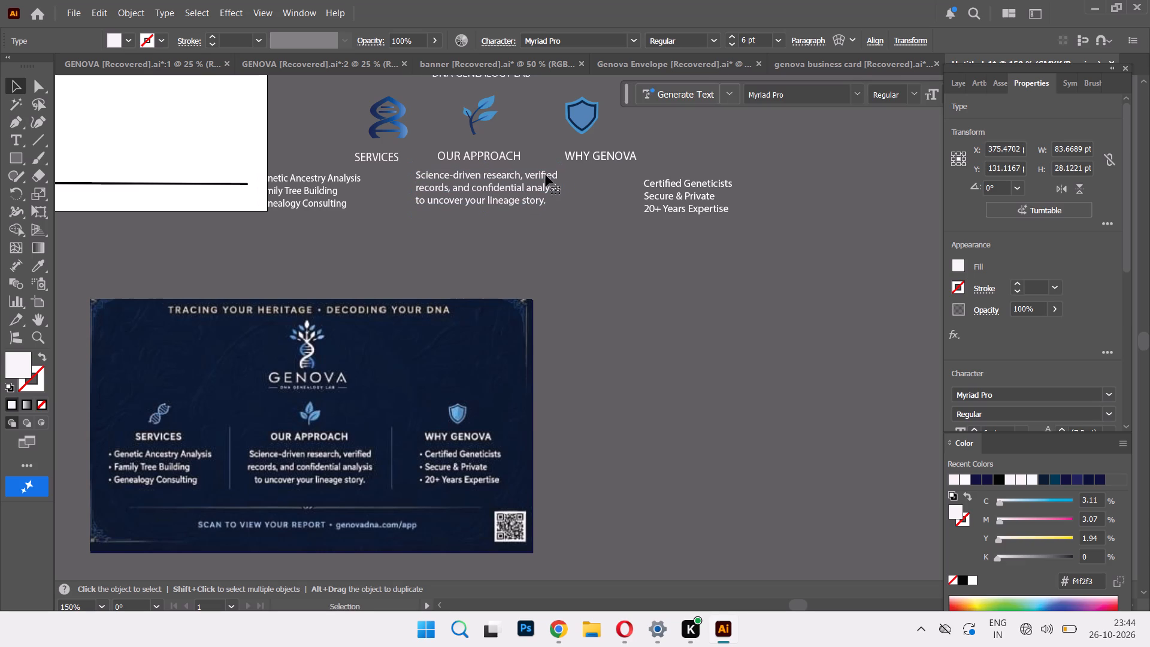
left_click(713, 44)
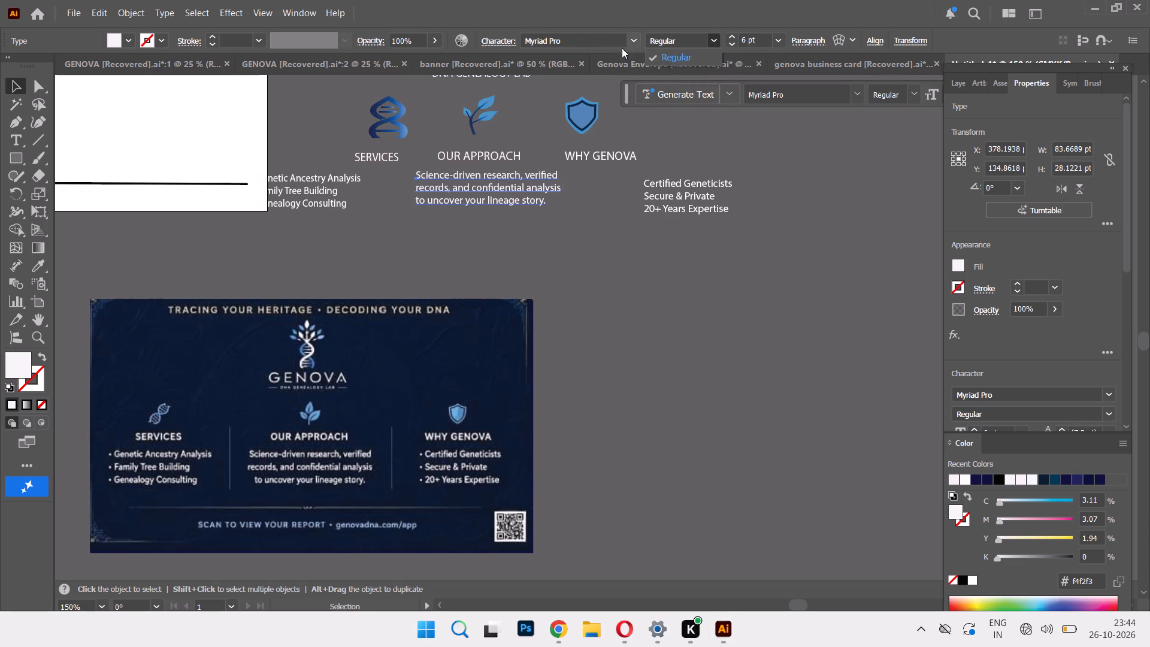
left_click_drag(654, 192, 624, 183)
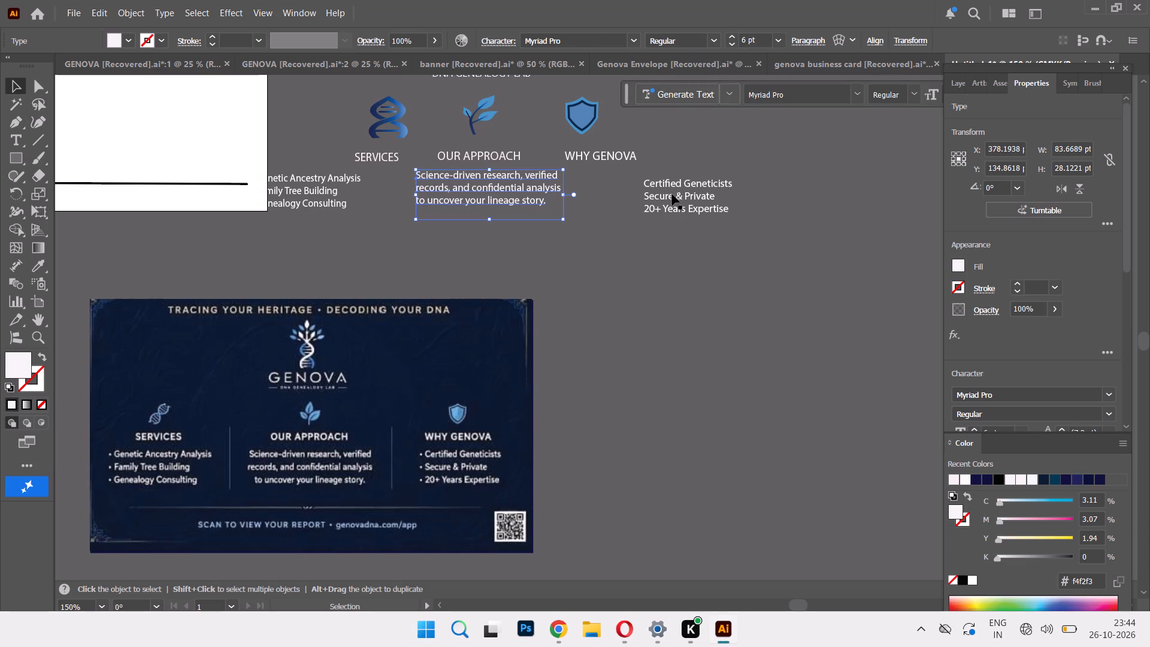
Move the Certified Geneticists list beside the approach paragraph and left-align the WHY GENOVA heading above it.
left_click(673, 194)
left_click_drag(686, 200, 623, 189)
left_click(602, 156)
left_click_drag(601, 156, 612, 153)
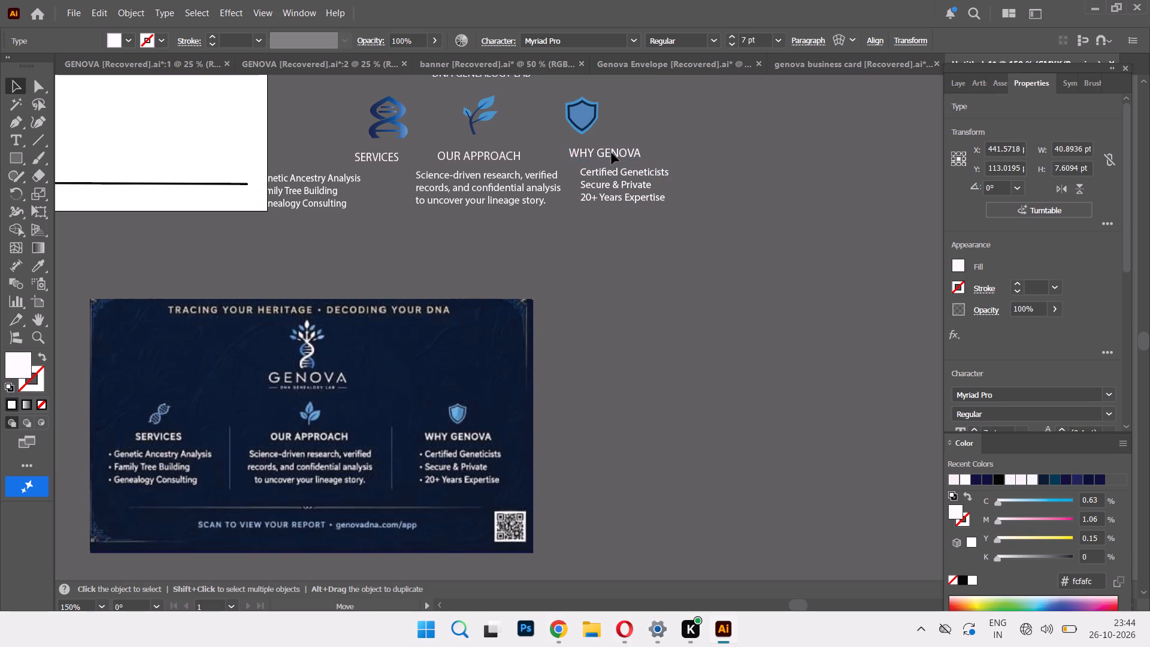
left_click_drag(612, 153, 617, 155)
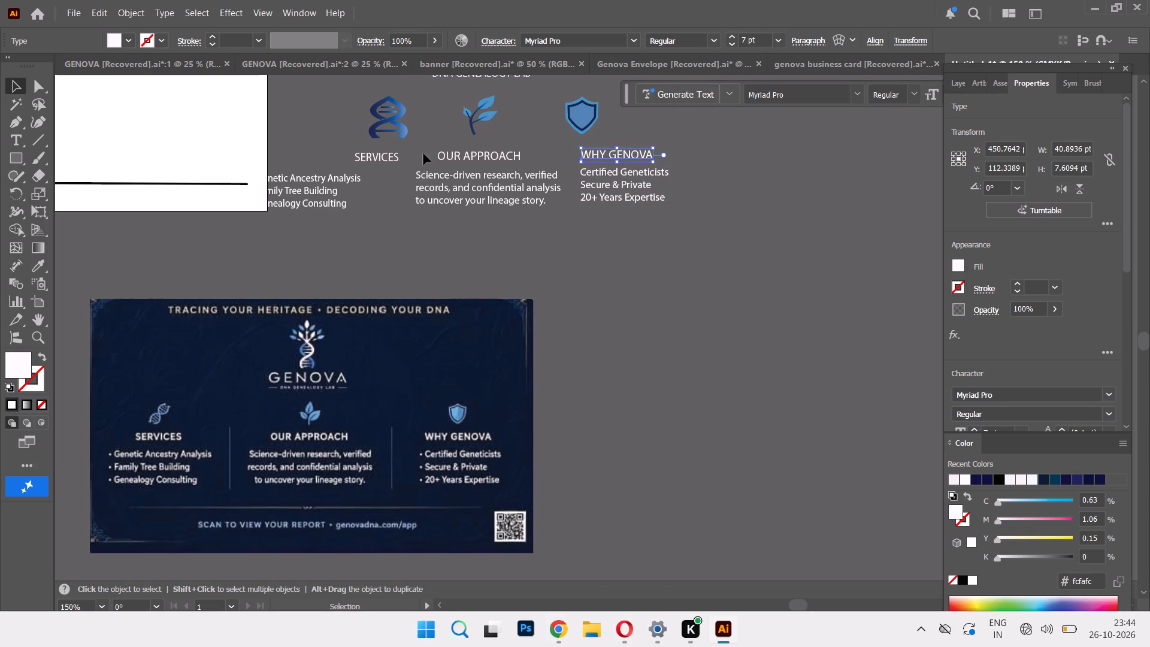
Move the services list clear of the white card, beside the approach paragraph, and place the SERVICES heading above it.
left_click(313, 189)
left_click_drag(313, 188, 350, 188)
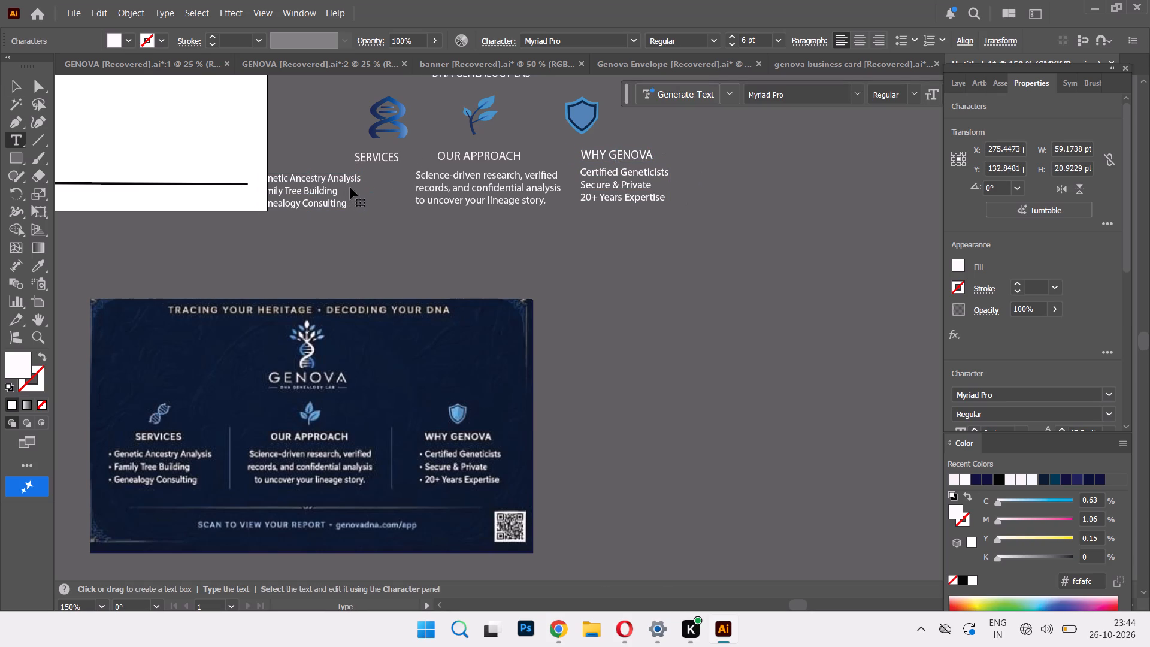
left_click_drag(350, 188, 362, 183)
left_click(4, 75)
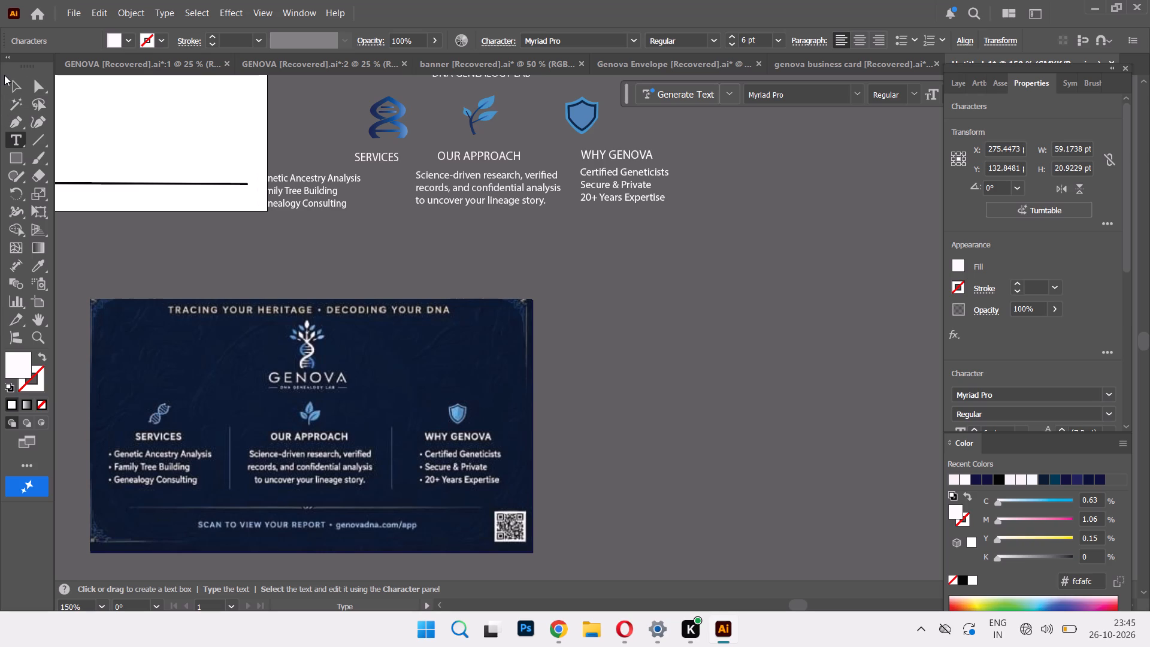
left_click(17, 77)
left_click_drag(304, 191, 318, 187)
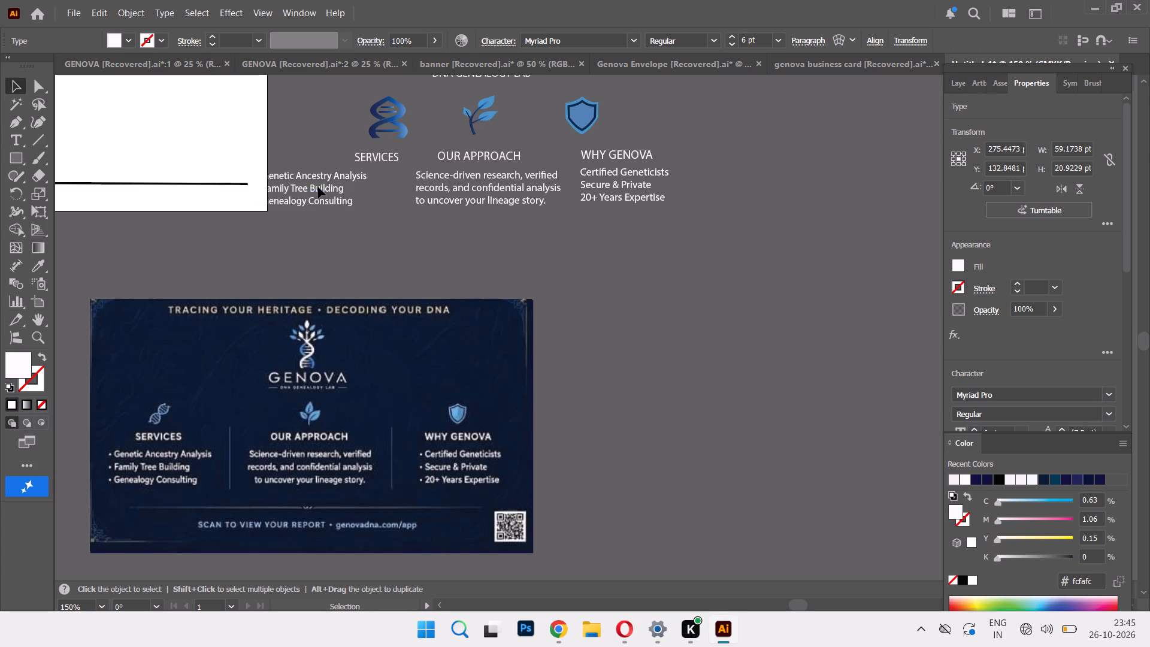
left_click_drag(318, 187, 326, 187)
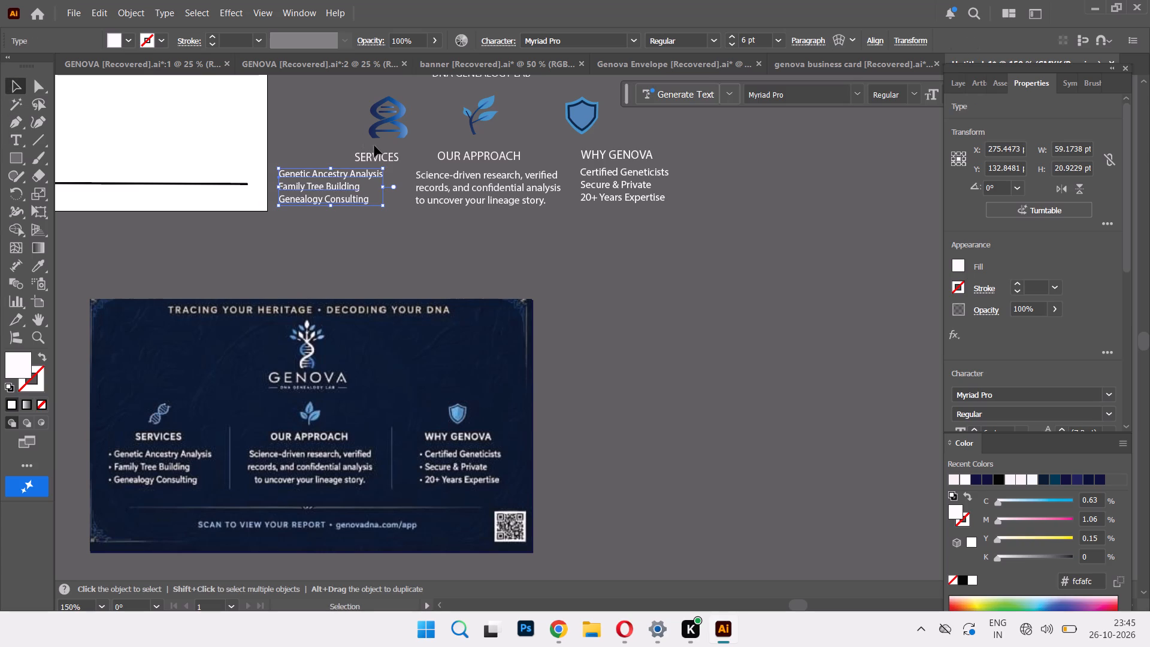
left_click(380, 156)
left_click_drag(383, 157, 311, 161)
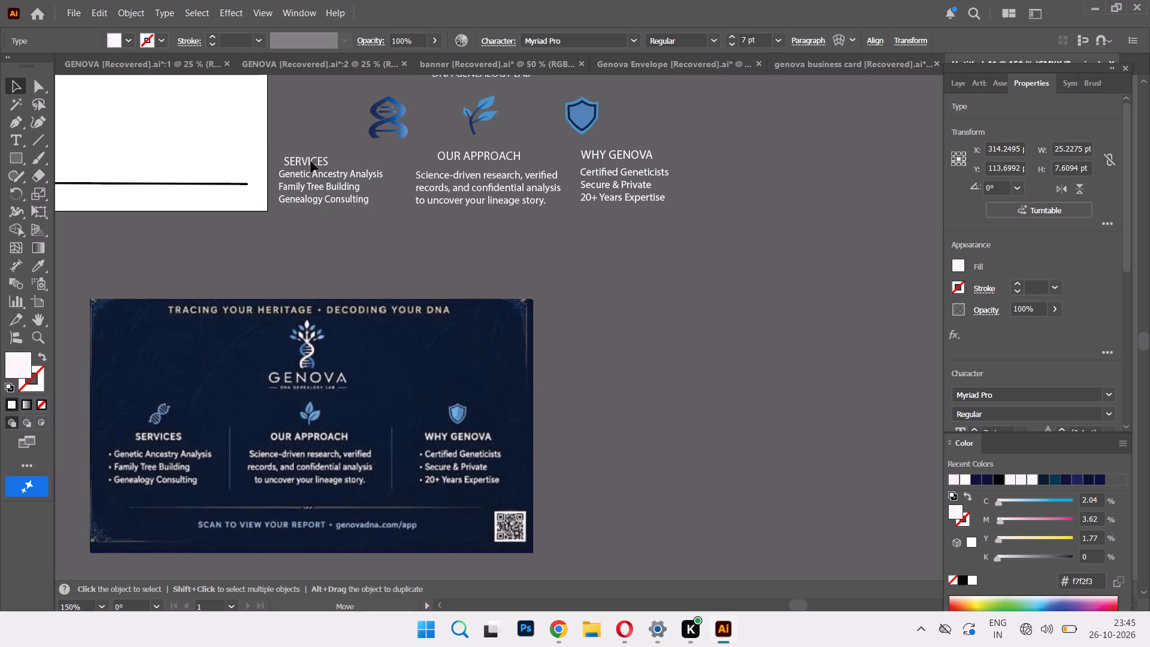
left_click_drag(311, 161, 324, 158)
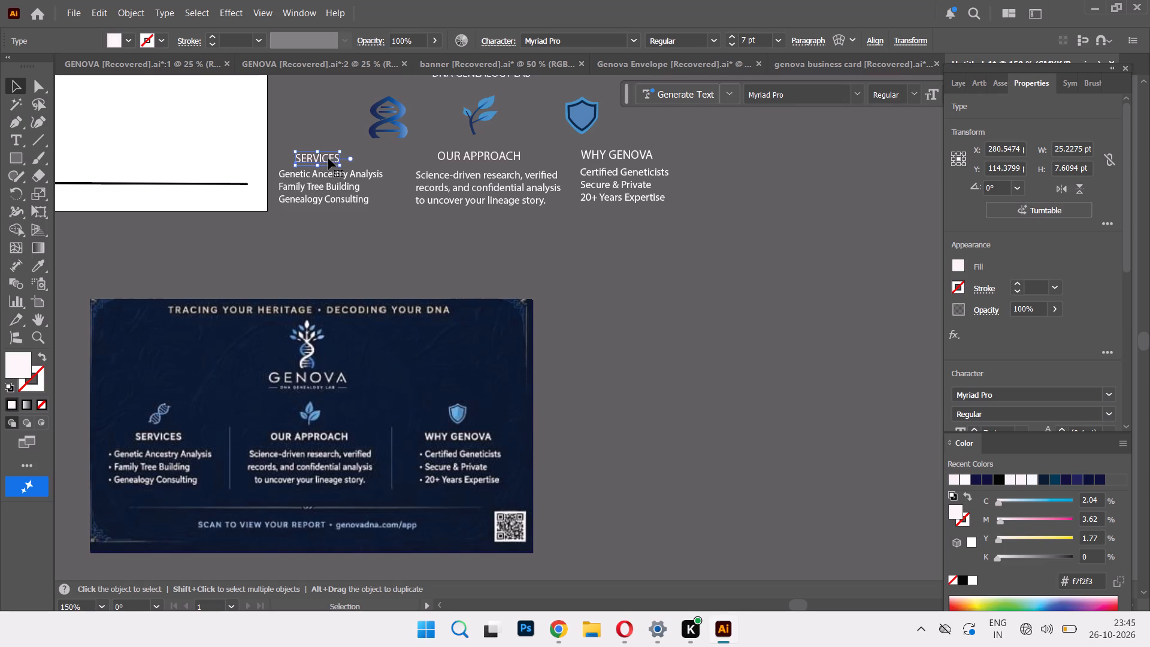
Place the DNA icon above the SERVICES heading and the shield icon above the WHY GENOVA heading.
left_click_drag(353, 85, 435, 149)
left_click_drag(435, 149, 418, 144)
left_click_drag(406, 132, 329, 137)
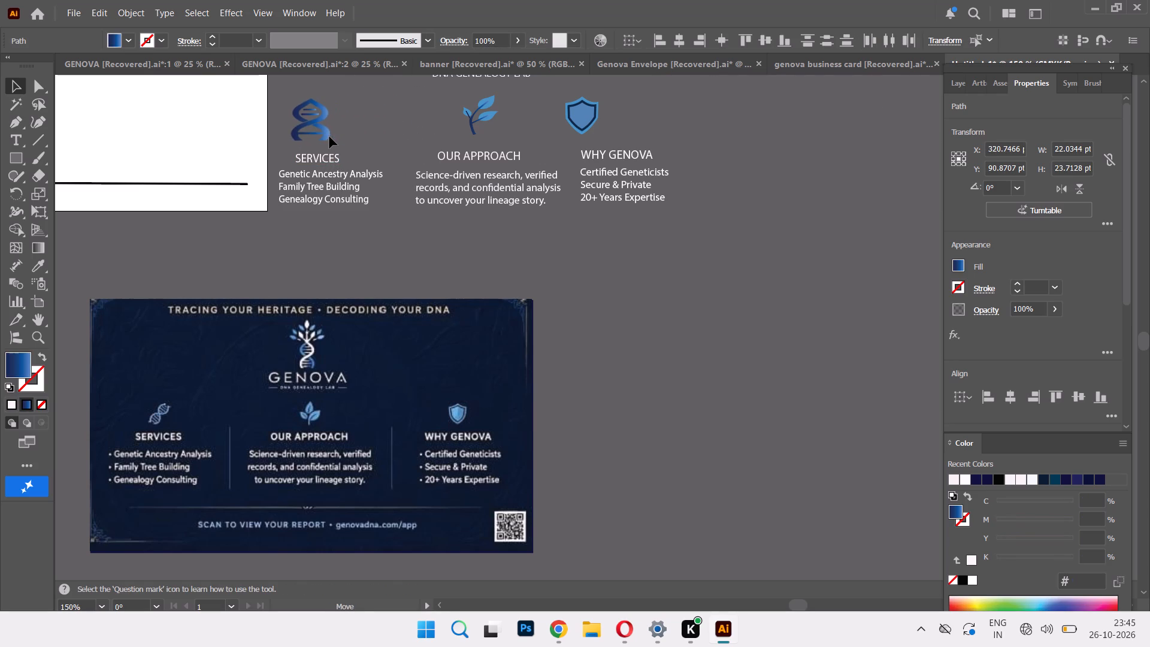
left_click_drag(329, 137, 331, 137)
left_click(404, 102)
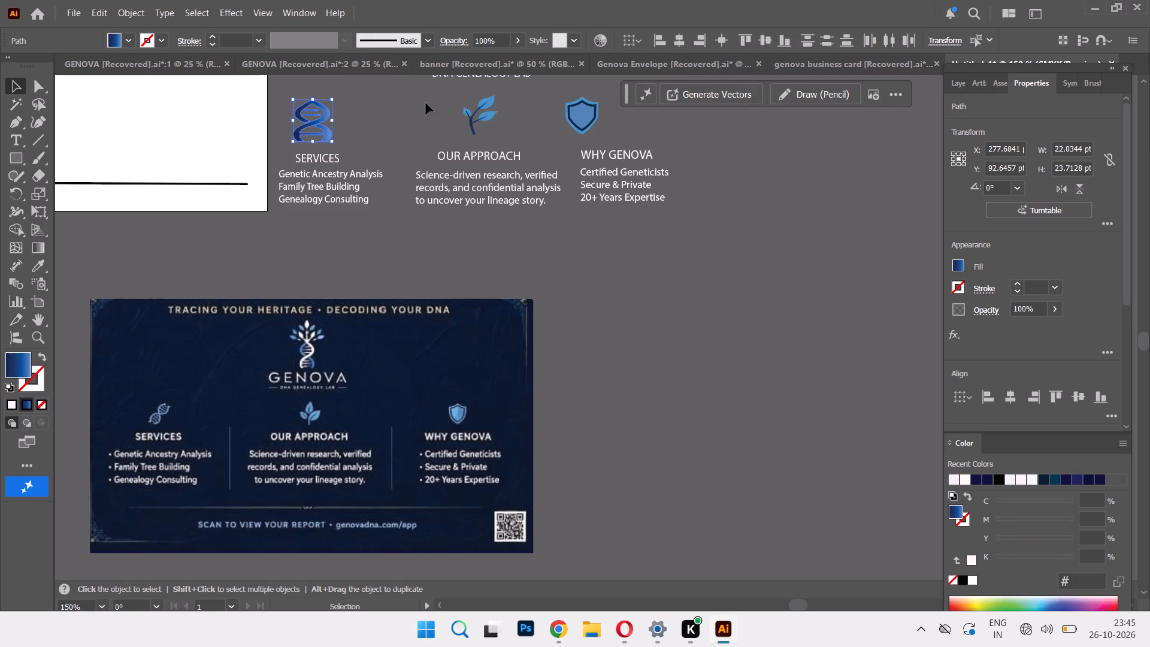
left_click_drag(454, 91, 519, 141)
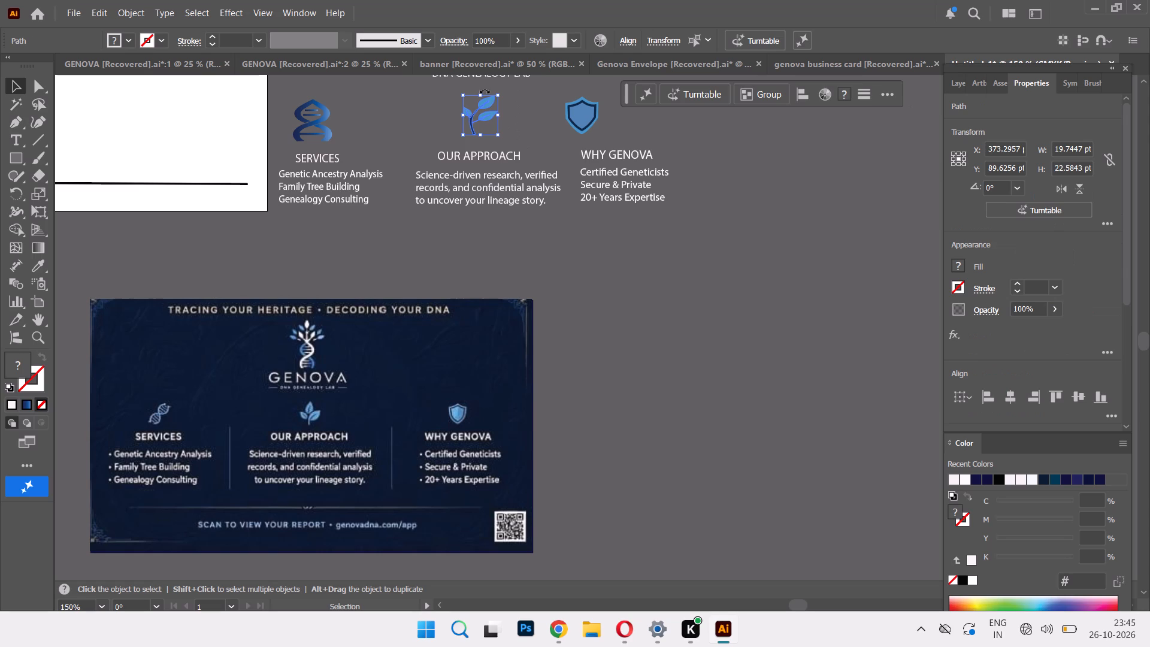
left_click(479, 93)
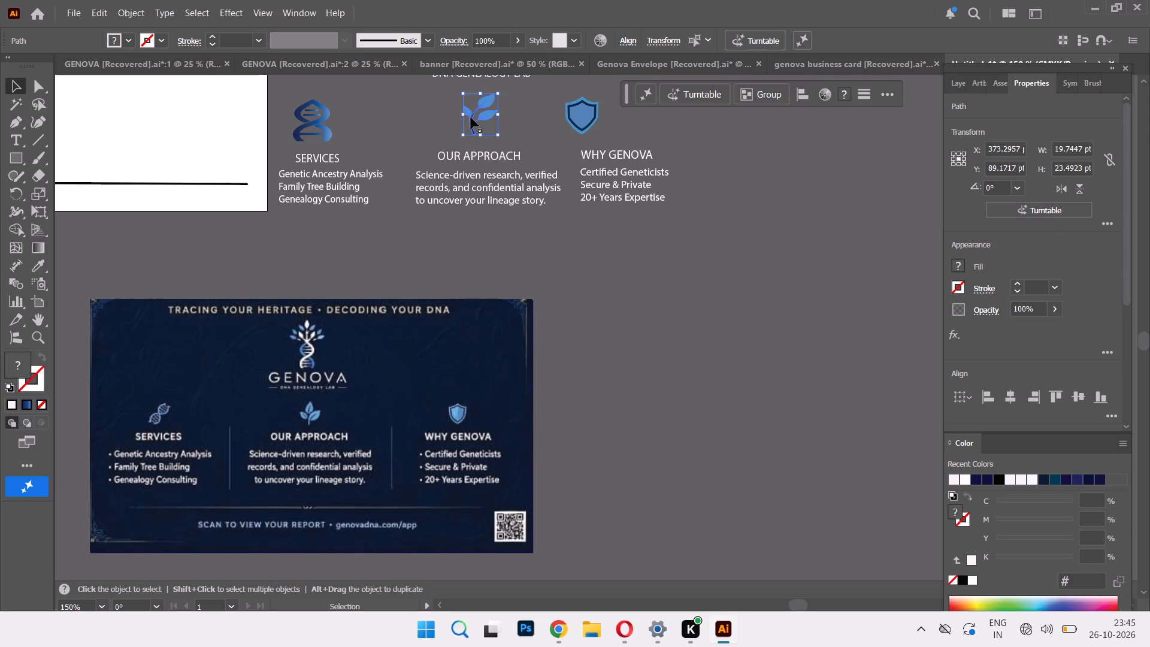
left_click(464, 115)
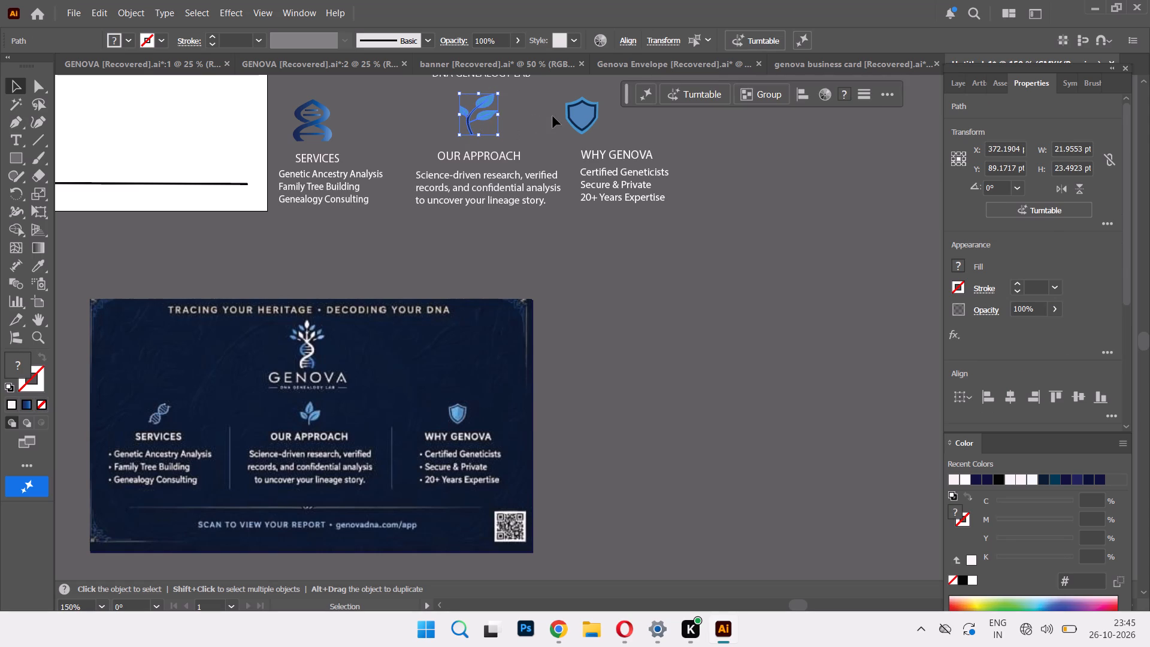
left_click_drag(551, 90, 640, 130)
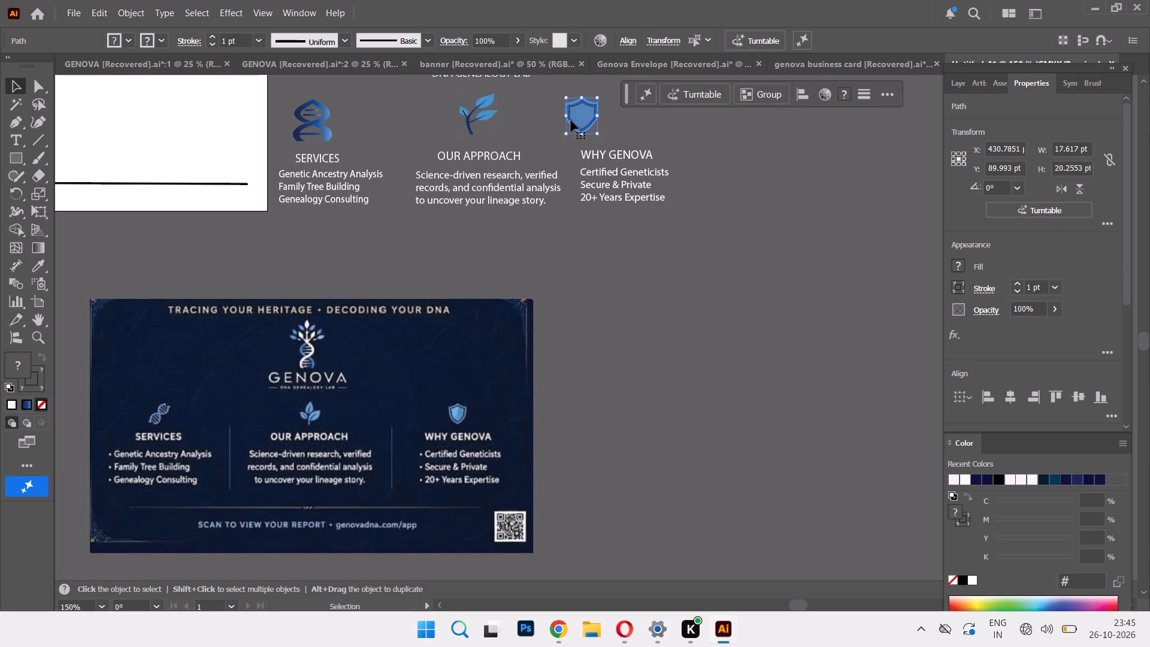
left_click_drag(574, 120, 600, 119)
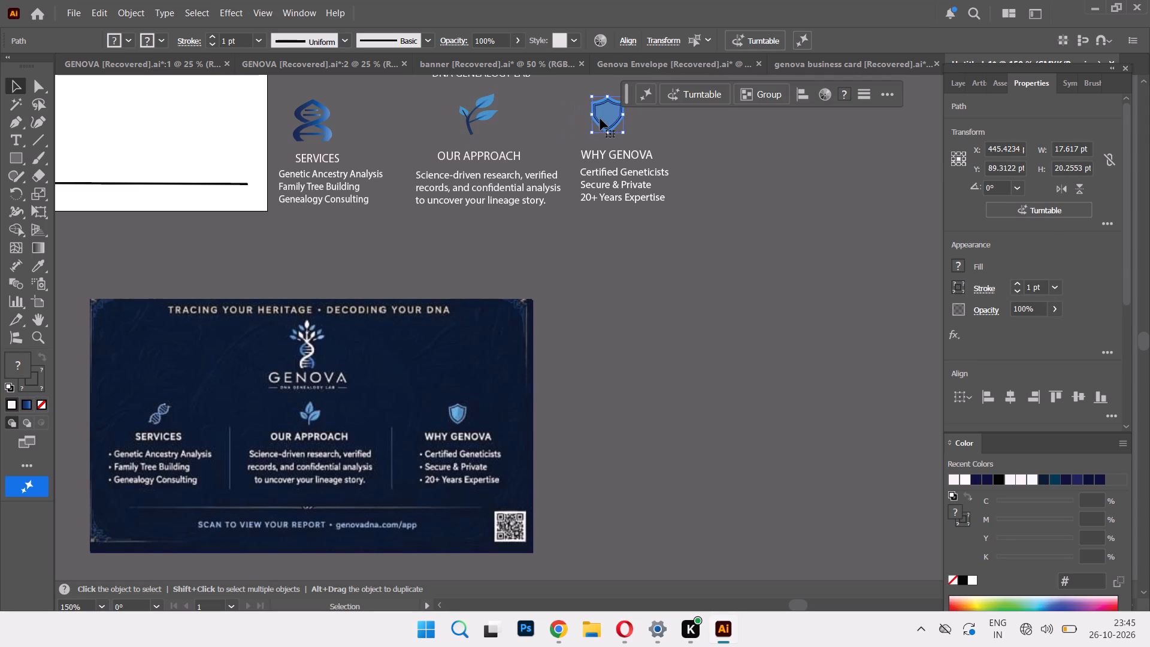
Move the card-back reference image off the navy rectangle to the empty area on its right.
scroll(429, 247, "up", 8)
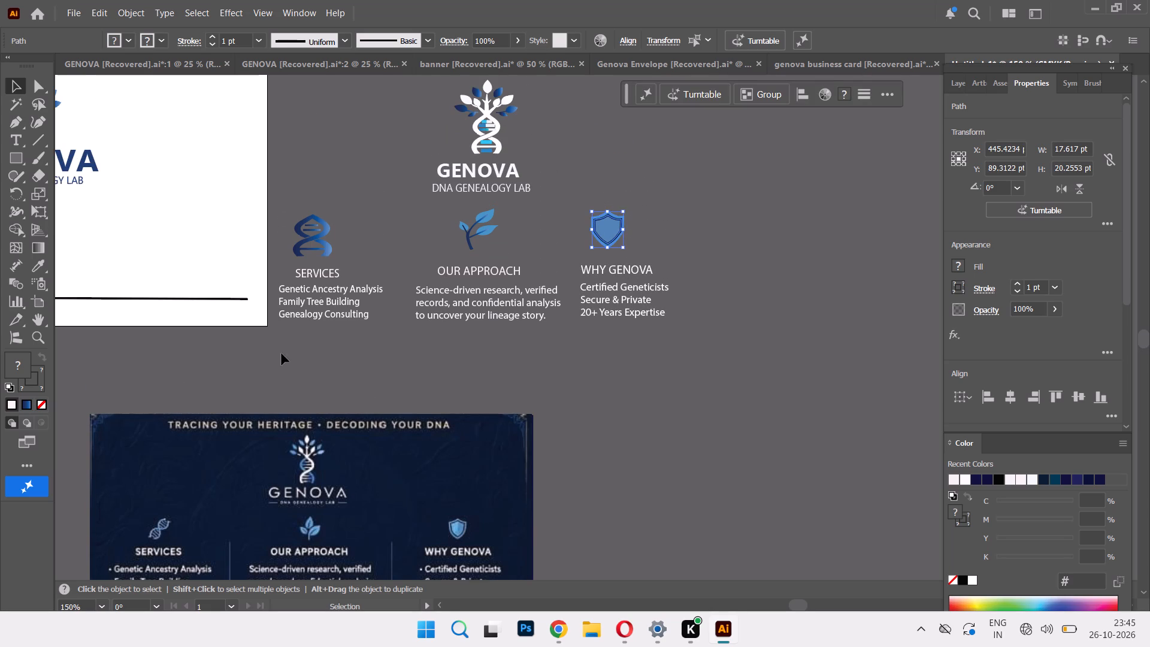
left_click_drag(378, 460, 900, 362)
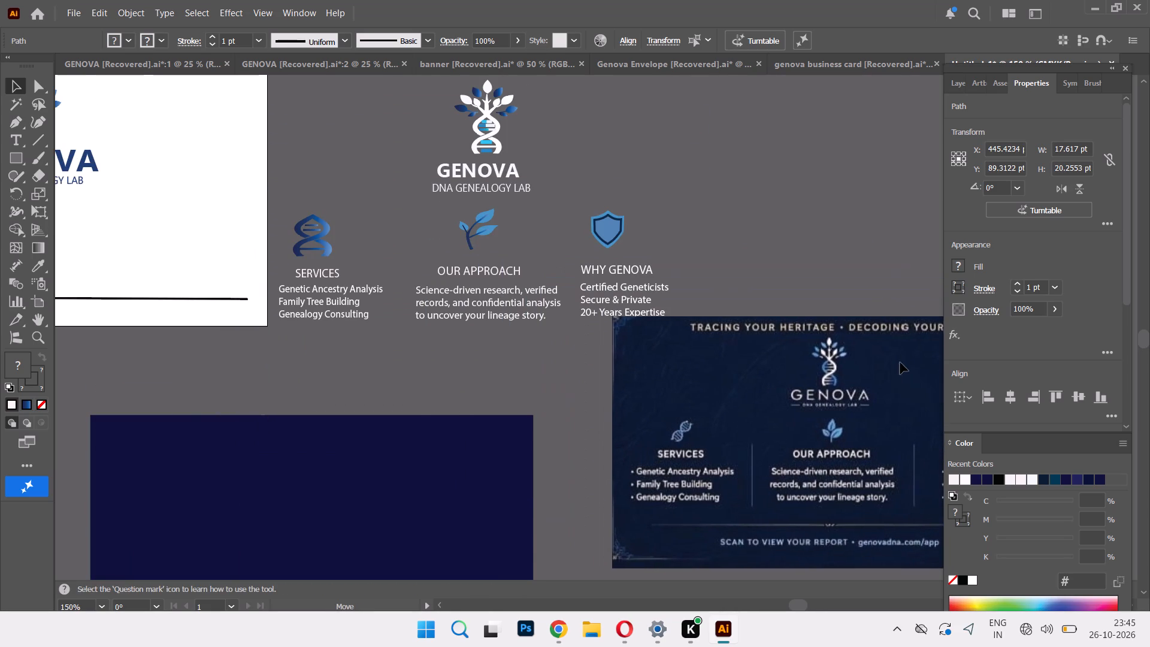
left_click_drag(900, 362, 901, 362)
left_click_drag(706, 384, 805, 443)
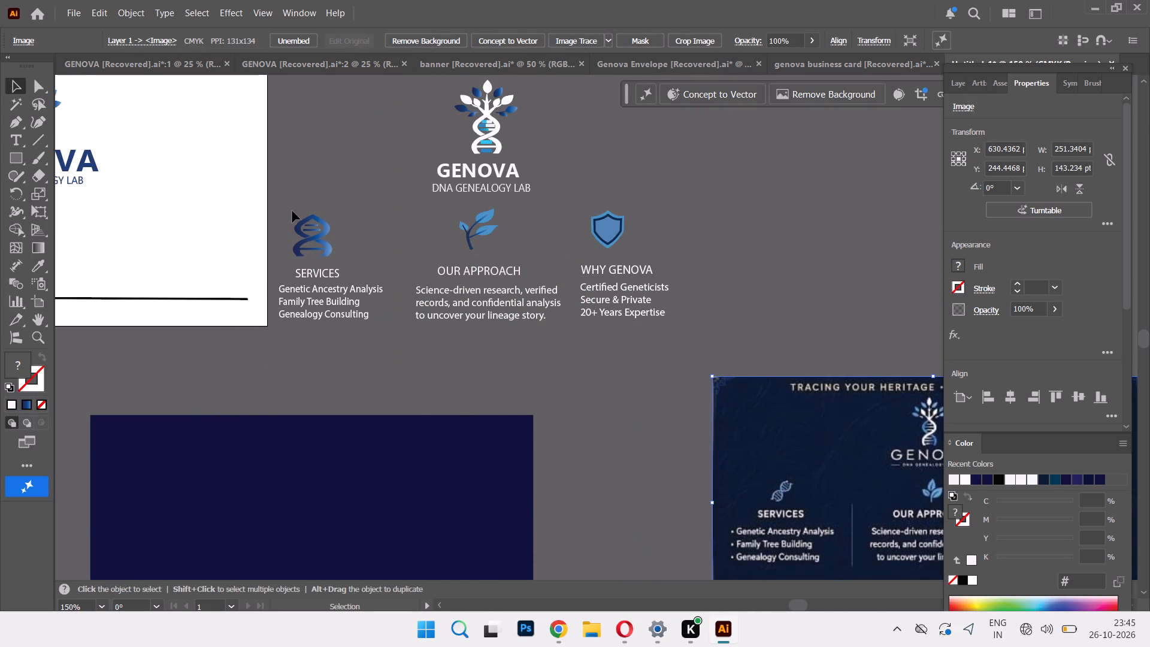
Shift the three columns of icons, headings and text together slightly right so they centre beneath the logo.
left_click_drag(277, 219, 694, 340)
left_click_drag(694, 340, 694, 340)
left_click_drag(469, 238, 479, 237)
left_click(821, 192)
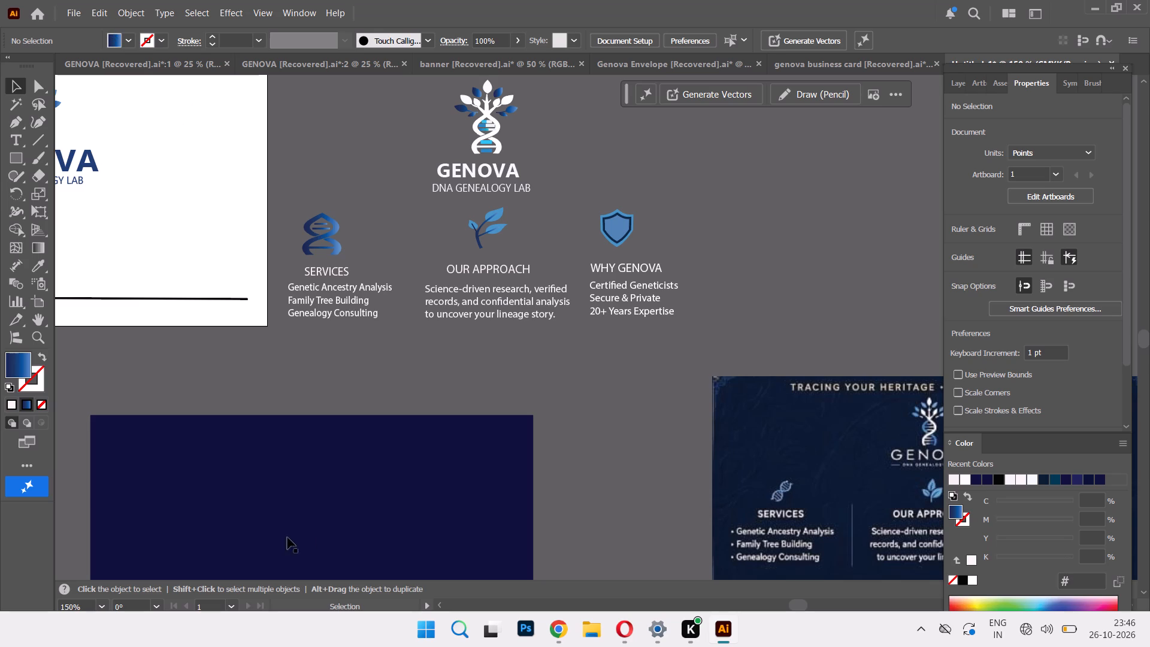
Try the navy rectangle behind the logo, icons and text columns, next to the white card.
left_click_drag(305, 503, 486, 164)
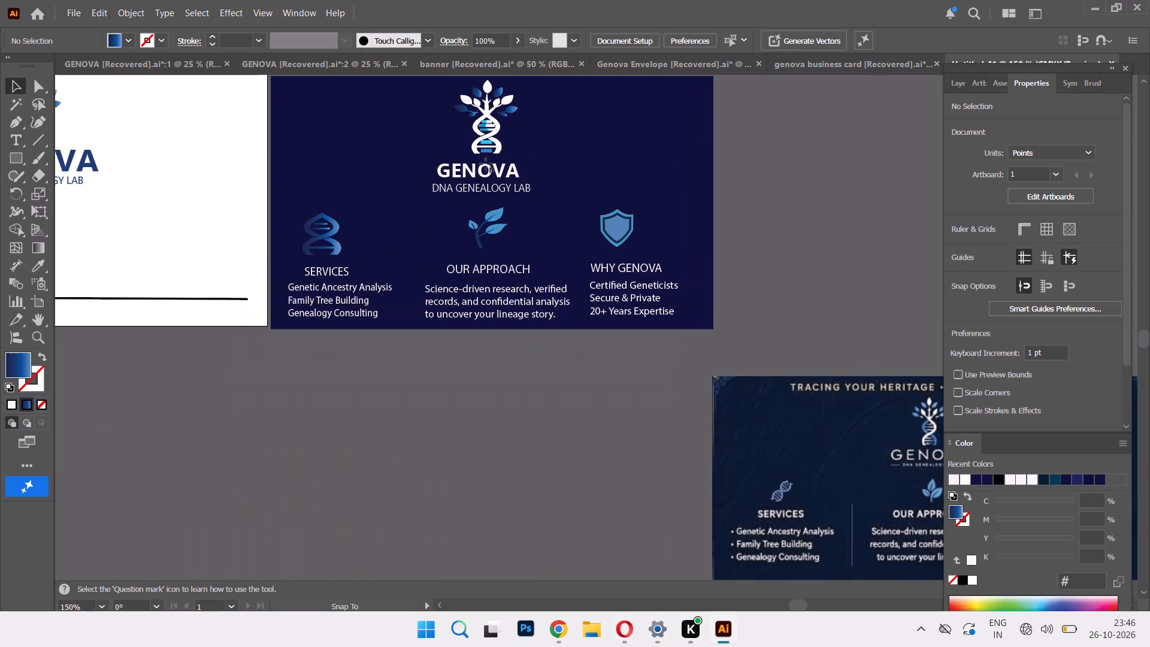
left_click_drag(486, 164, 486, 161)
Move the card-back reference image up beside the logo and text columns for comparison.
left_click_drag(773, 474, 768, 472)
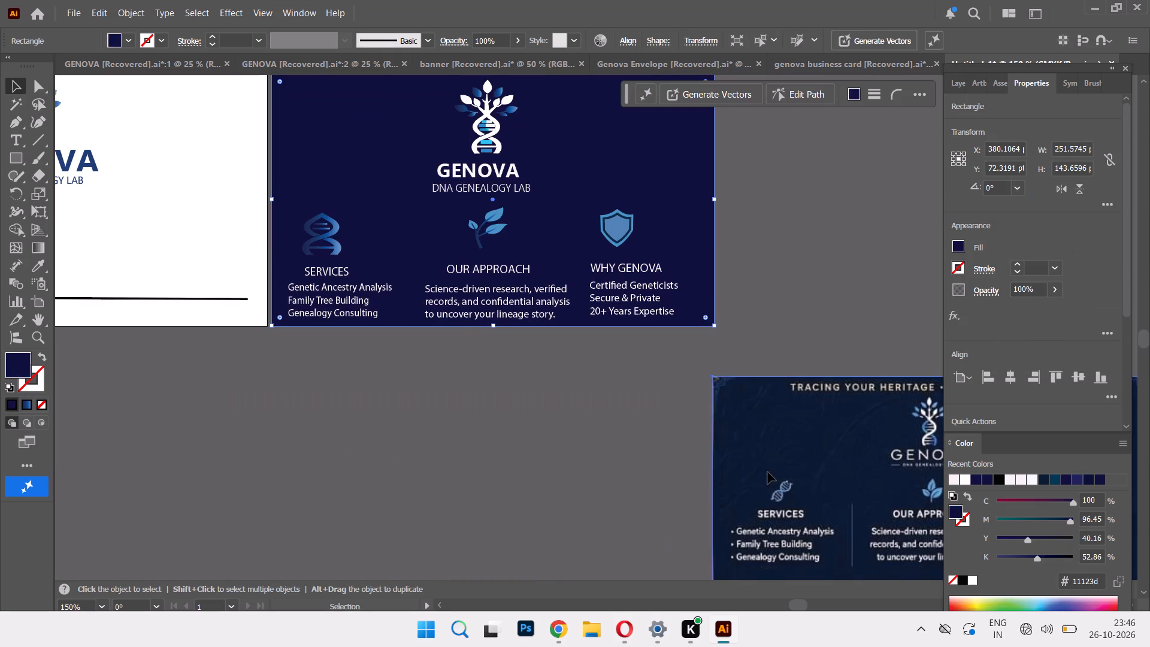
left_click_drag(768, 472, 747, 247)
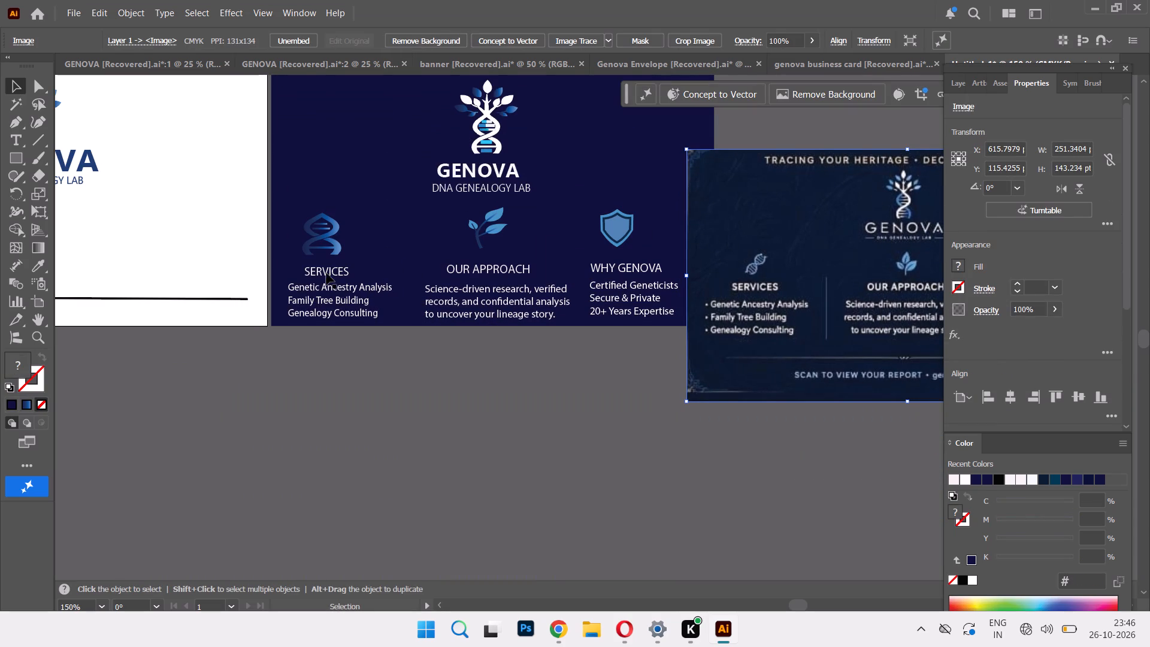
Move the navy rectangle out from behind the logo and columns to the empty area below them.
left_click_drag(400, 177, 389, 560)
Shrink the DNA helix icon to about 11 by 15 pt and move it to above the middle of the Services list.
left_click_drag(292, 193, 353, 246)
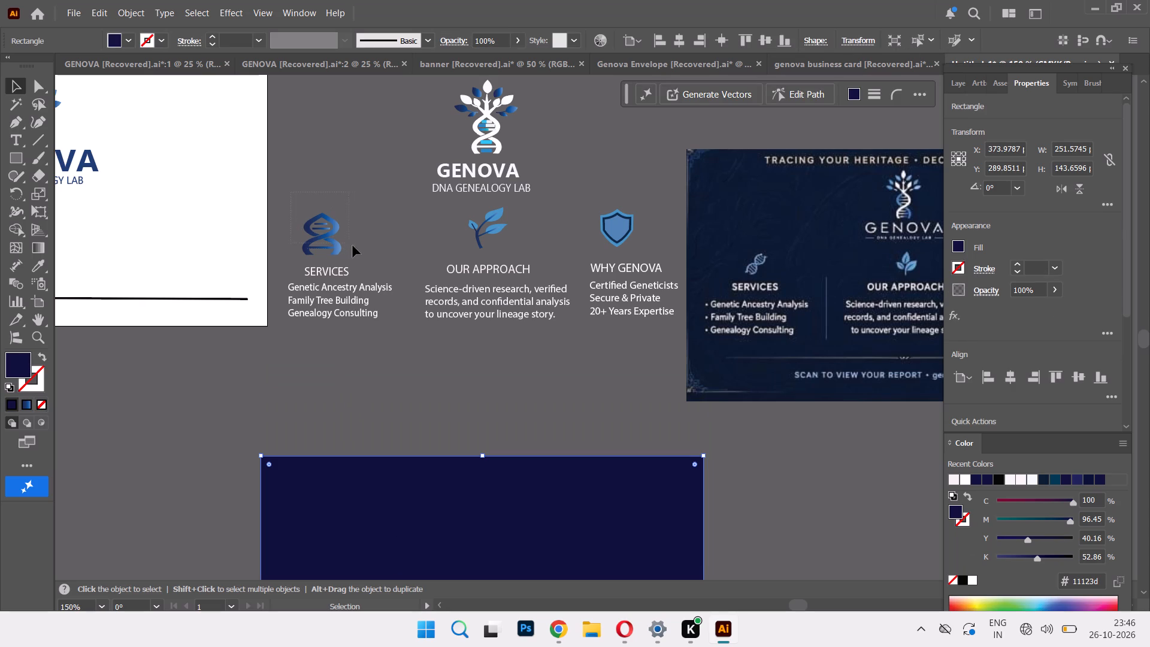
left_click_drag(353, 246, 365, 262)
left_click_drag(341, 255, 336, 249)
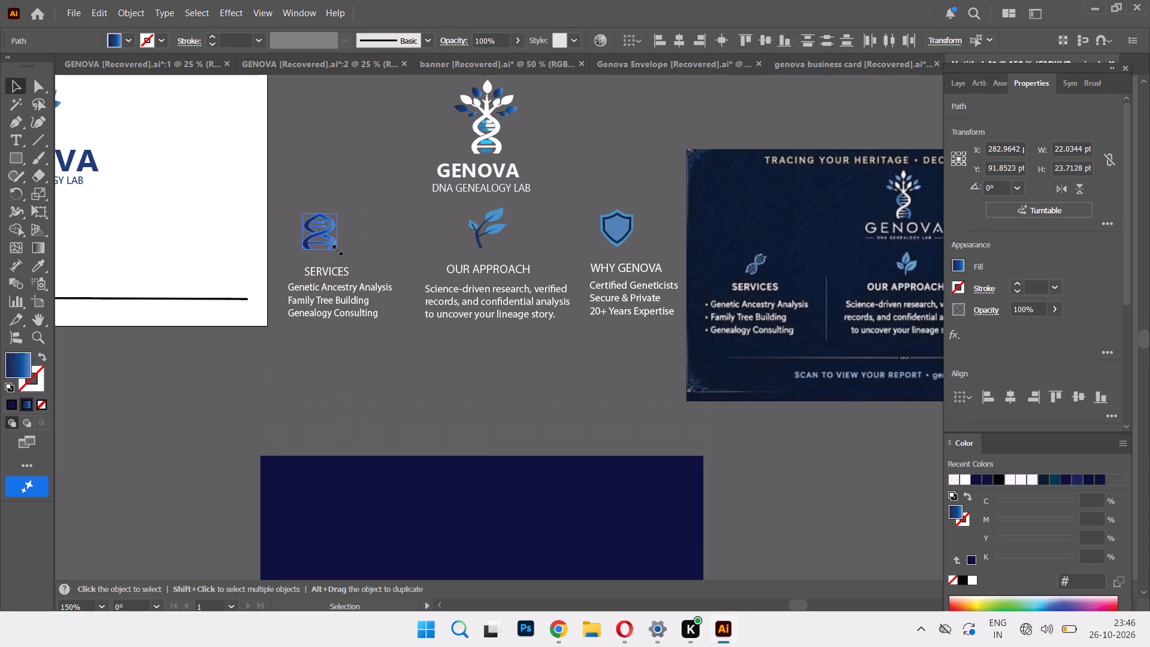
left_click_drag(336, 249, 323, 239)
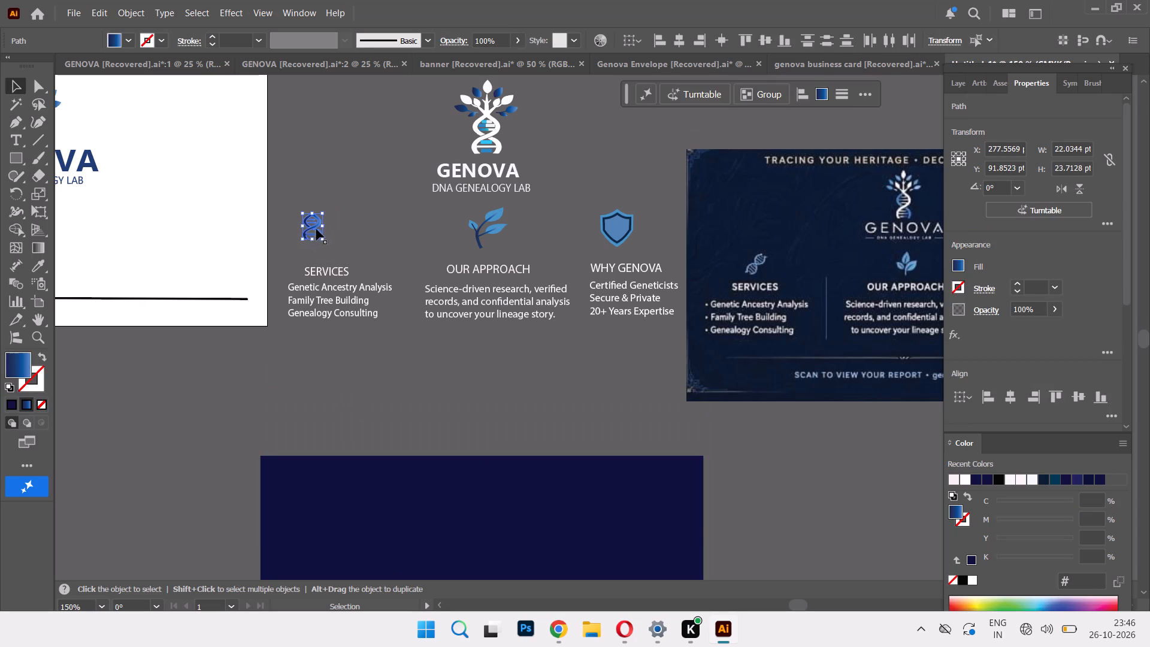
left_click_drag(313, 229, 349, 234)
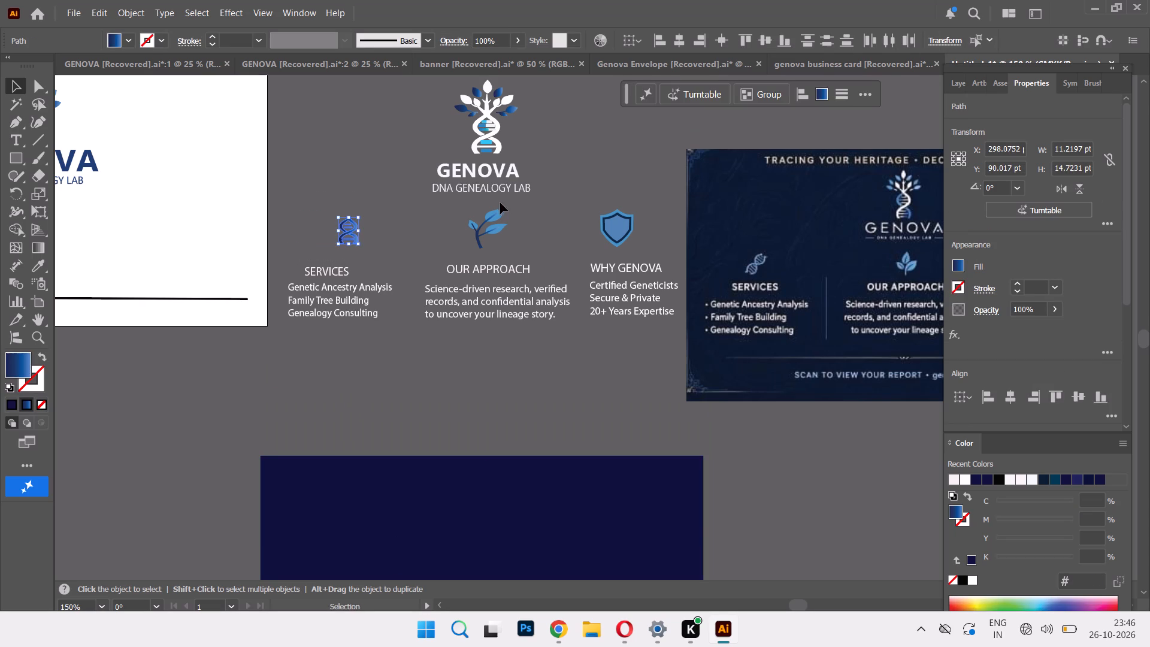
Group the parts of the leaf, DNA helix and shield icons, making each icon its own group.
left_click_drag(456, 211, 533, 253)
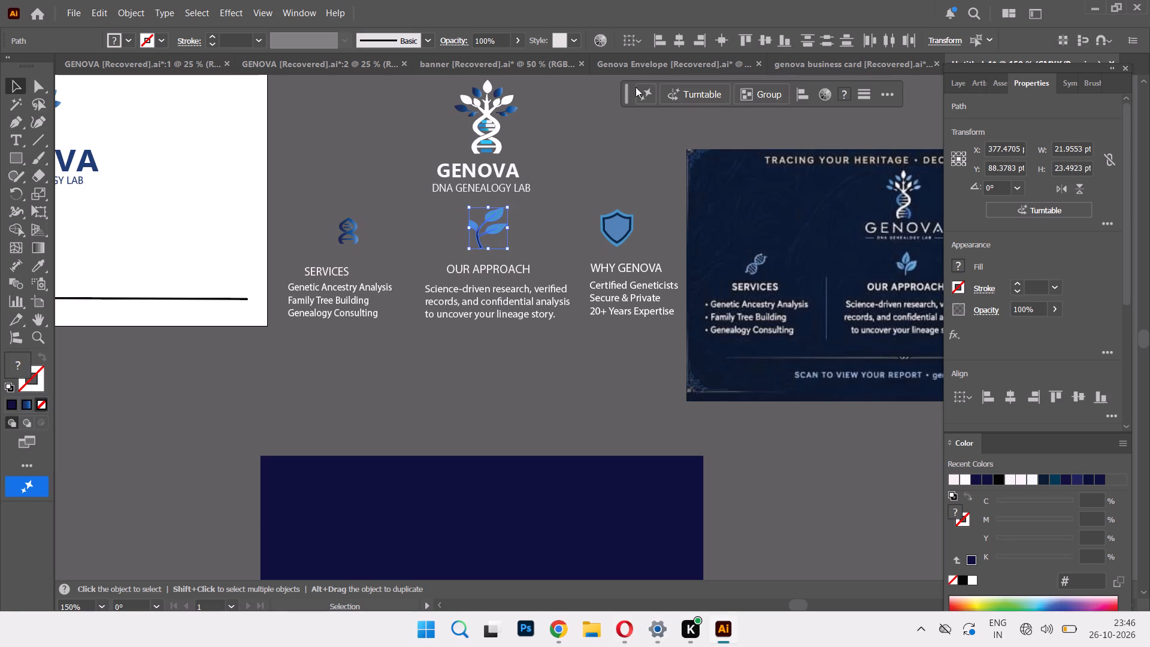
left_click(765, 95)
left_click_drag(320, 204, 376, 248)
left_click(761, 99)
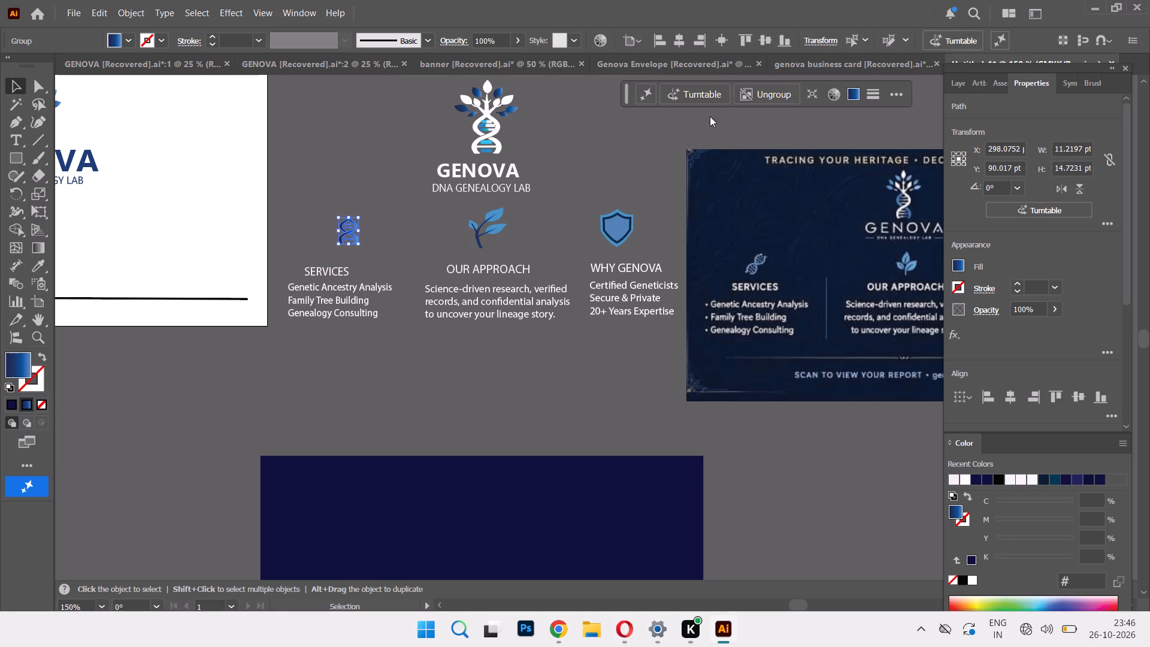
left_click_drag(580, 204, 658, 247)
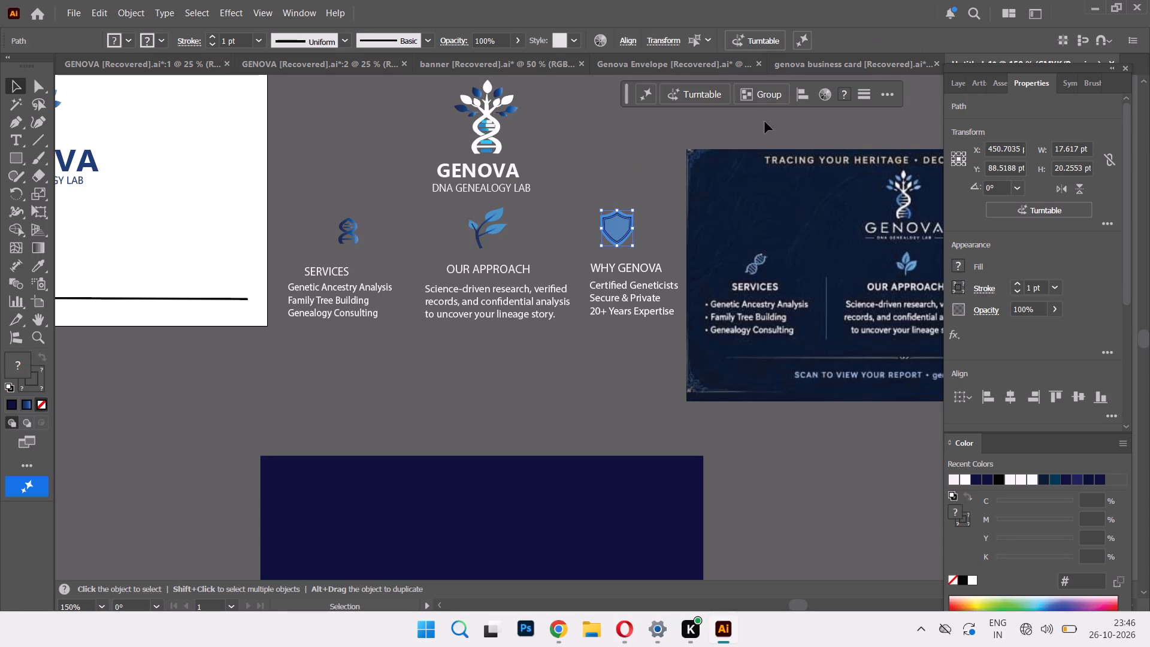
left_click(768, 101)
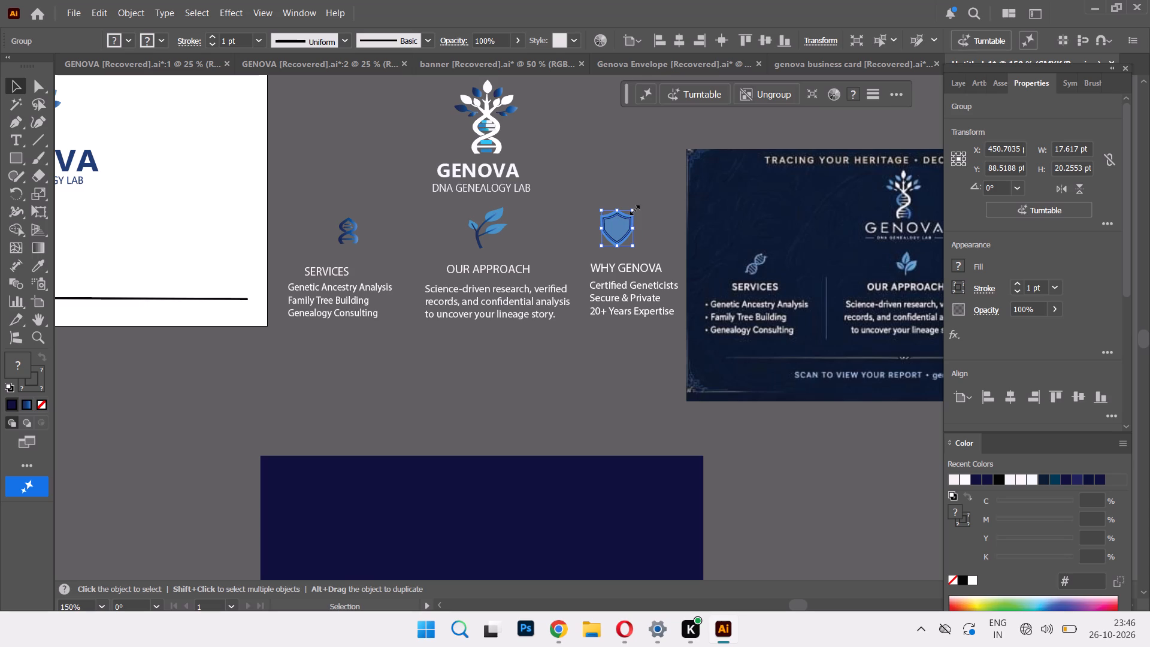
Shrink the shield icon above WHY GENOVA to about 14 by 14 pt.
left_click_drag(633, 208, 627, 221)
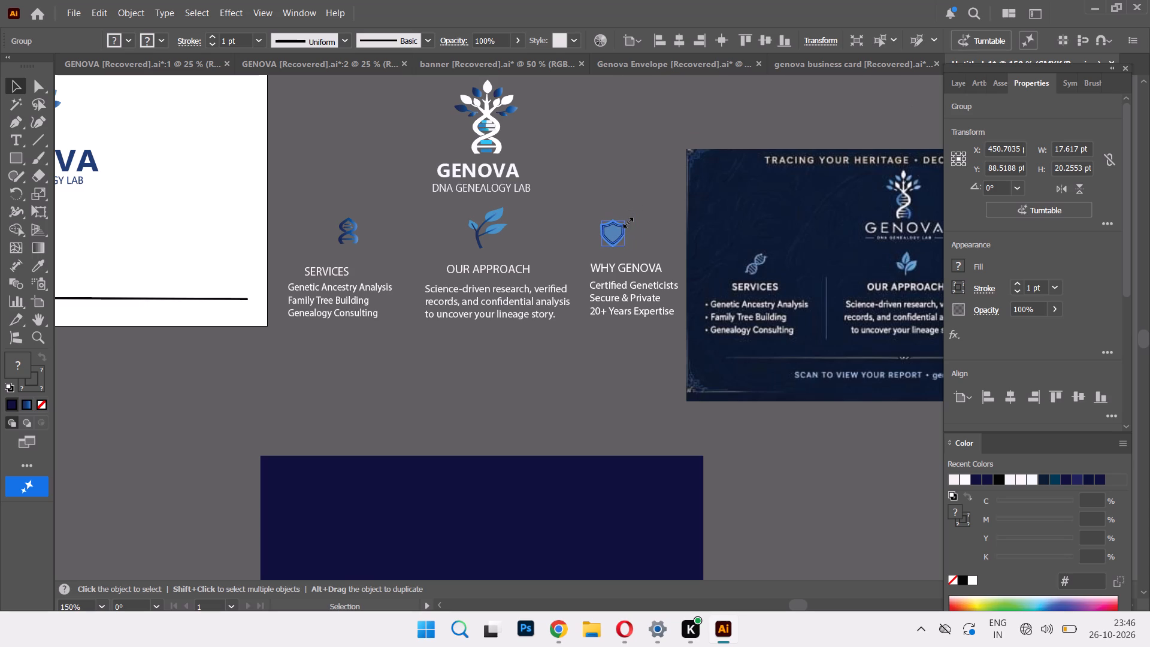
left_click_drag(627, 221, 625, 221)
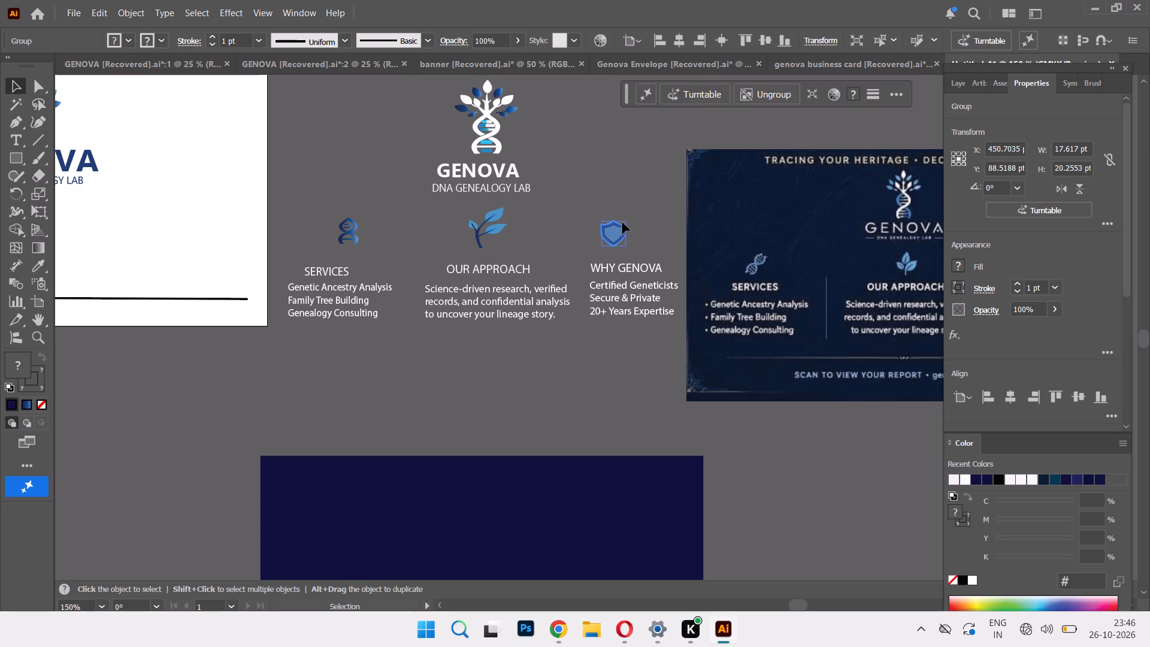
left_click(619, 232)
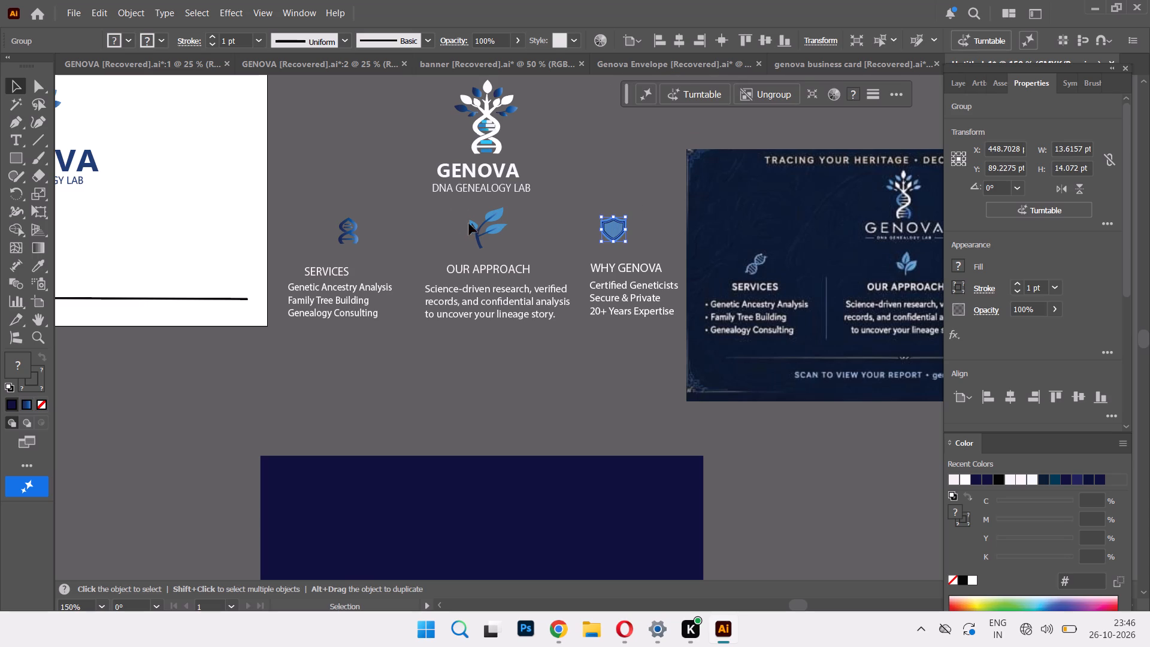
Shrink the leaf icon above OUR APPROACH to about 13 by 18 pt, close to the other two icons' size.
left_click_drag(462, 208, 529, 246)
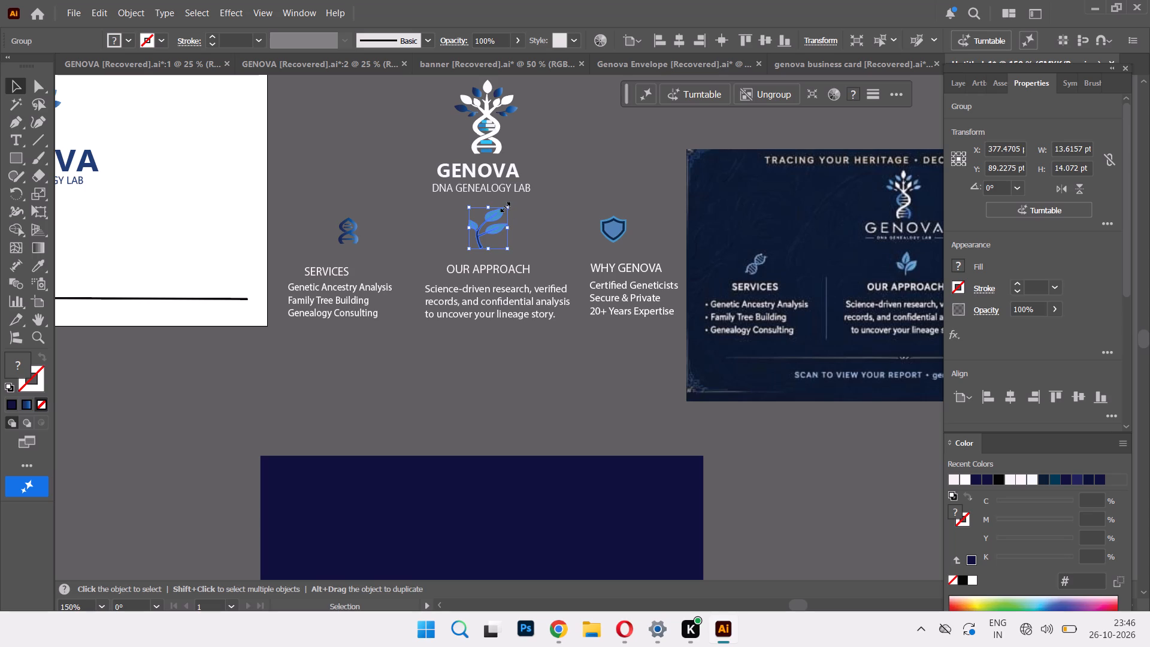
left_click_drag(504, 205, 496, 214)
left_click(495, 232)
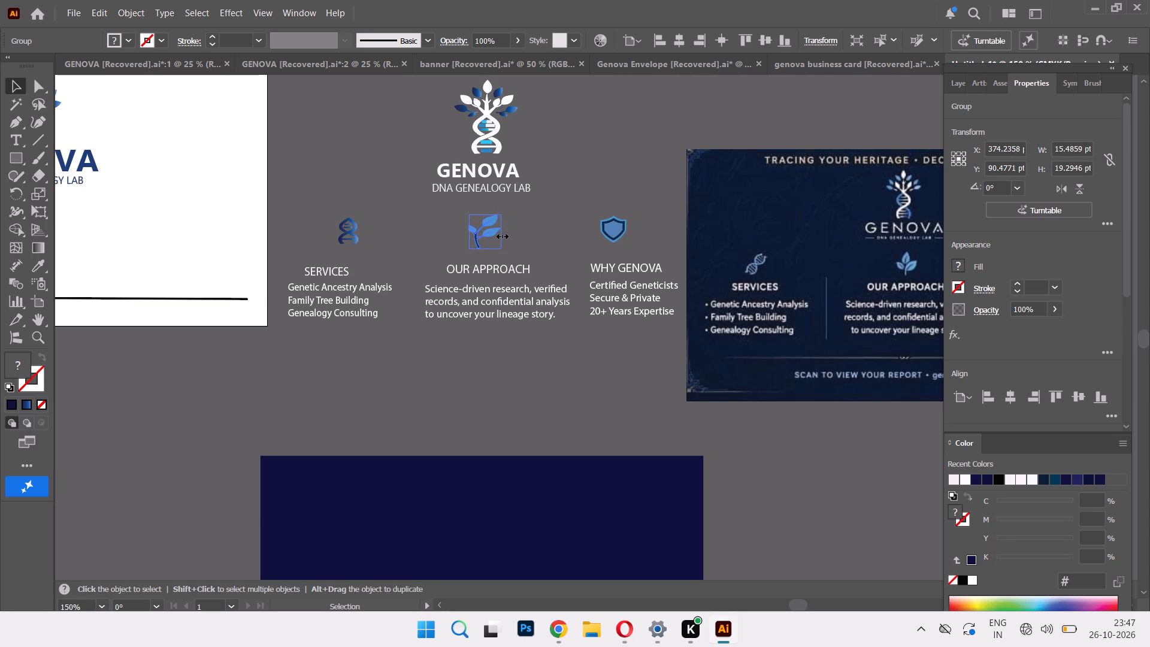
left_click(480, 229)
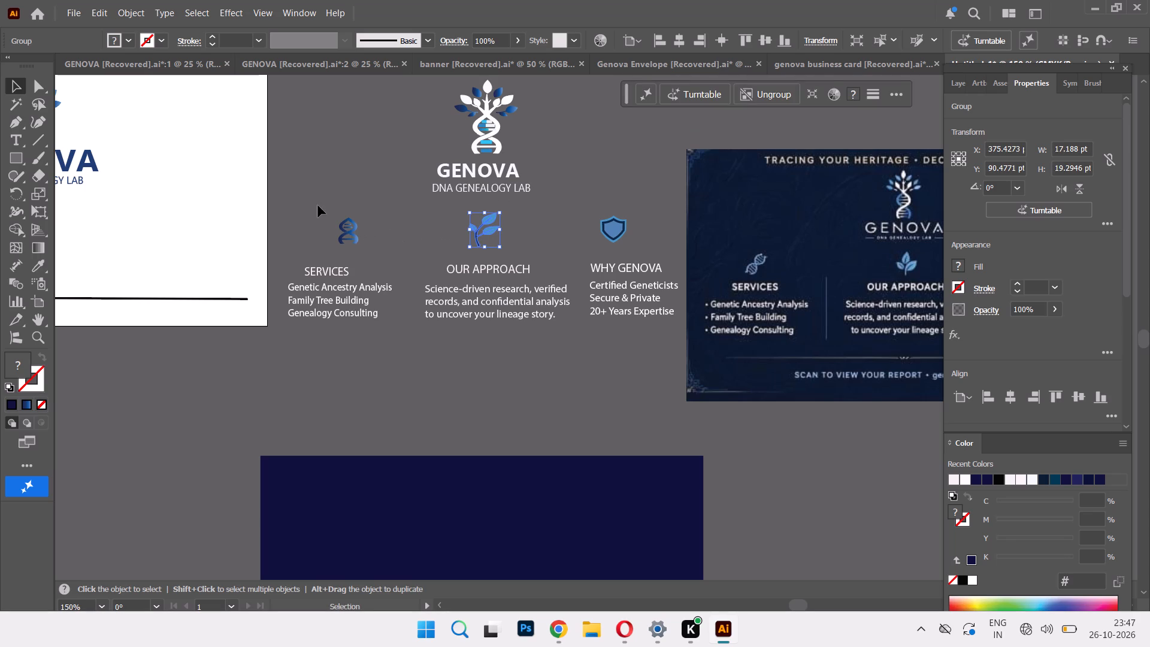
left_click_drag(335, 213, 379, 252)
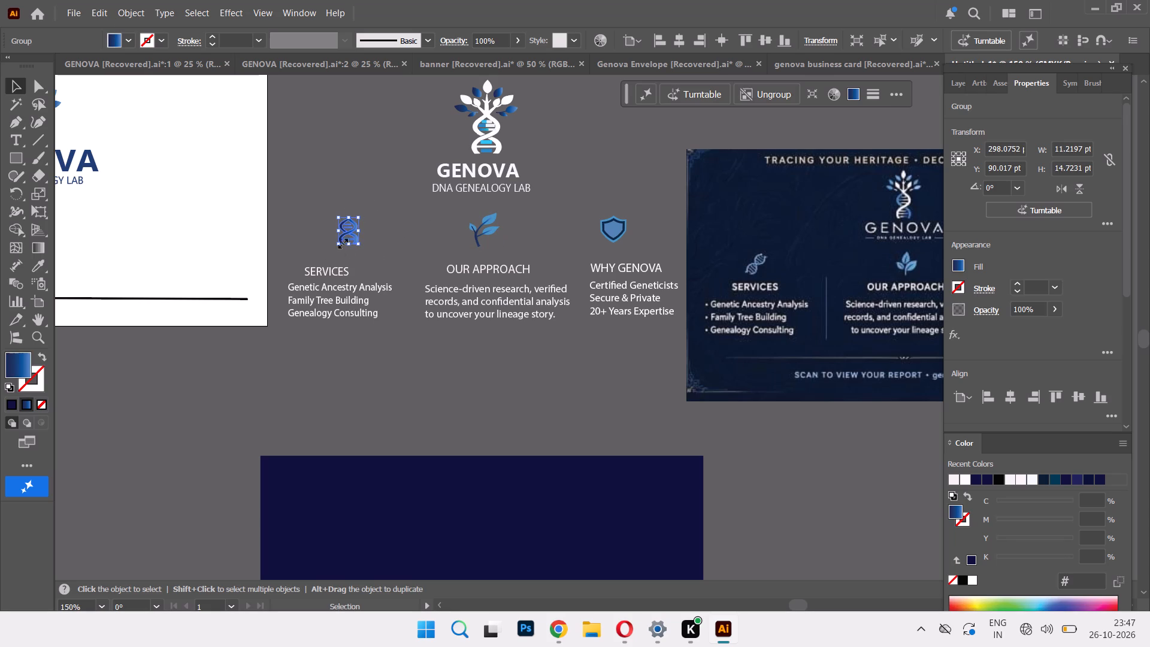
left_click_drag(459, 229, 490, 246)
left_click_drag(490, 246, 517, 246)
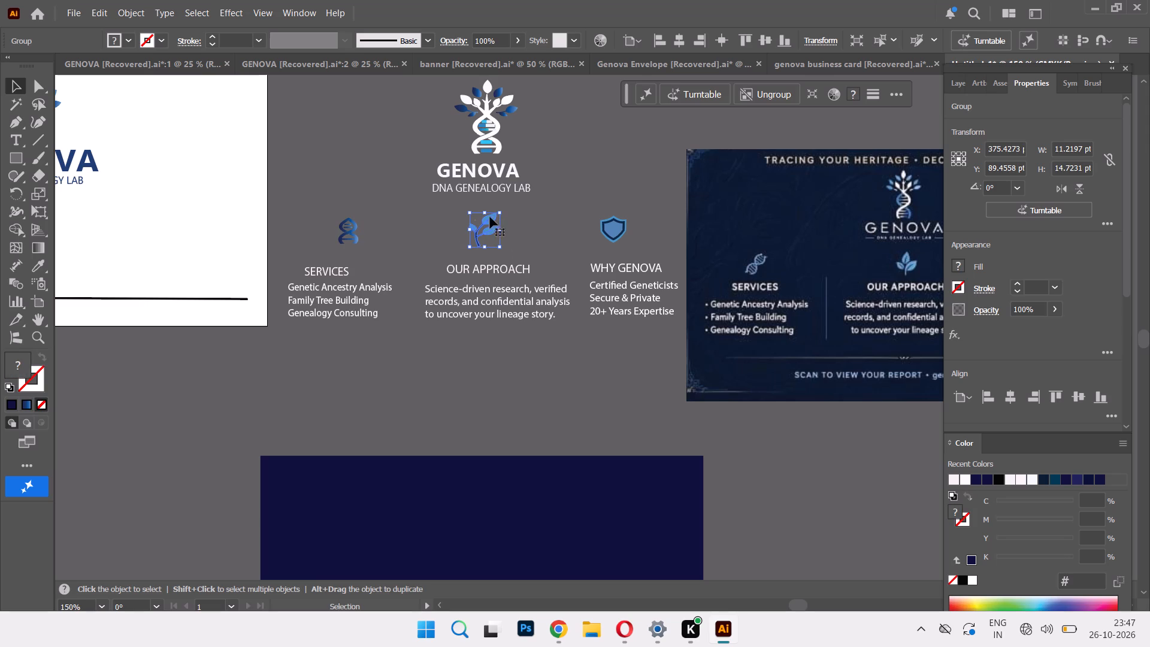
left_click_drag(498, 210, 493, 213)
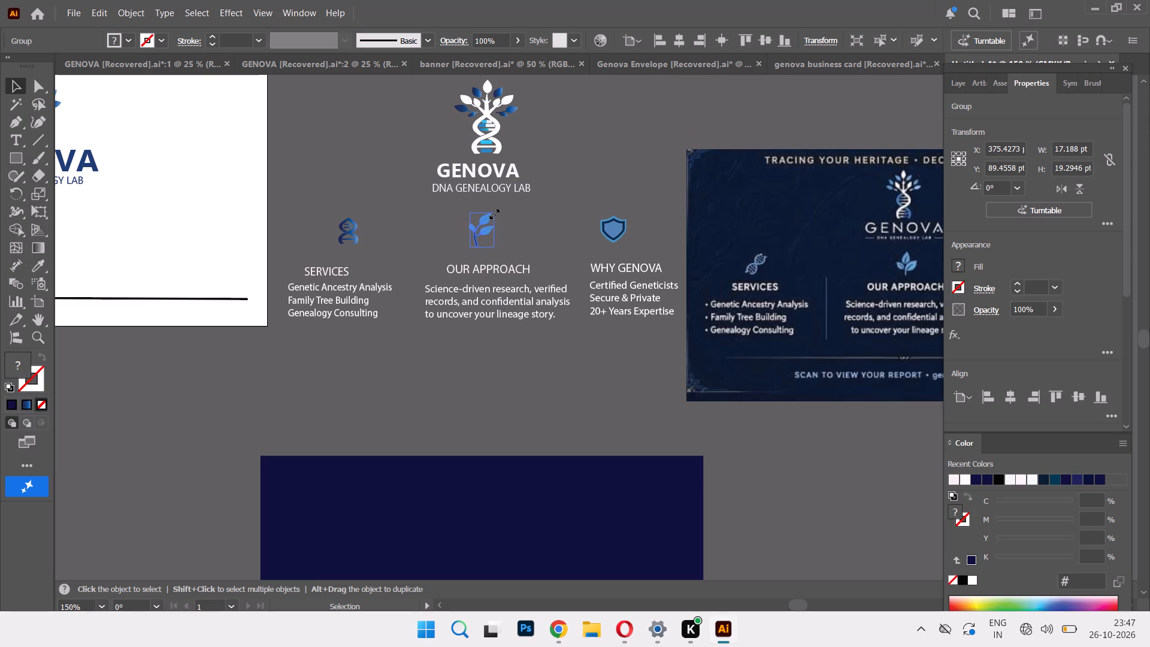
left_click_drag(493, 213, 492, 215)
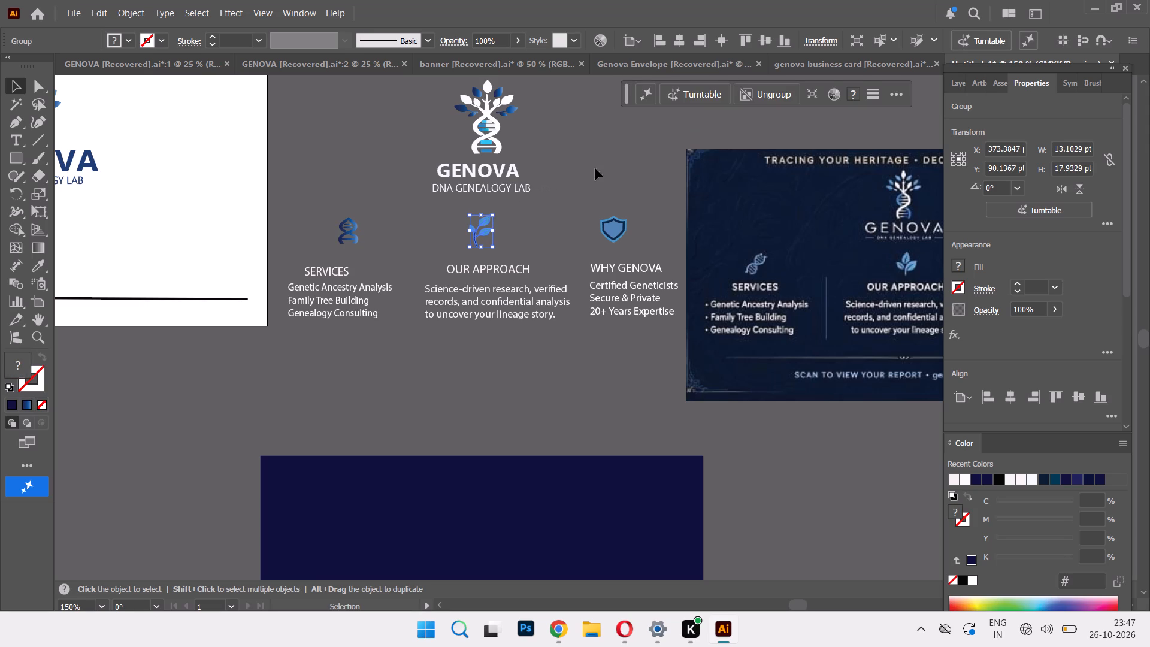
left_click(595, 168)
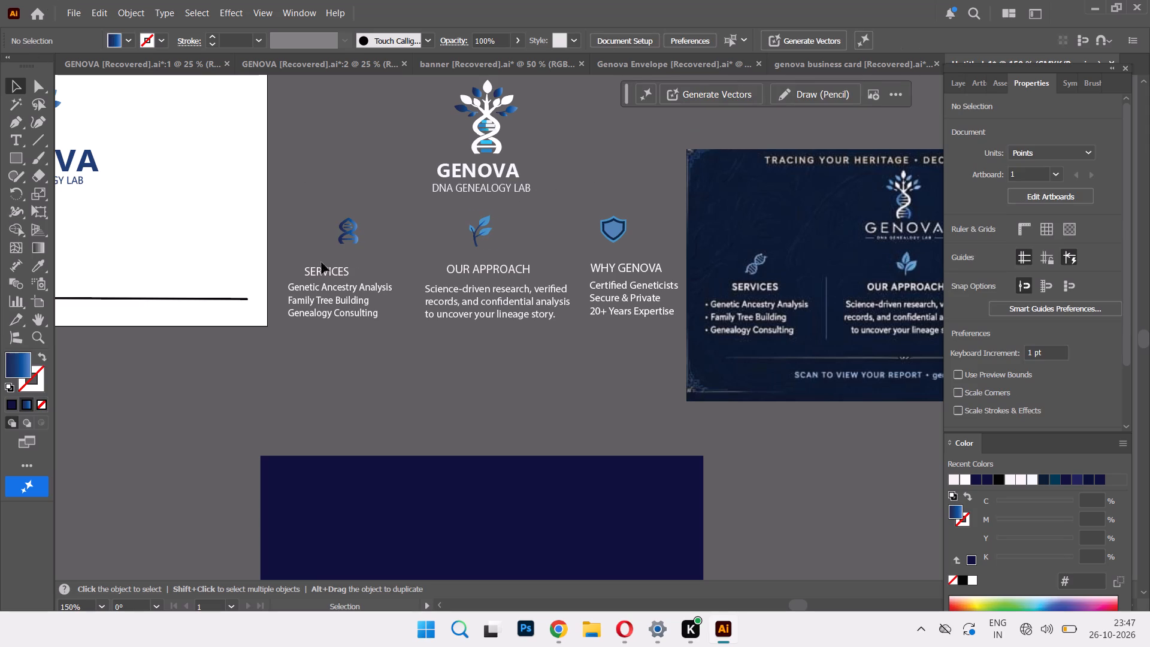
Move the SERVICES heading and its three-line list slightly right so they centre beneath the DNA helix icon.
left_click_drag(327, 268, 341, 264)
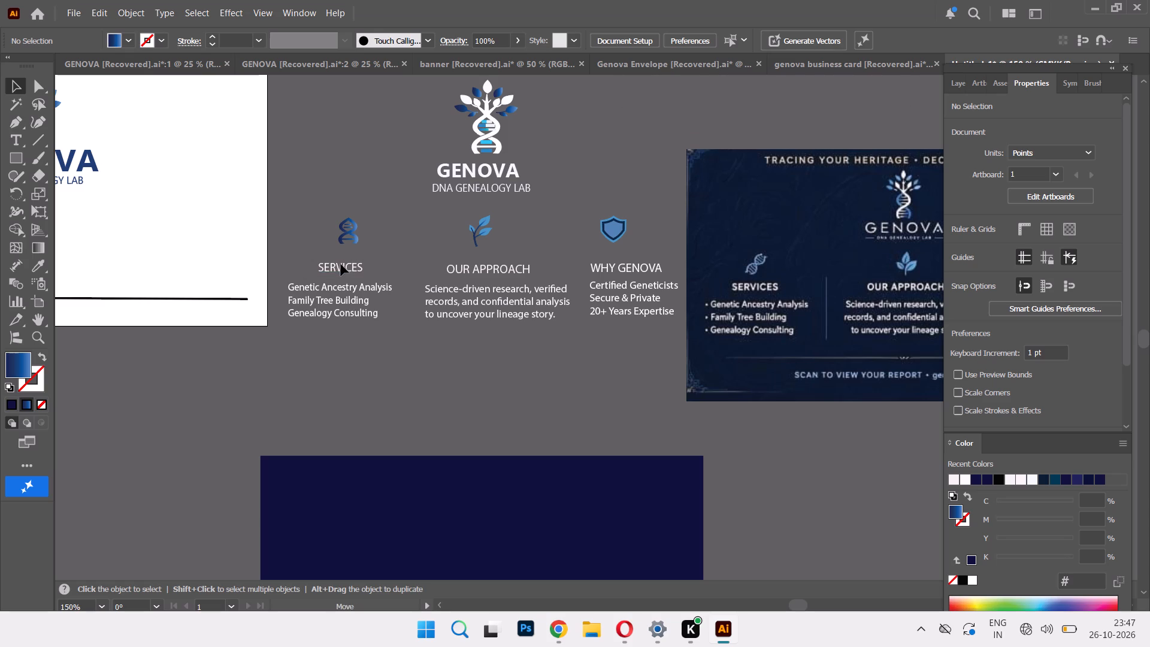
left_click_drag(341, 264, 347, 263)
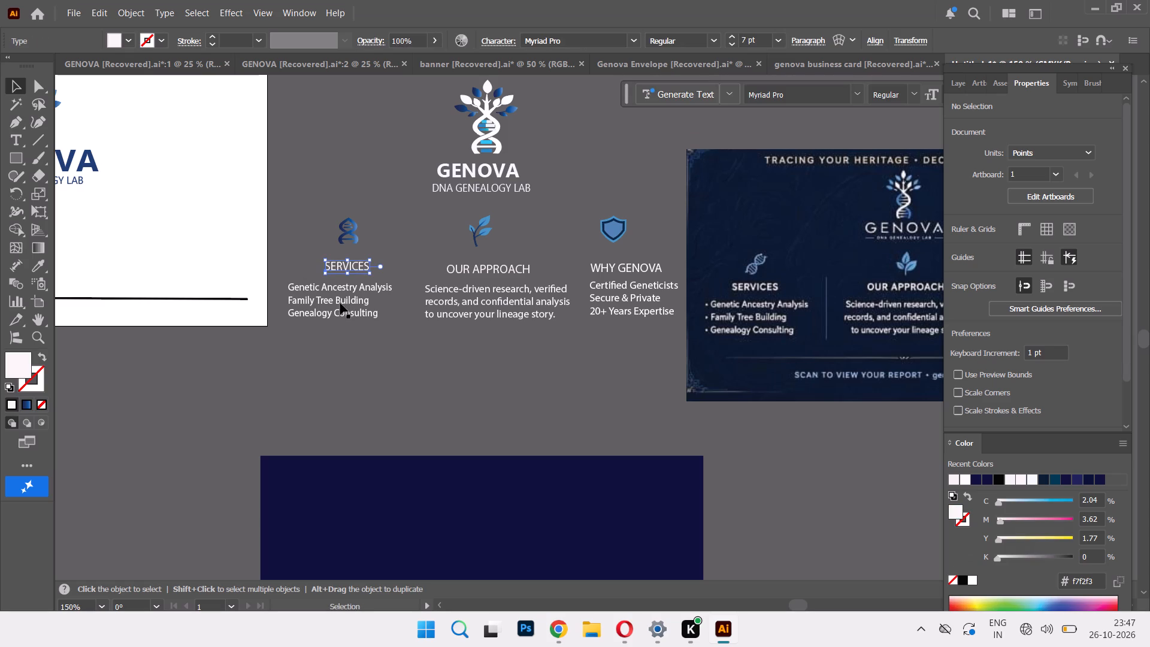
left_click_drag(340, 303, 347, 303)
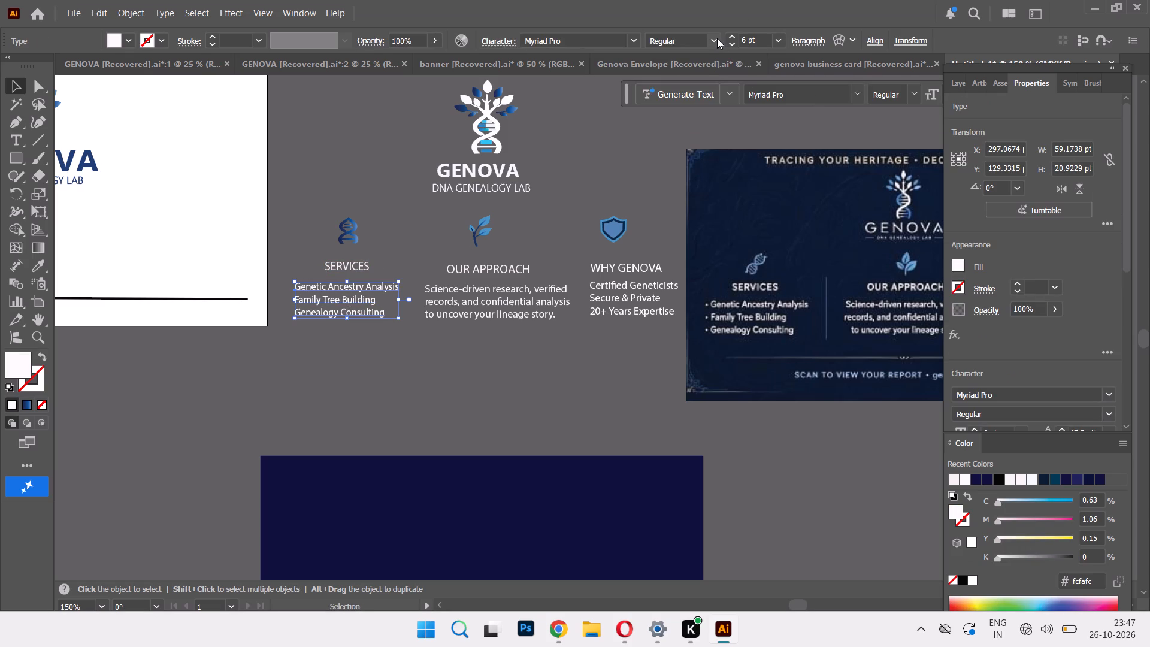
left_click(717, 38)
left_click(406, 150)
Move the three icons up together, closer to the DNA GENEALOGY LAB tagline.
left_click_drag(321, 213, 643, 250)
left_click_drag(476, 237, 478, 226)
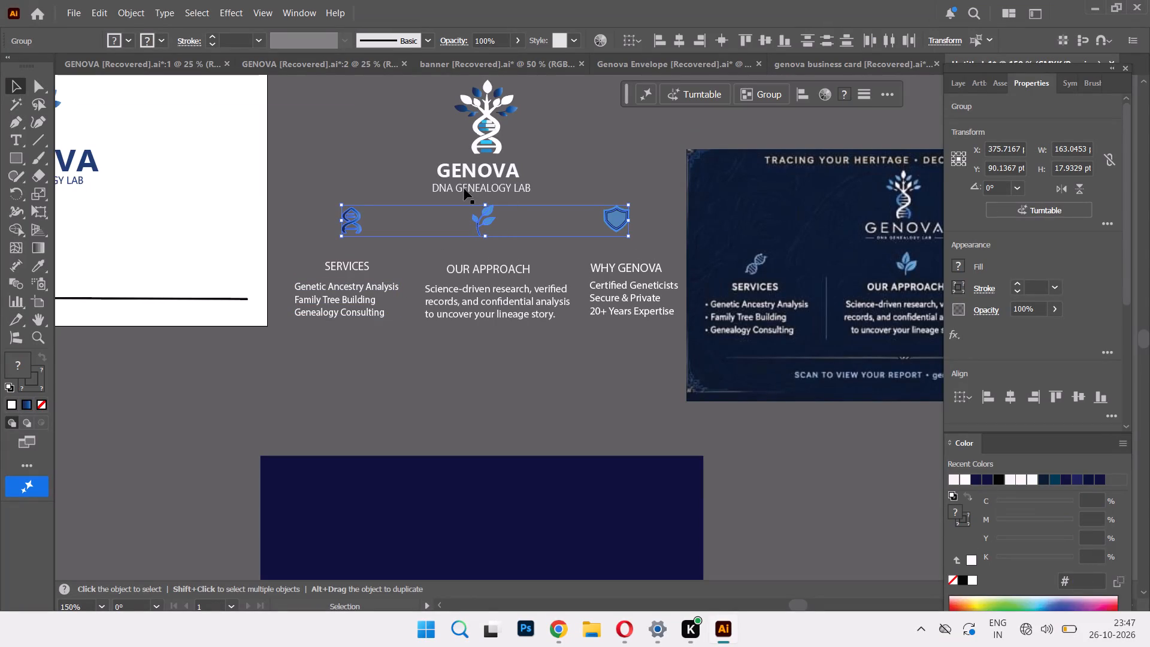
Set the DNA GENEALOGY LAB tagline's font size to 6 pt.
left_click(464, 189)
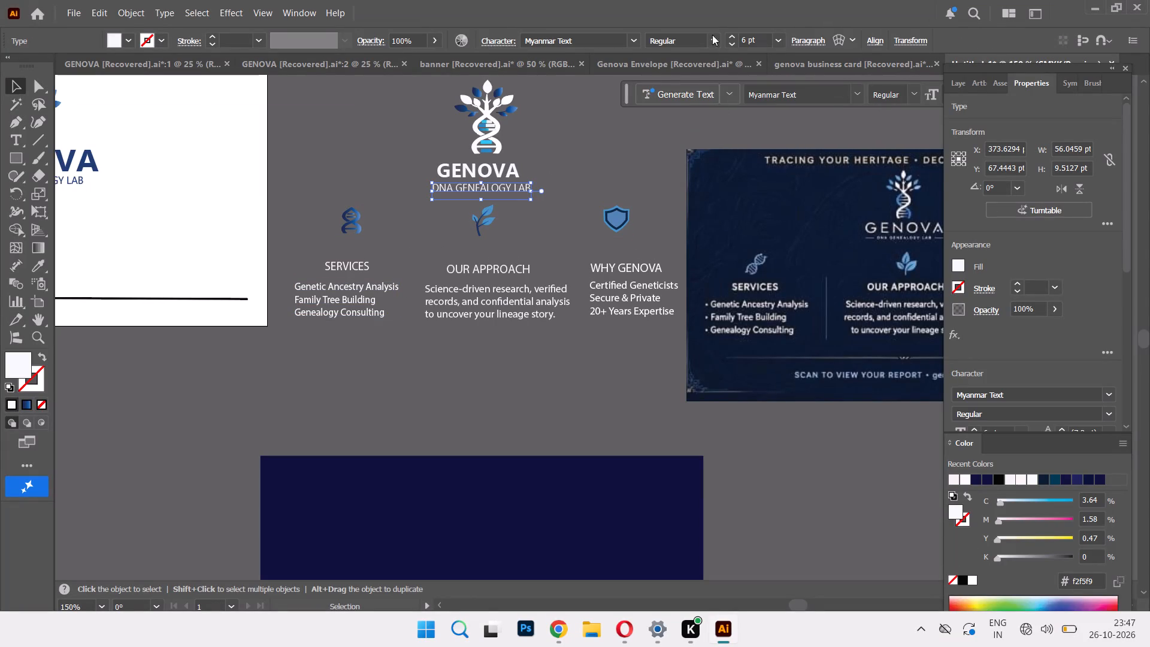
left_click(779, 38)
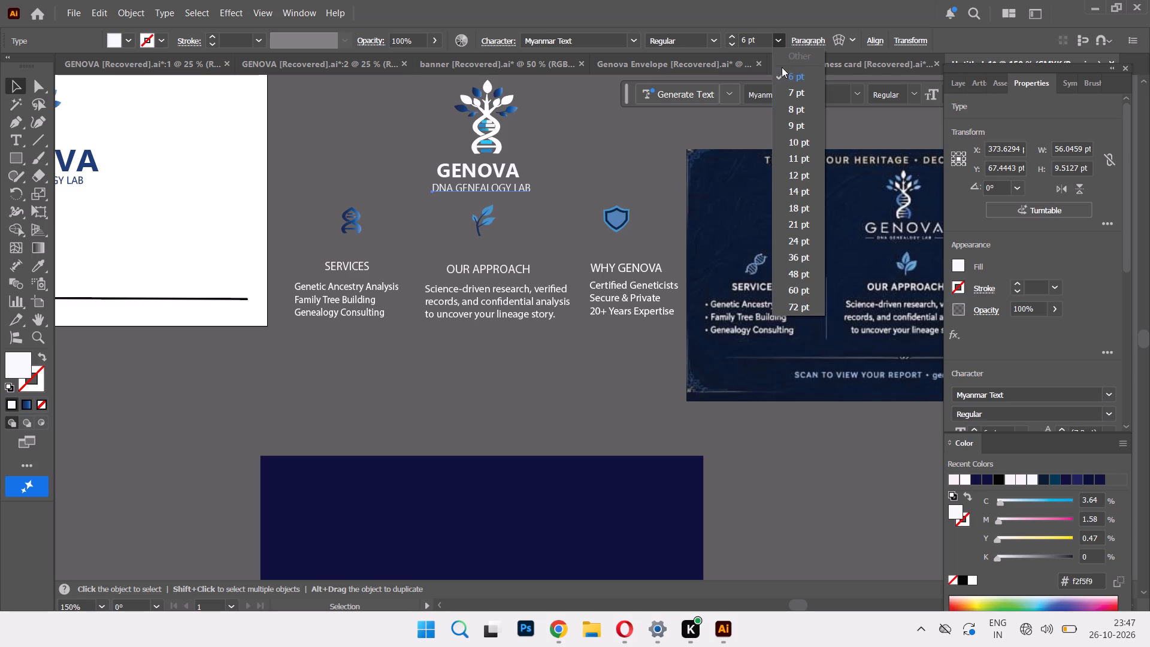
left_click(790, 79)
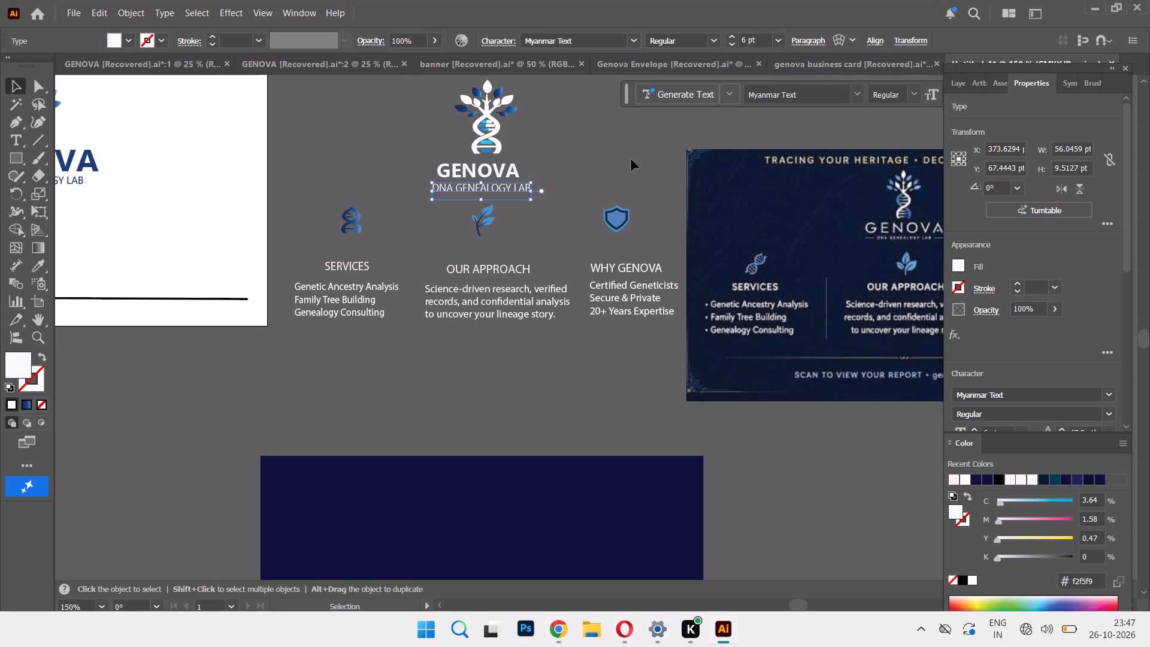
left_click(631, 159)
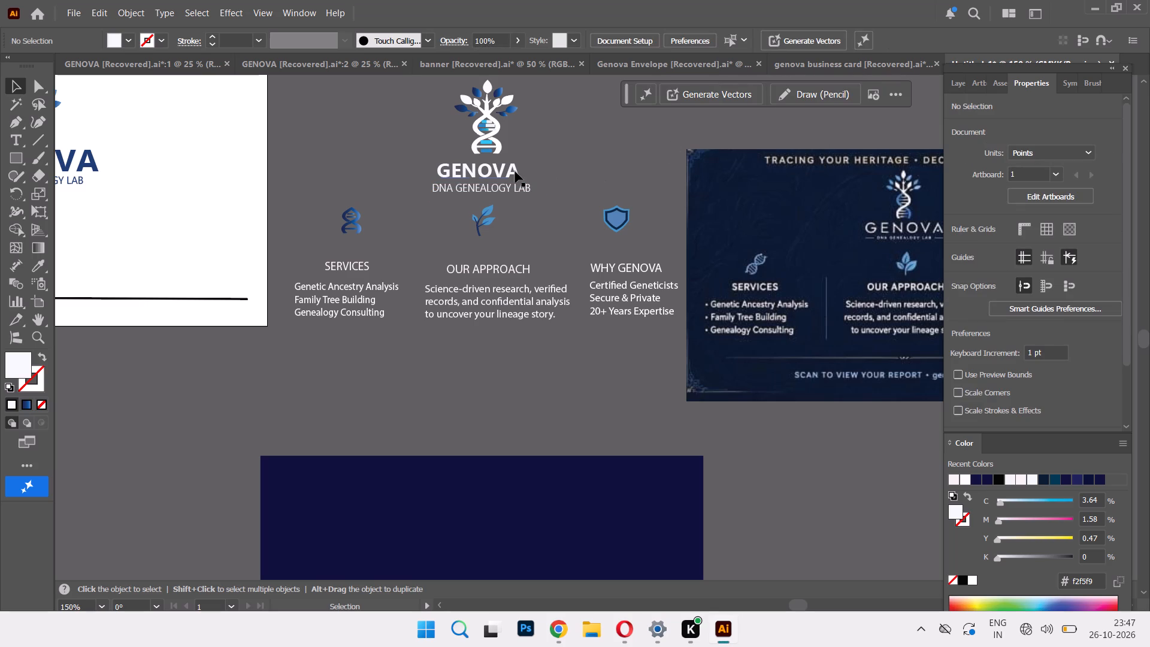
Set the GENOVA wordmark's font size to 9 pt and move it up, centred beneath the tree emblem.
left_click(515, 171)
left_click(778, 41)
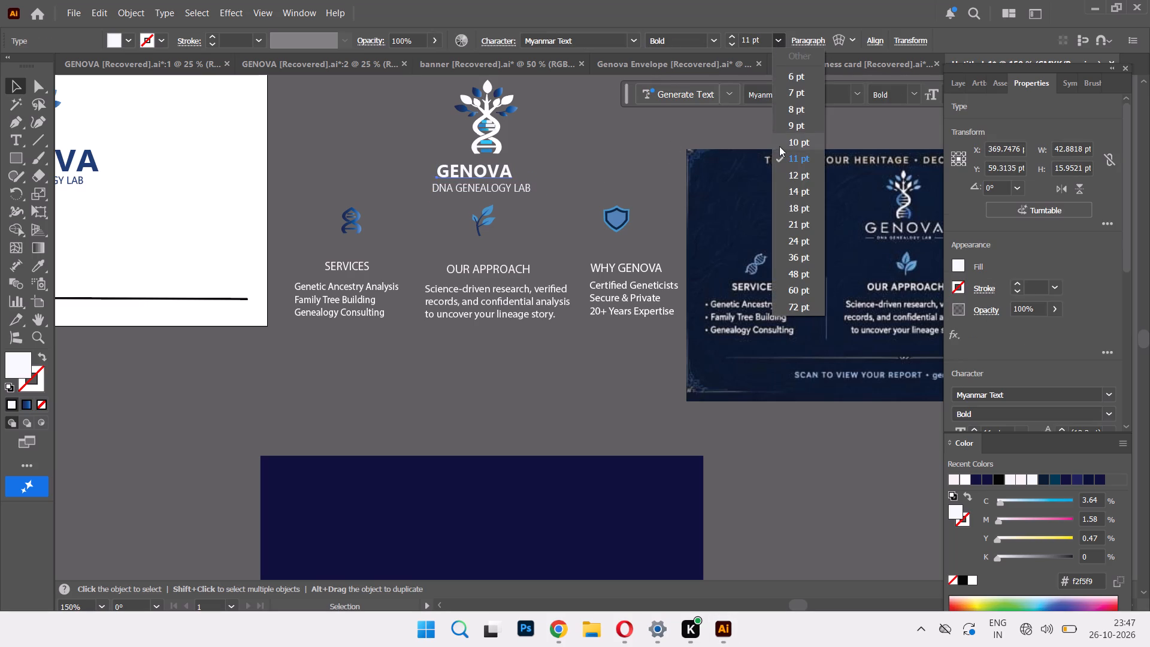
left_click(791, 125)
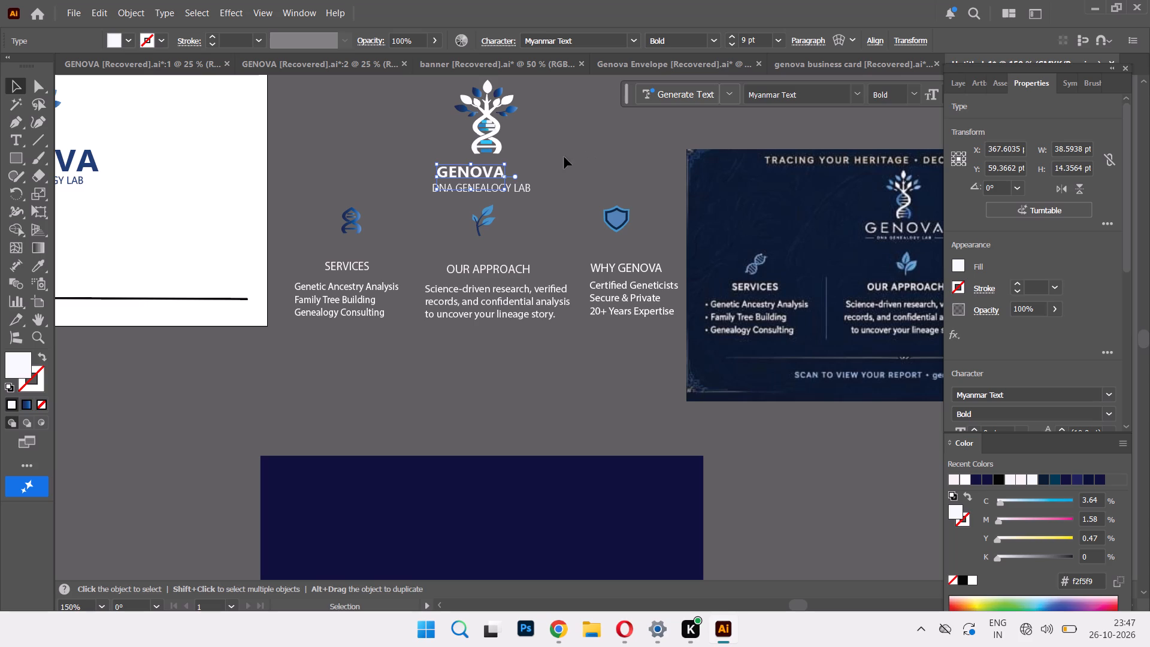
left_click_drag(470, 171, 488, 164)
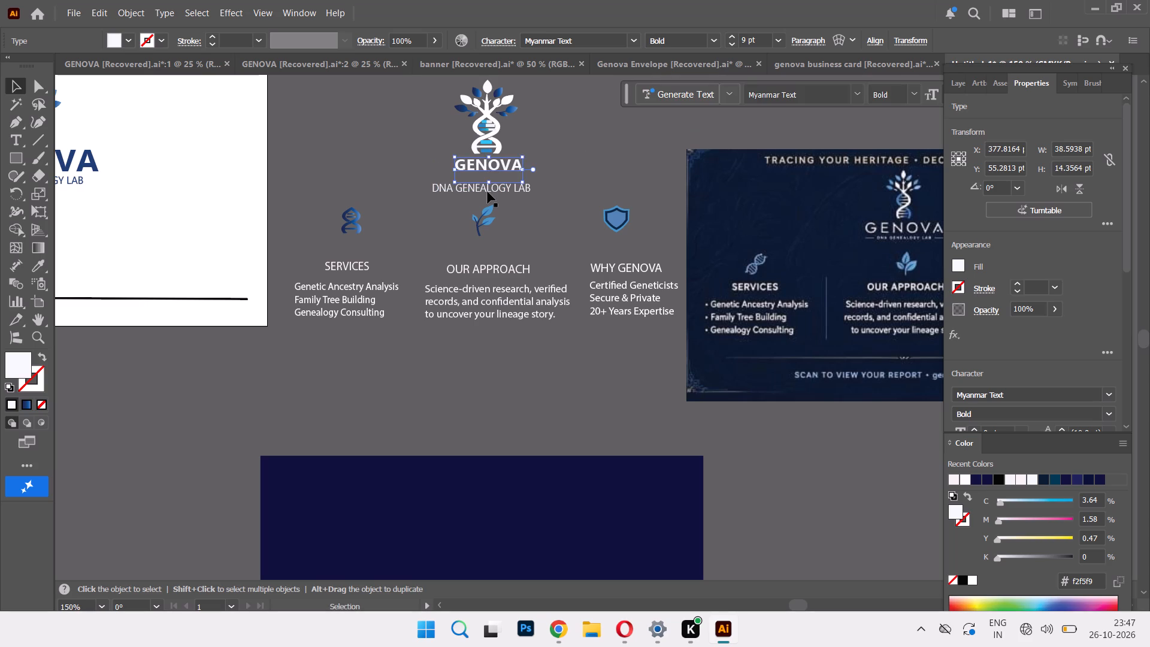
Move the DNA GENEALOGY LAB tagline up and slightly right, centred close beneath the GENOVA wordmark.
left_click(495, 189)
left_click(501, 189)
left_click_drag(500, 189, 503, 183)
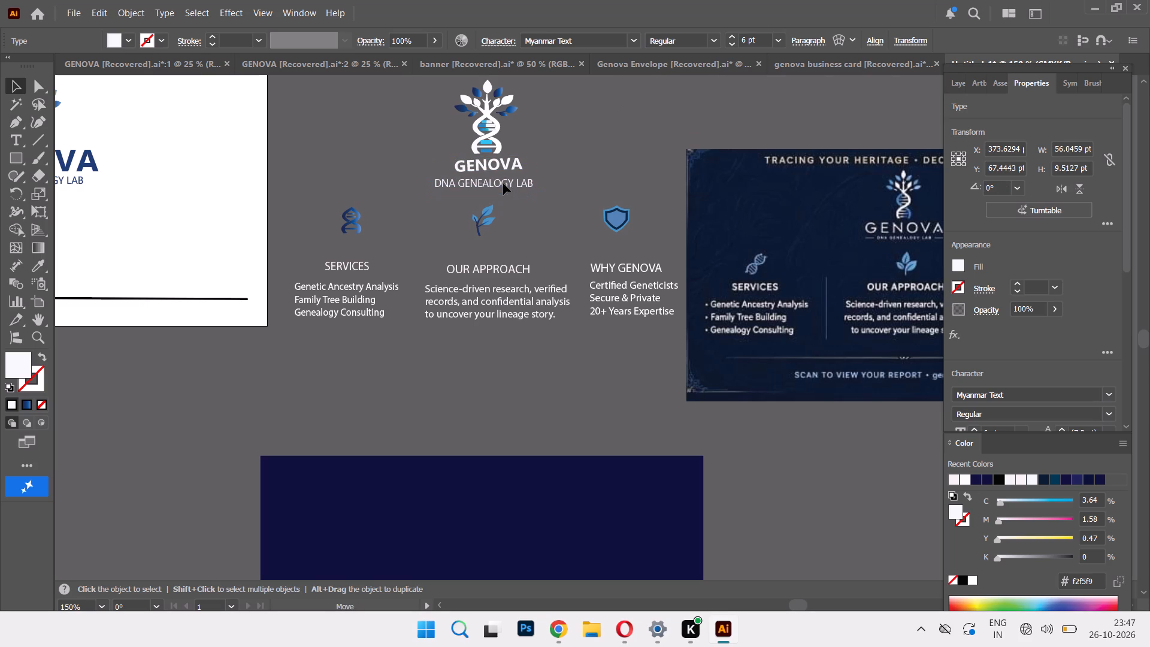
left_click_drag(503, 183, 509, 178)
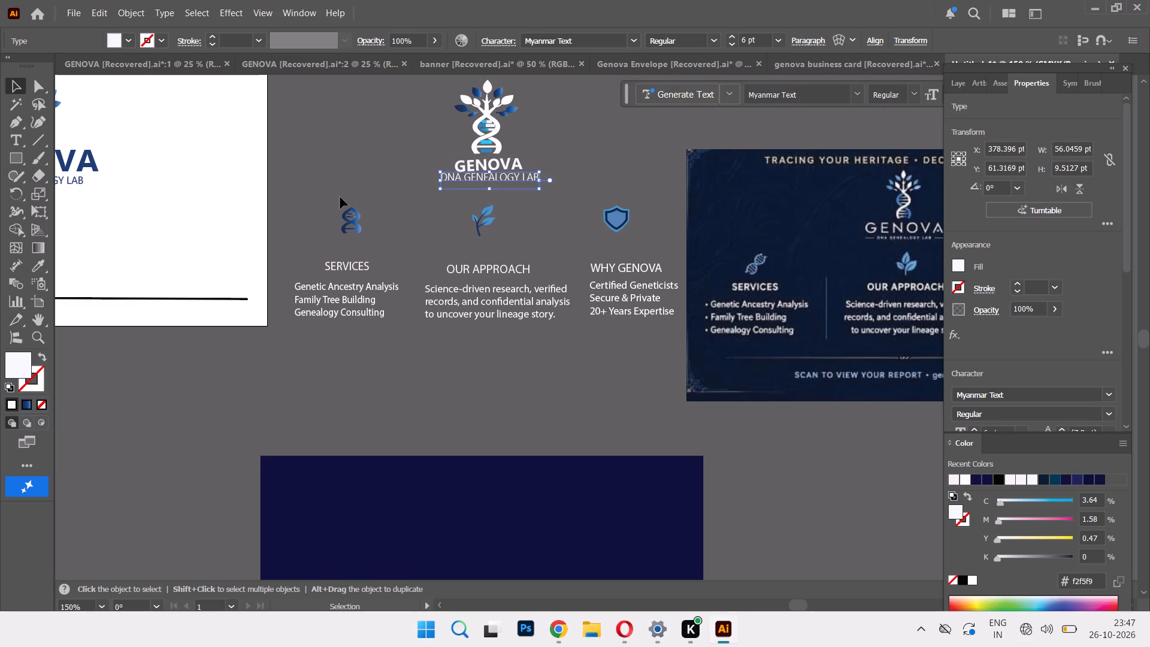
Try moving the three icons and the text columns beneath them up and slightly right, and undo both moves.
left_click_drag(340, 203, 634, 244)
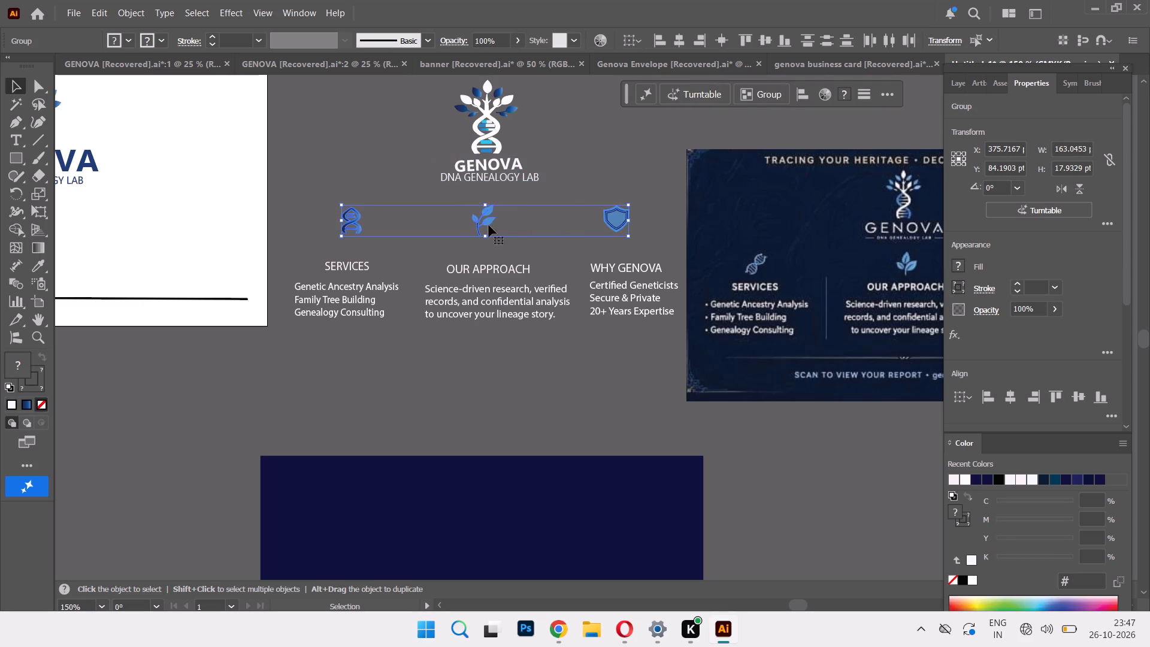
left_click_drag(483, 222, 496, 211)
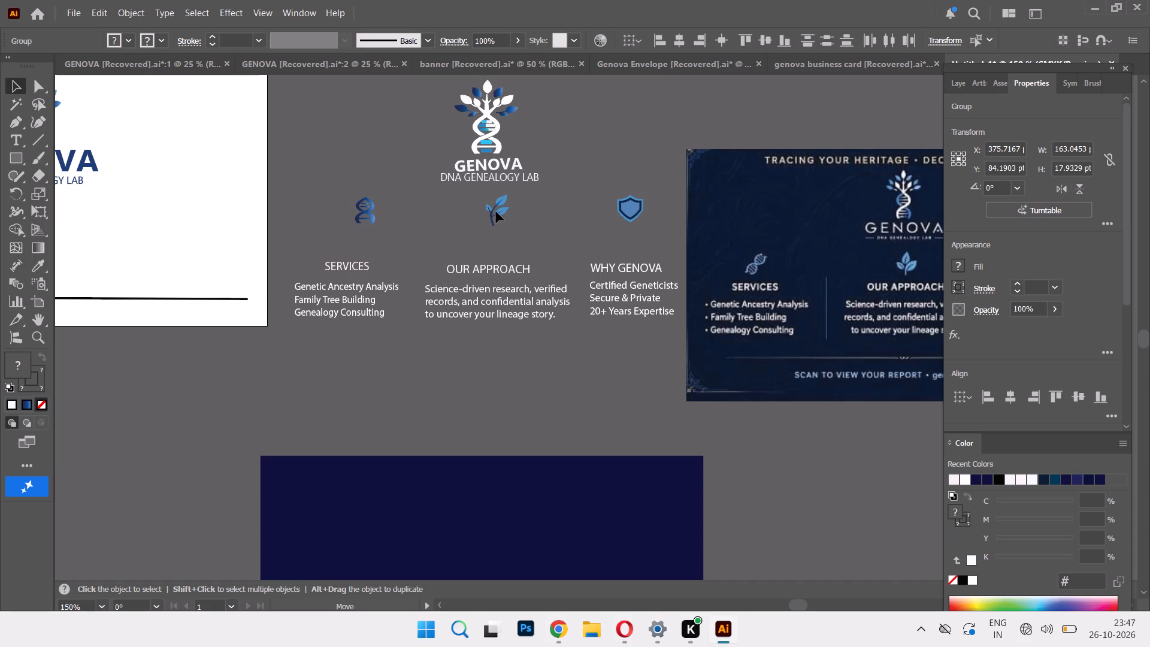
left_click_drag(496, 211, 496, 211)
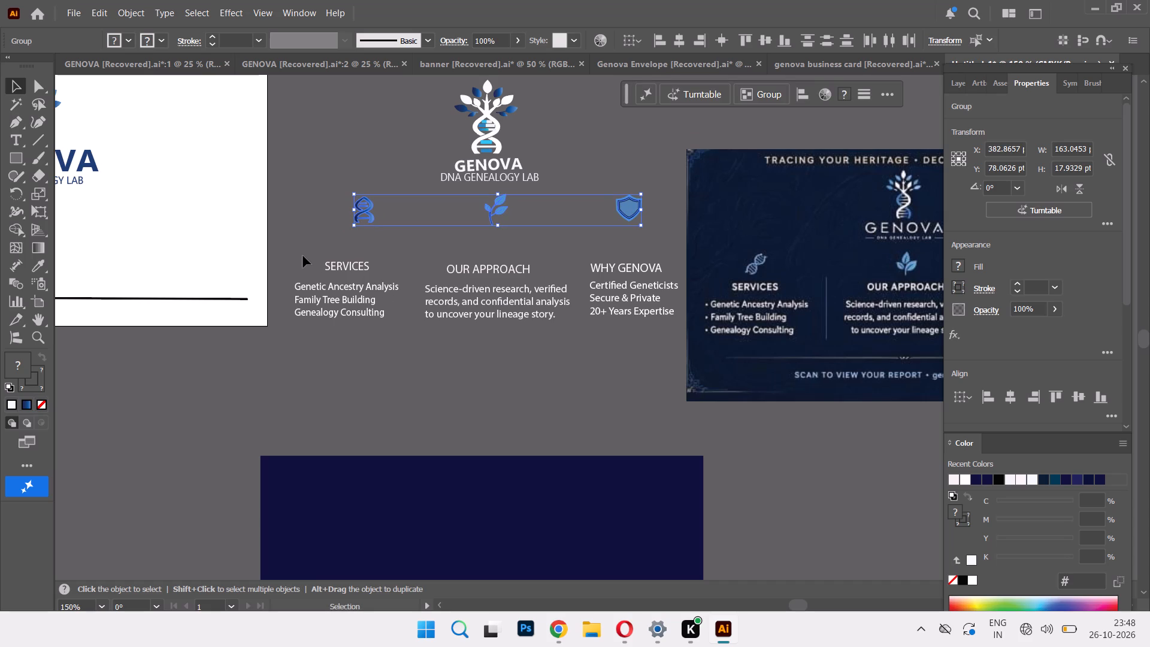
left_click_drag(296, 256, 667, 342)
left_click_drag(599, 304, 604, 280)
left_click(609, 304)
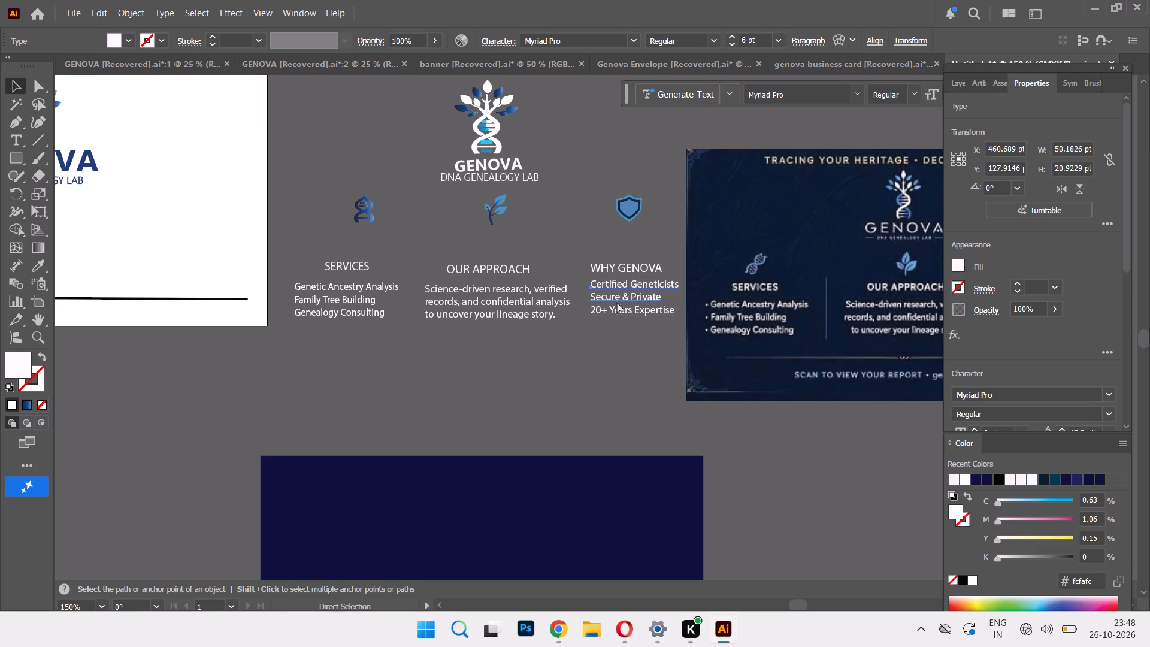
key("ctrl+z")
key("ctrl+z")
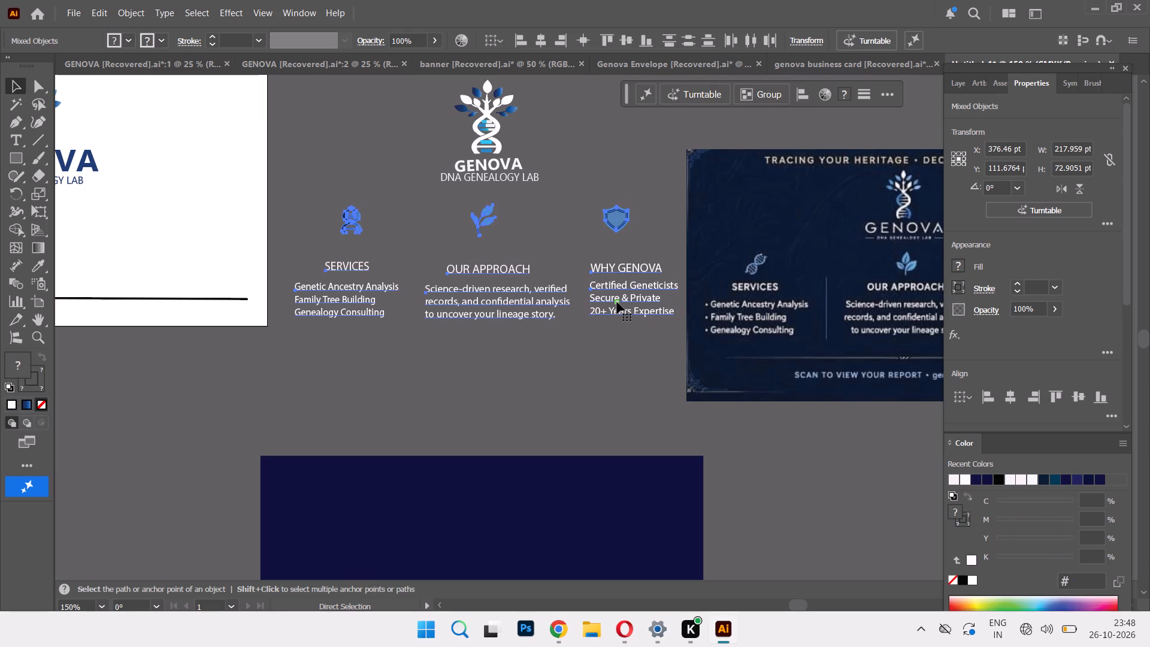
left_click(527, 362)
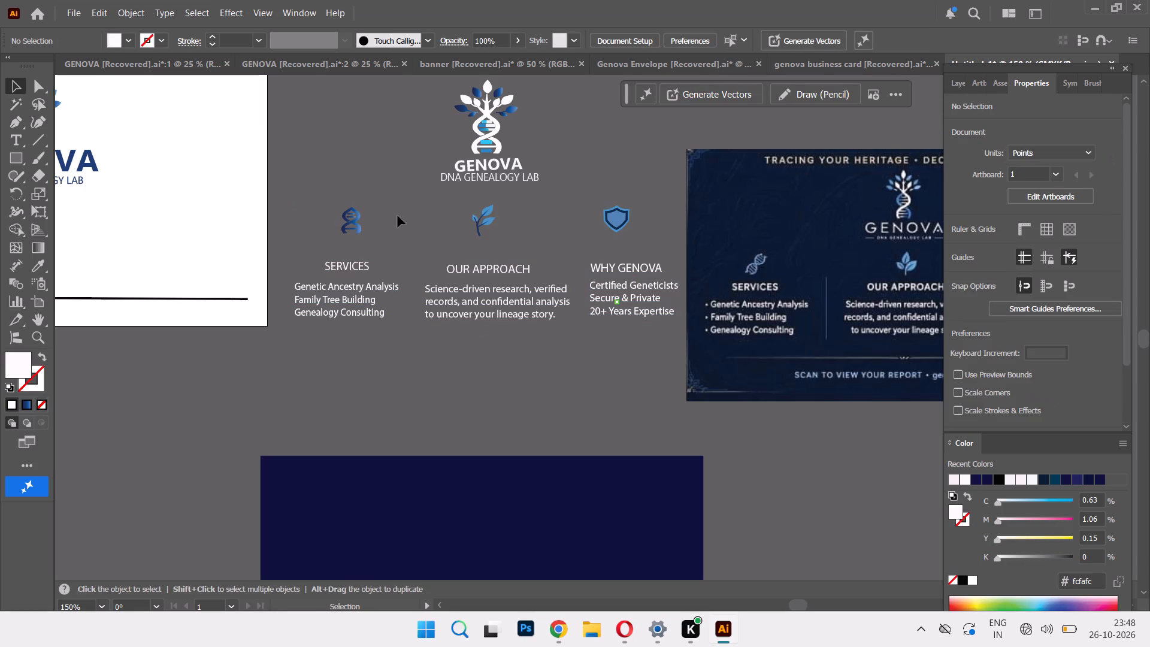
Move the three icons up and slightly right, closer beneath the DNA GENEALOGY LAB tagline.
left_click_drag(325, 200, 647, 245)
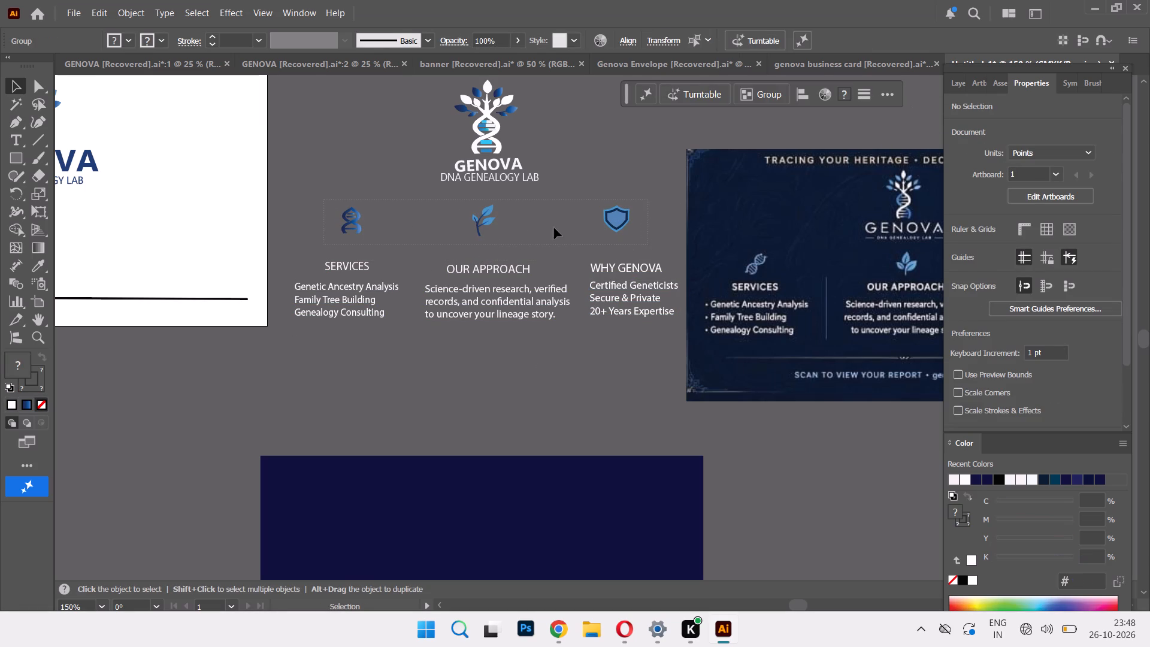
left_click_drag(485, 223, 488, 216)
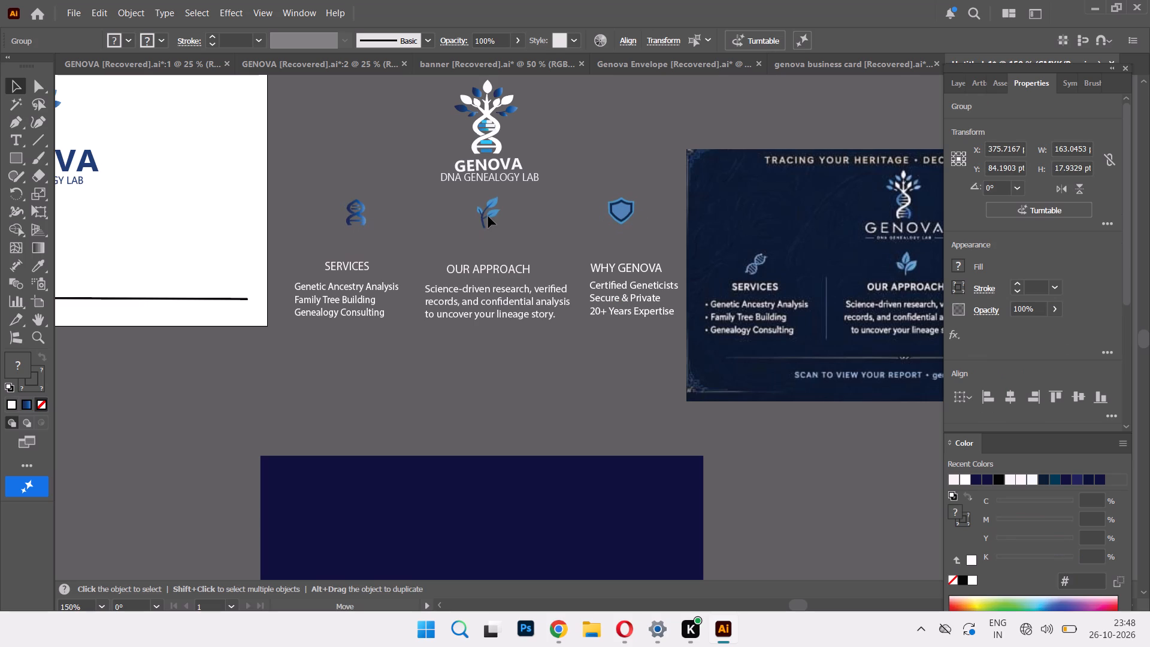
left_click_drag(488, 216, 489, 214)
left_click_drag(391, 389, 391, 380)
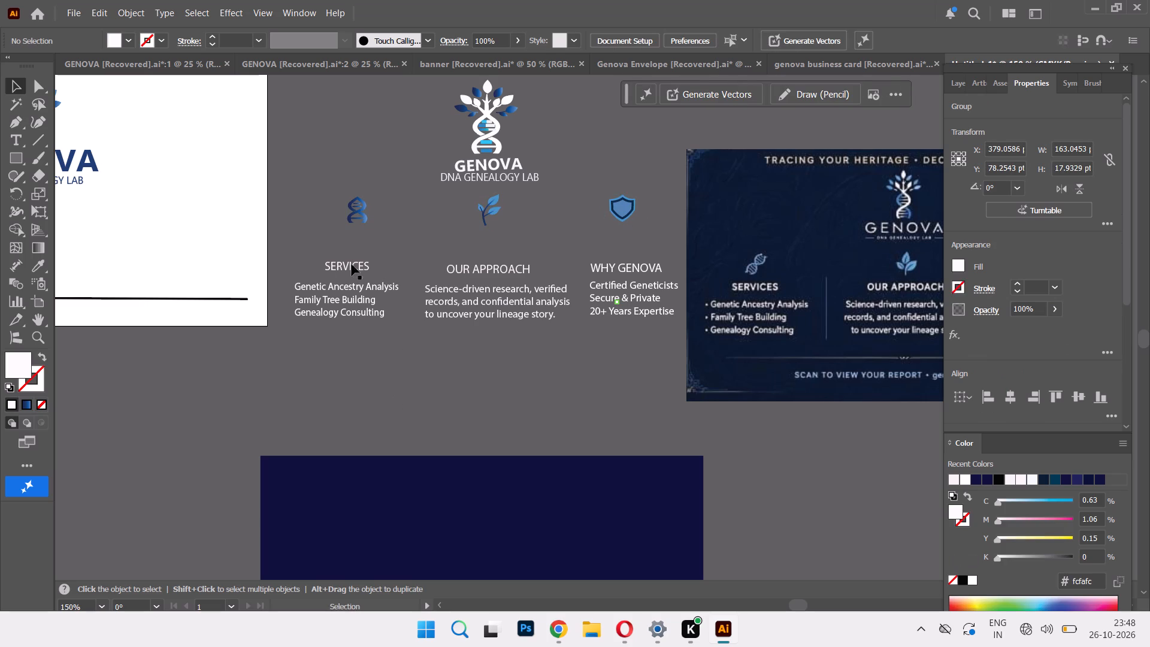
Move the three headings and their description texts together up and slightly right, closer beneath the icons.
left_click_drag(293, 248, 670, 344)
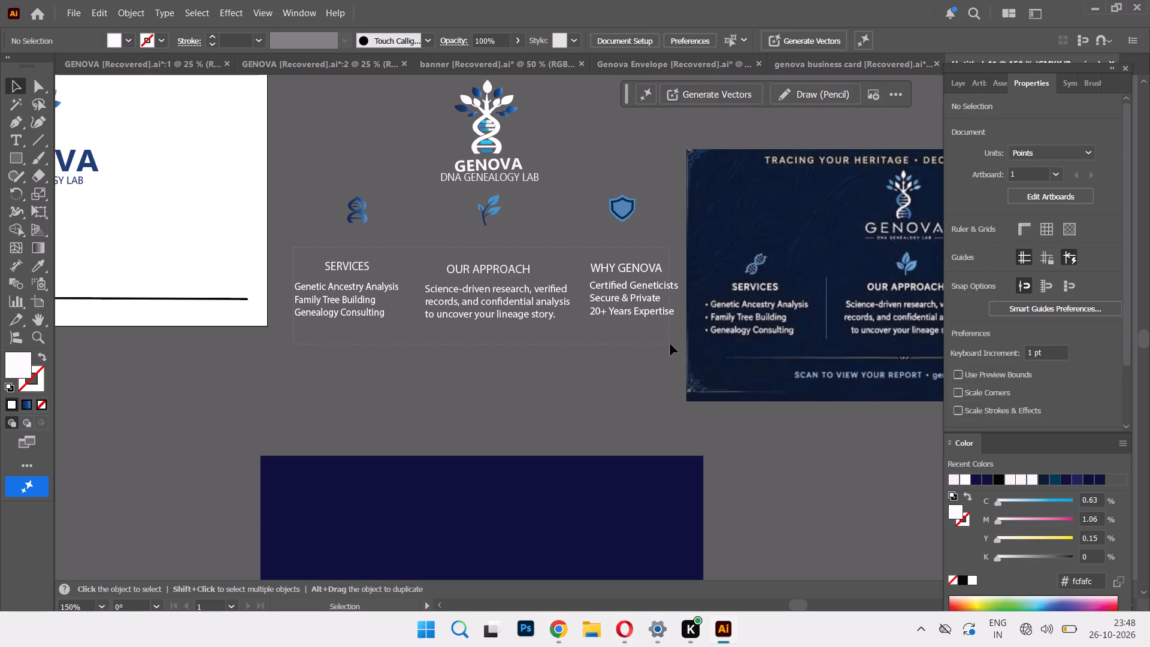
left_click_drag(670, 344, 679, 340)
left_click_drag(506, 292, 509, 283)
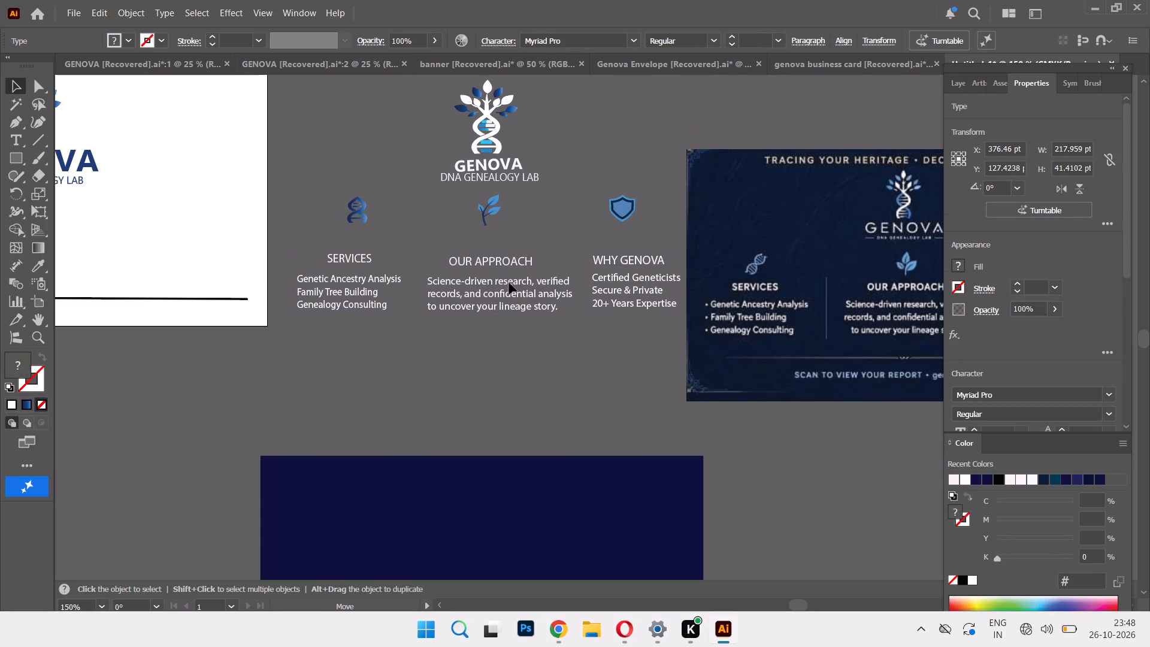
left_click_drag(509, 283, 516, 269)
left_click(516, 376)
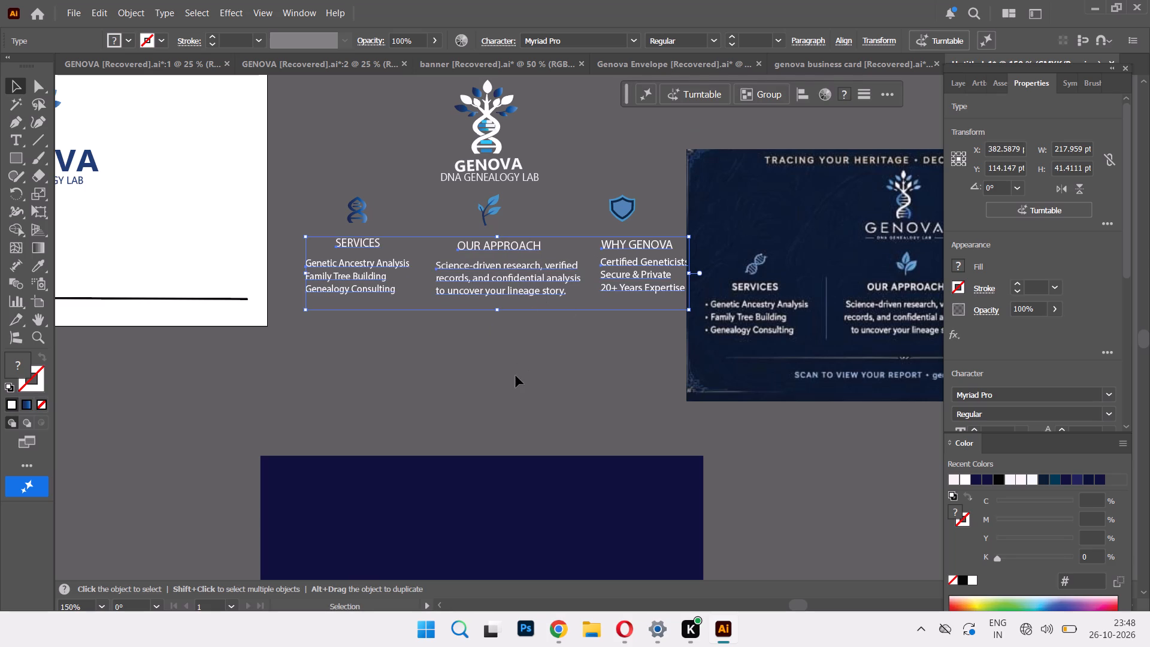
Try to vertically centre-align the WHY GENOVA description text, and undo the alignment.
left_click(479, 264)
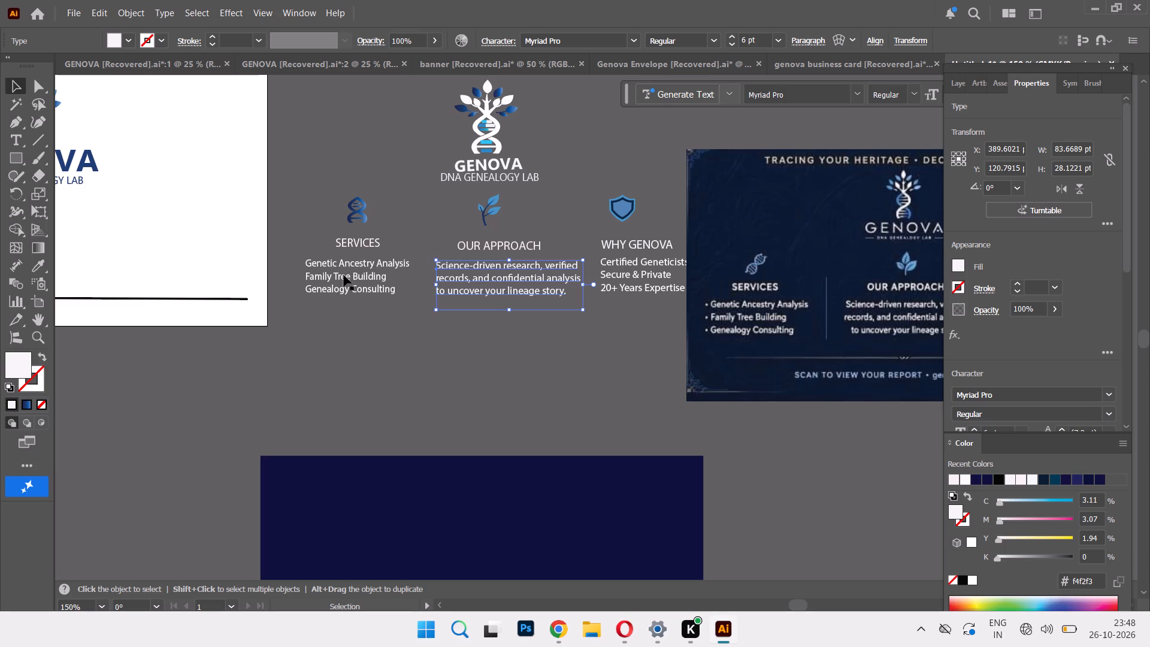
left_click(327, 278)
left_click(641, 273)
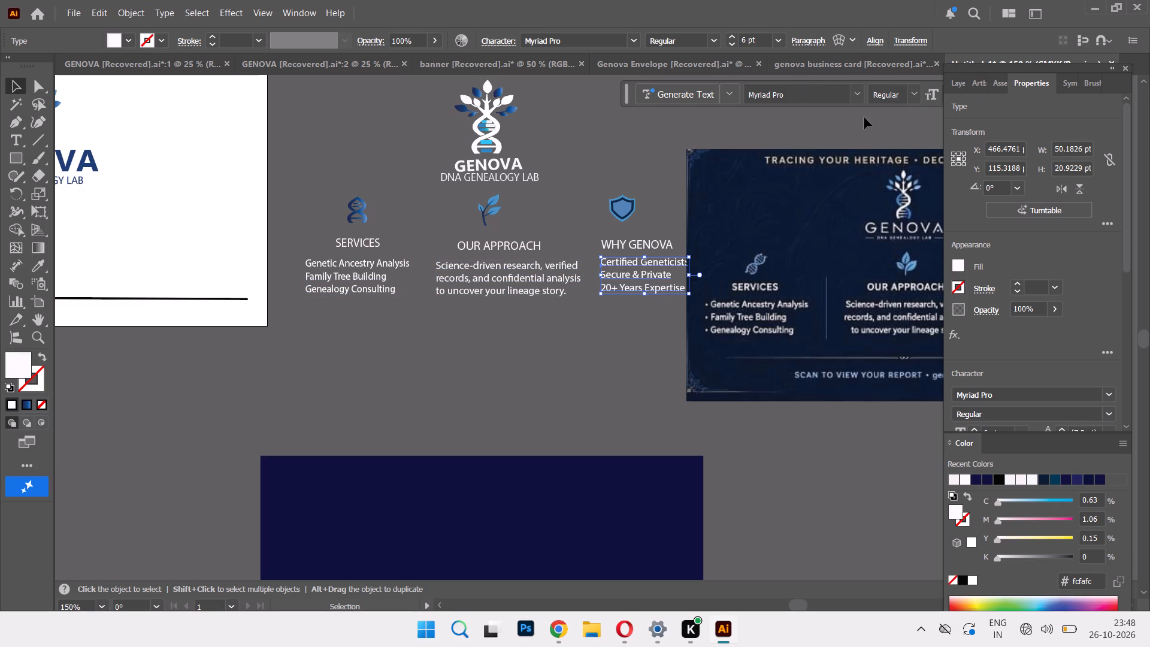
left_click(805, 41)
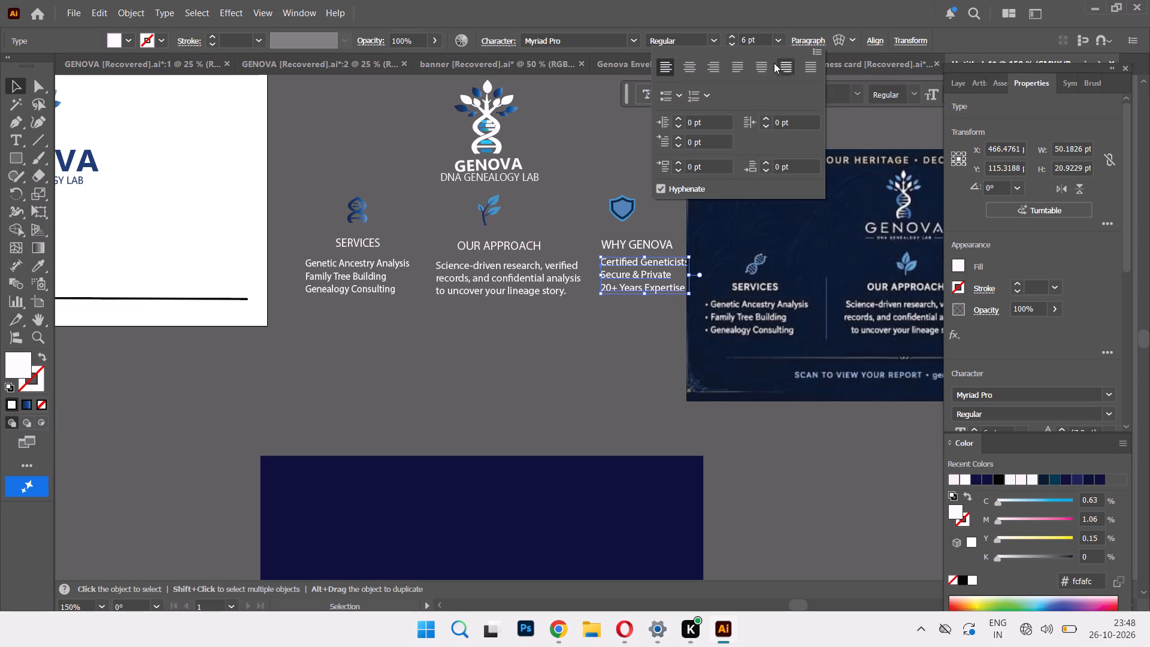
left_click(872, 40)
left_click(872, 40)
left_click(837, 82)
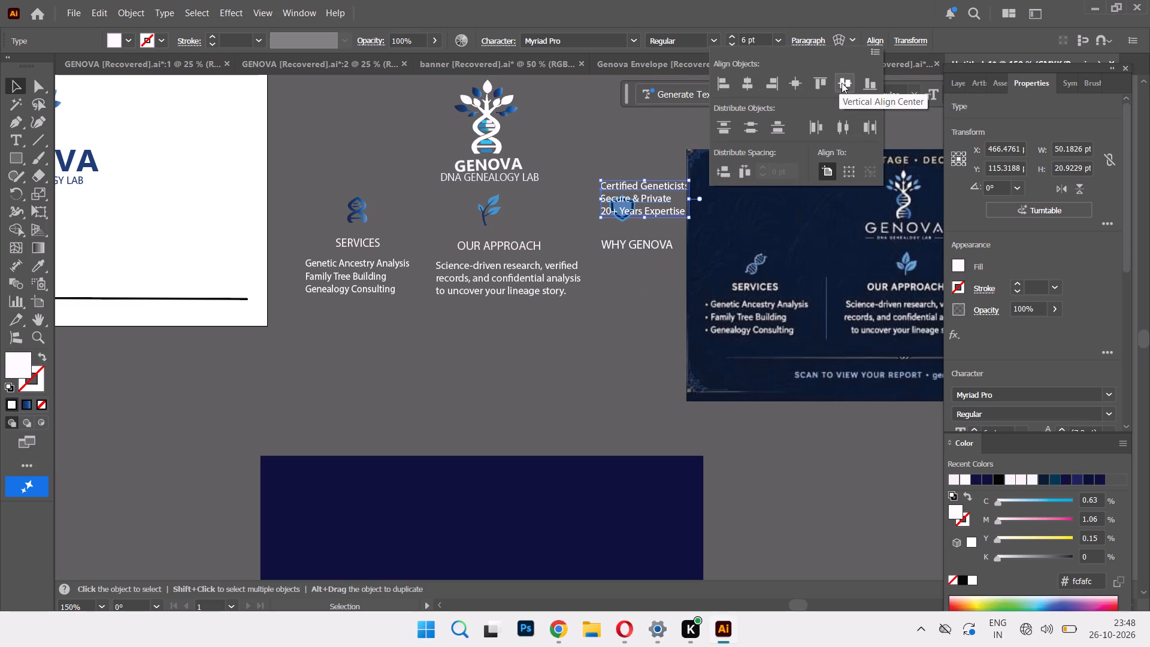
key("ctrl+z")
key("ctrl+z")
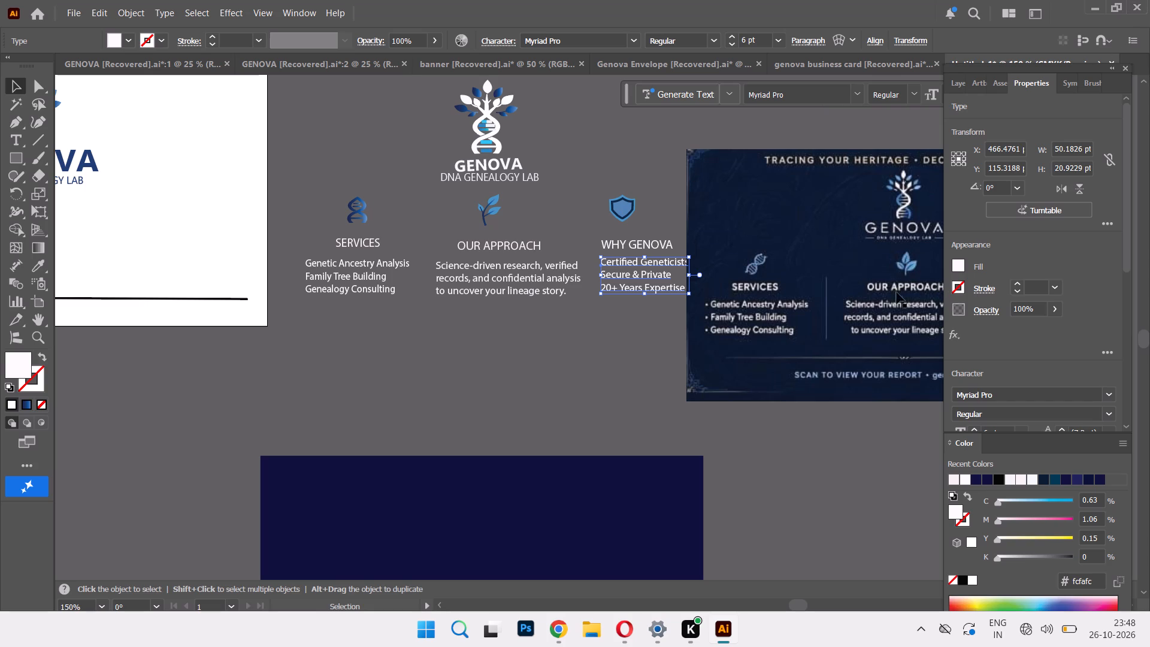
Vertically align the top edges of the SERVICES, OUR APPROACH and WHY GENOVA description texts.
left_click(504, 292, "shift")
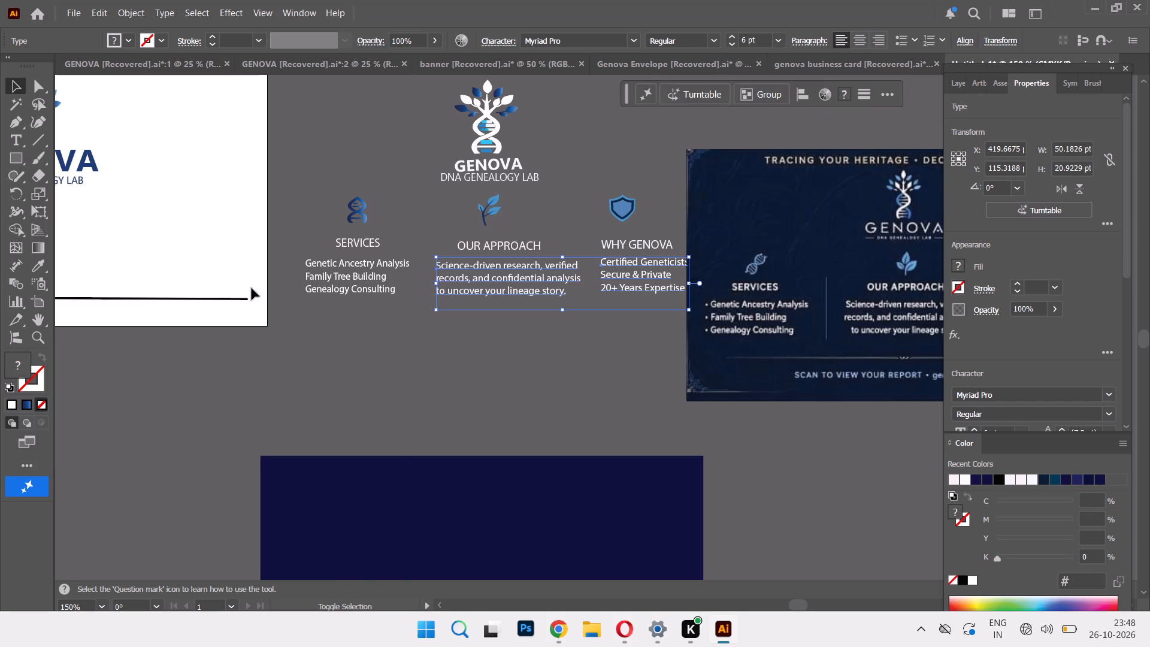
left_click(345, 289, "shift")
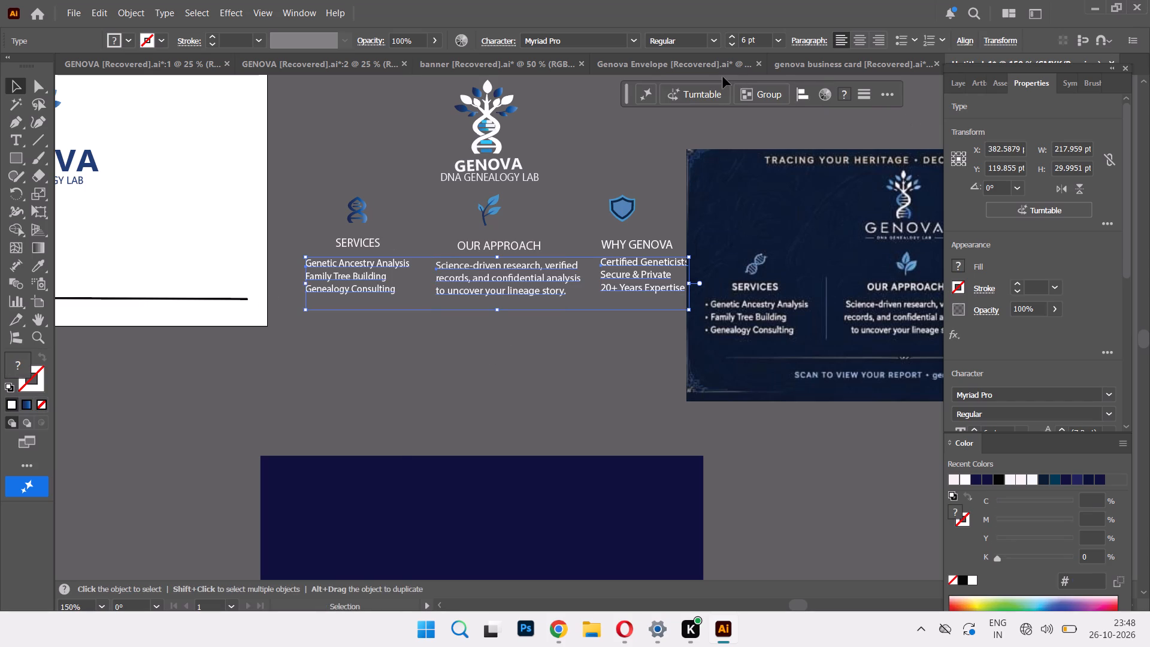
left_click(803, 93)
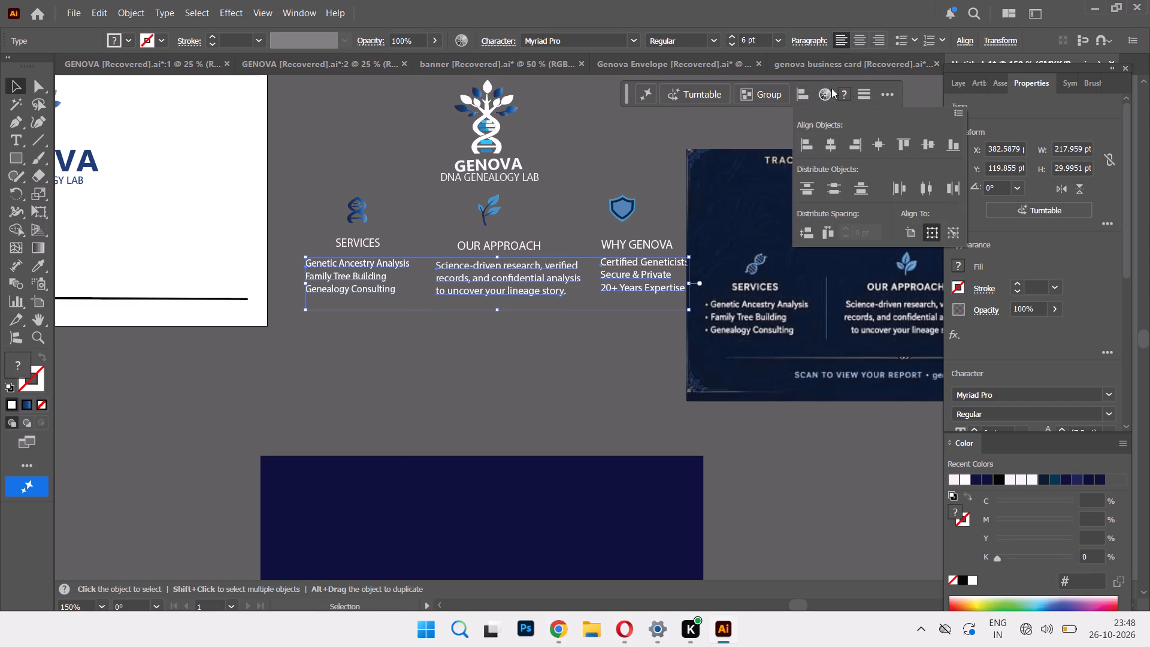
left_click(930, 143)
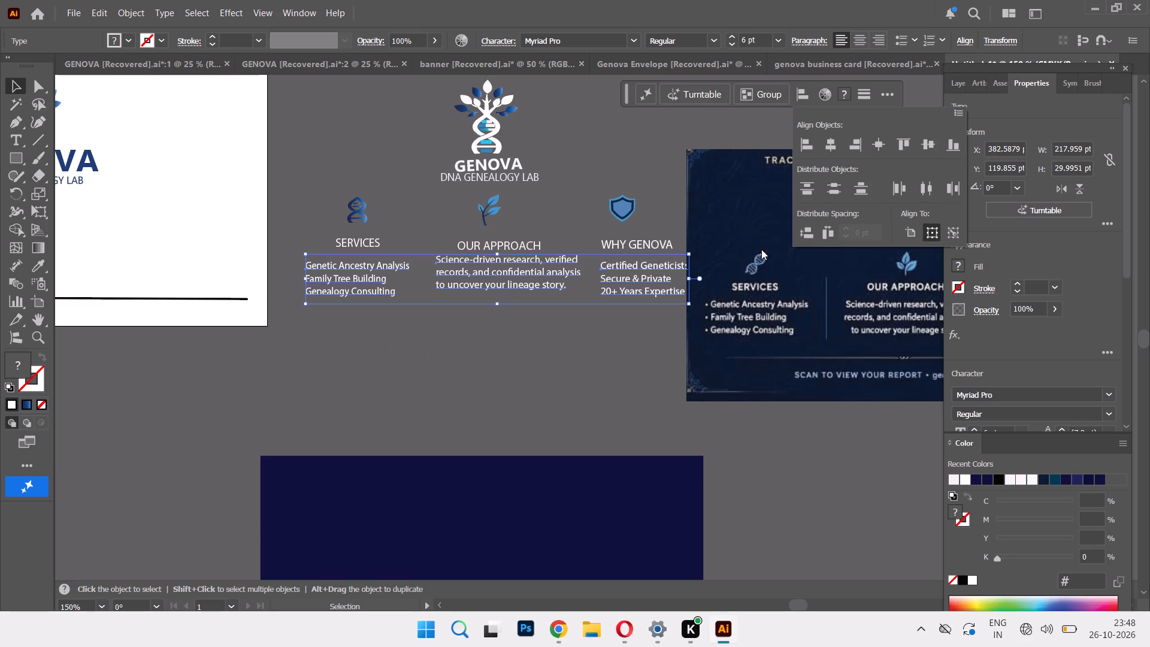
left_click(932, 152)
left_click(948, 151)
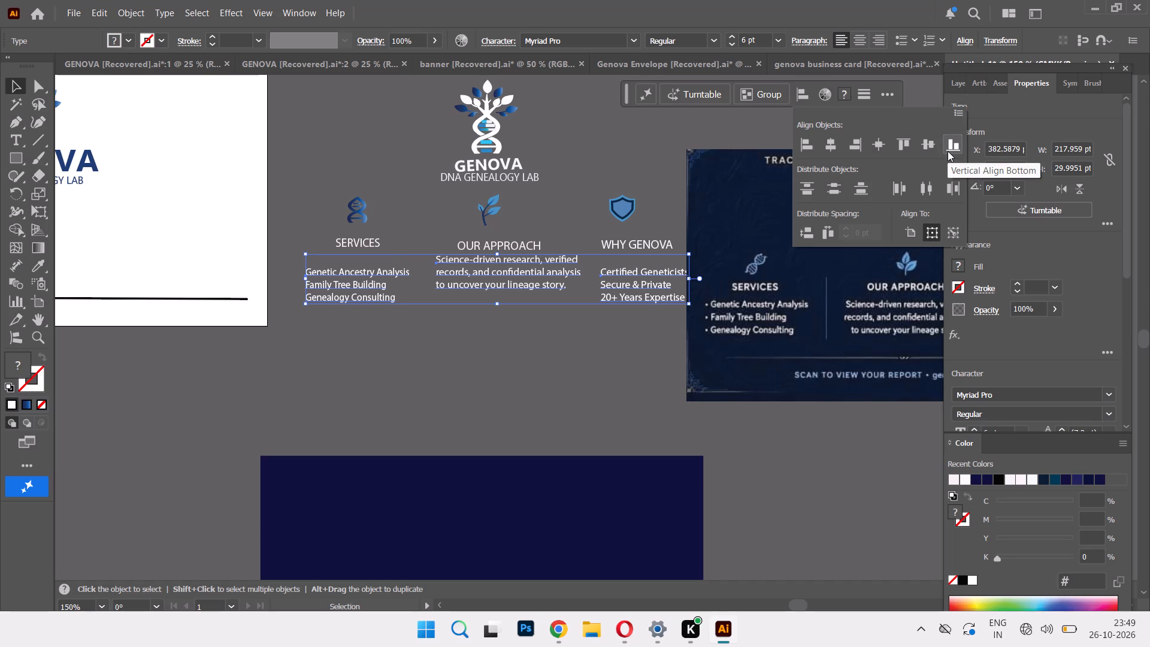
left_click(906, 141)
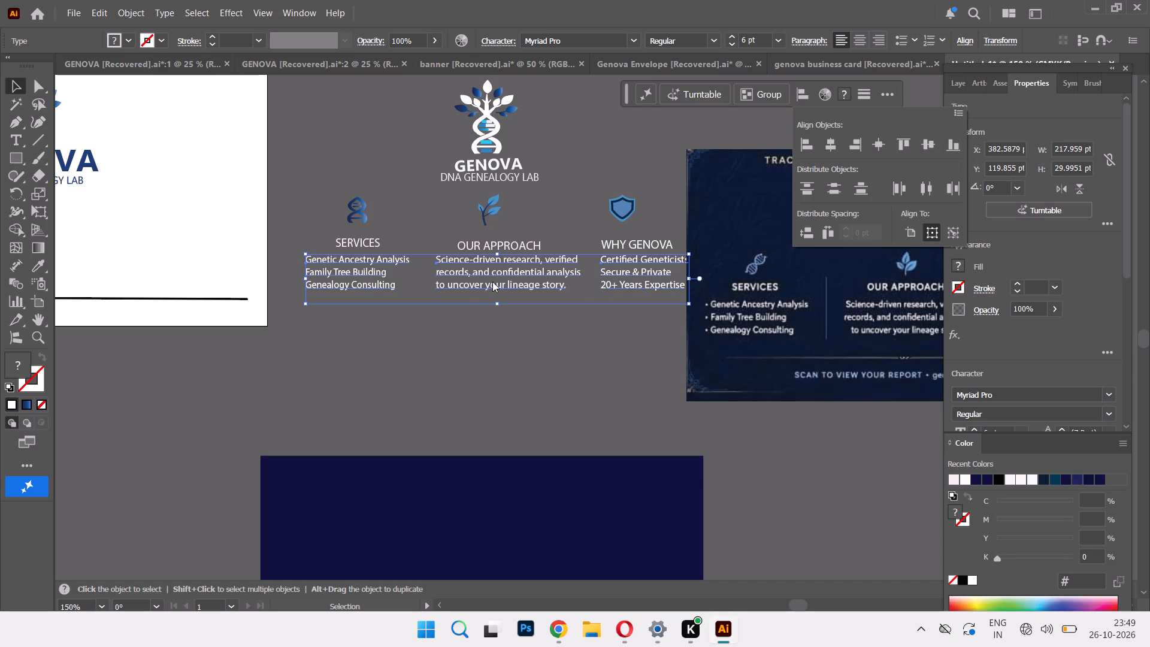
Move the three aligned description texts down slightly to leave a small gap beneath their headings.
left_click_drag(492, 281, 492, 292)
left_click_drag(509, 262, 509, 271)
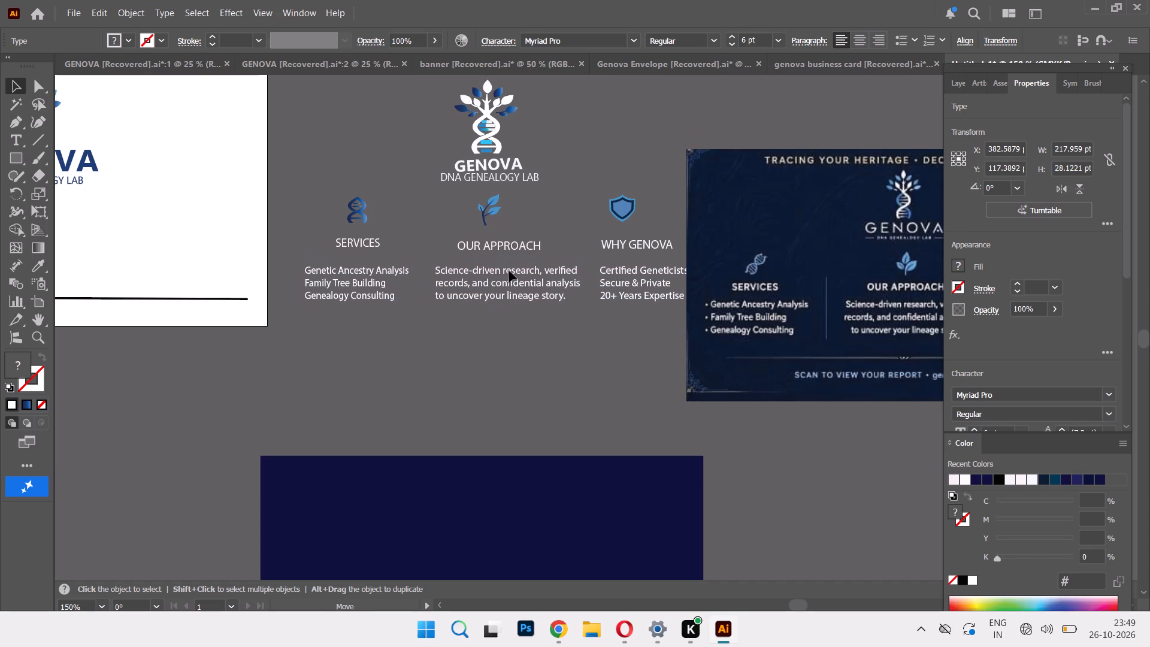
left_click_drag(509, 271, 511, 270)
left_click(502, 382)
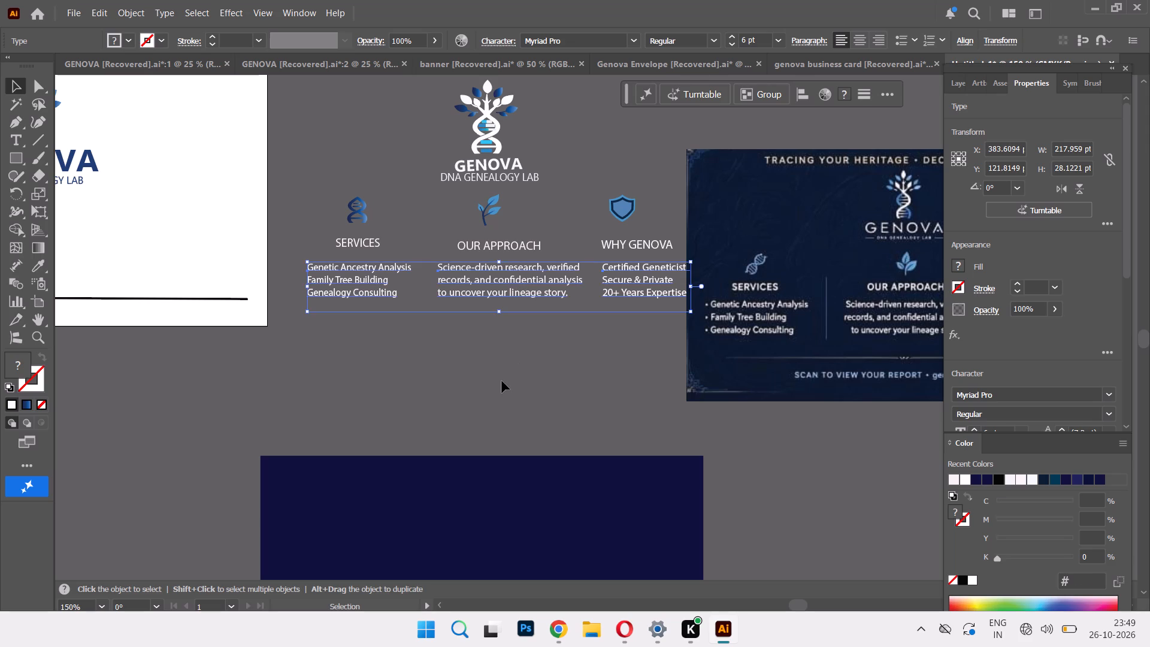
Move the reference image left and slightly up, closer to the text columns.
left_click_drag(883, 360, 743, 352)
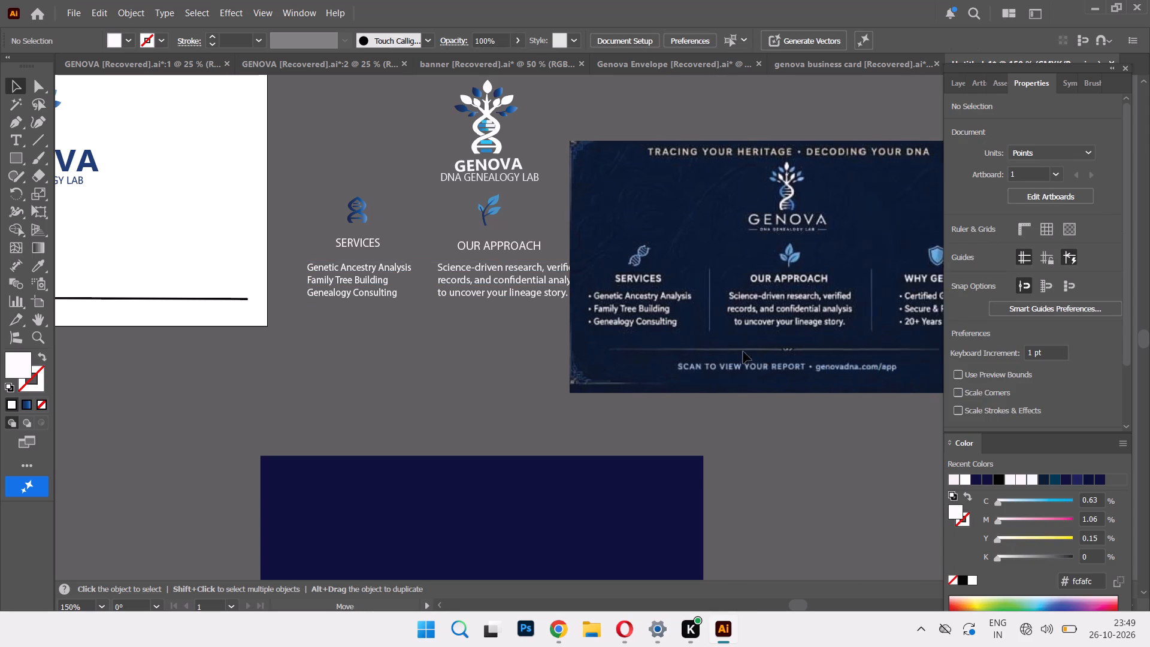
left_click_drag(743, 352, 841, 346)
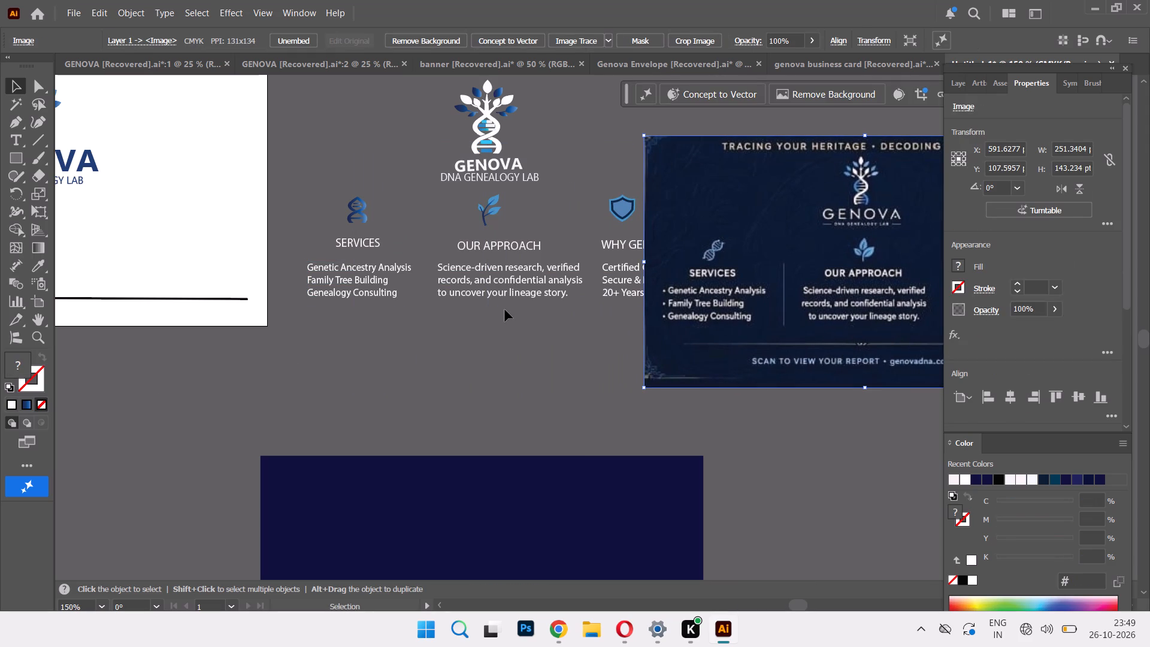
Centre-align the OUR APPROACH description paragraph and reposition it centred beneath its heading.
left_click(505, 293)
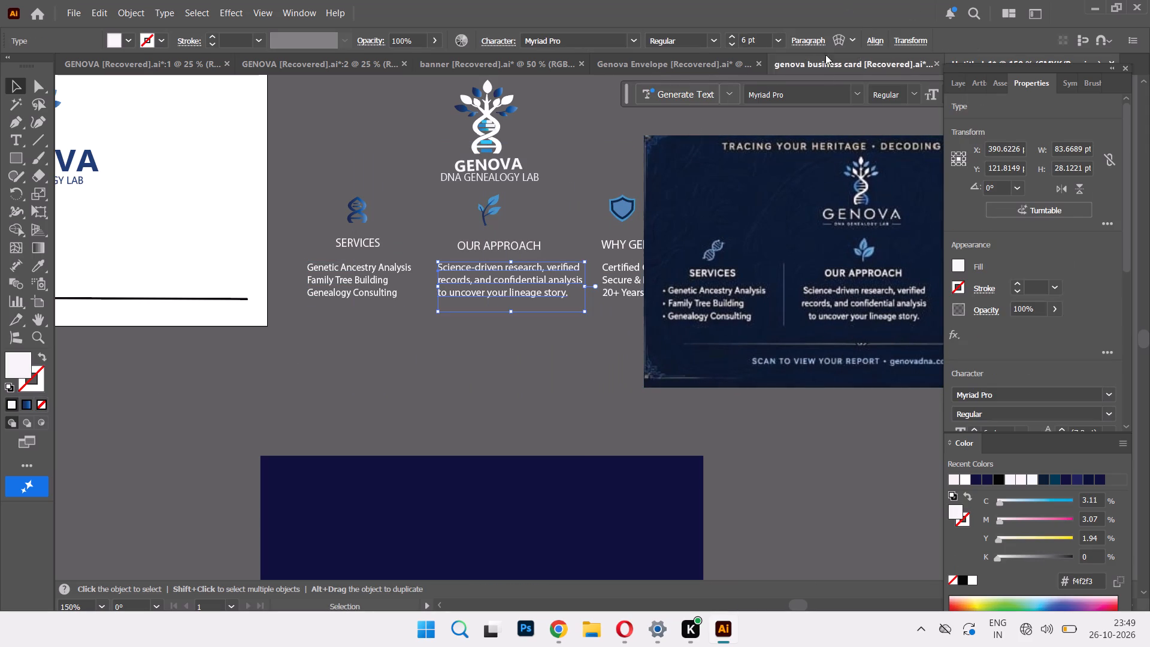
left_click(817, 37)
left_click(689, 70)
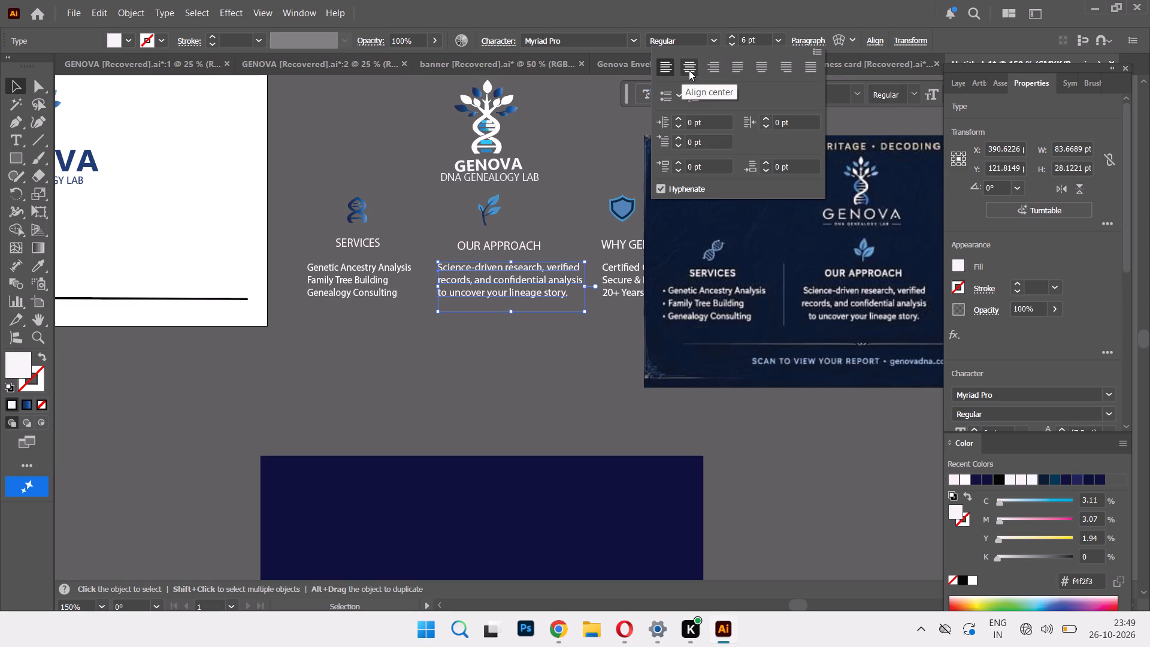
left_click_drag(430, 279, 486, 271)
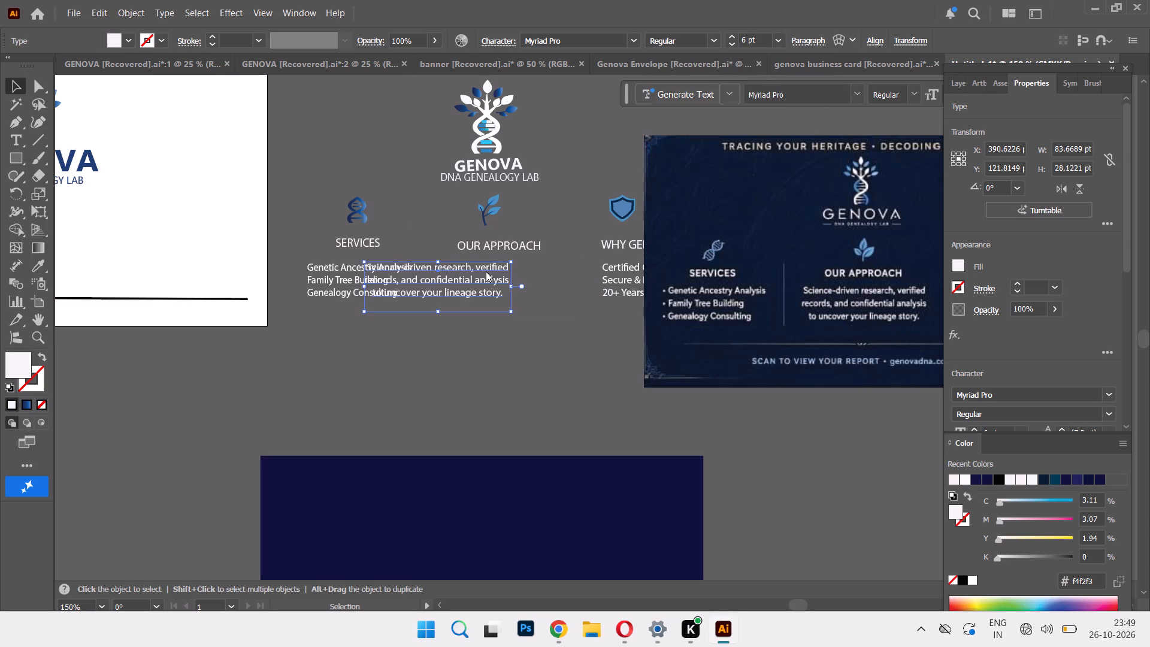
left_click_drag(486, 271, 471, 271)
left_click_drag(416, 282, 479, 280)
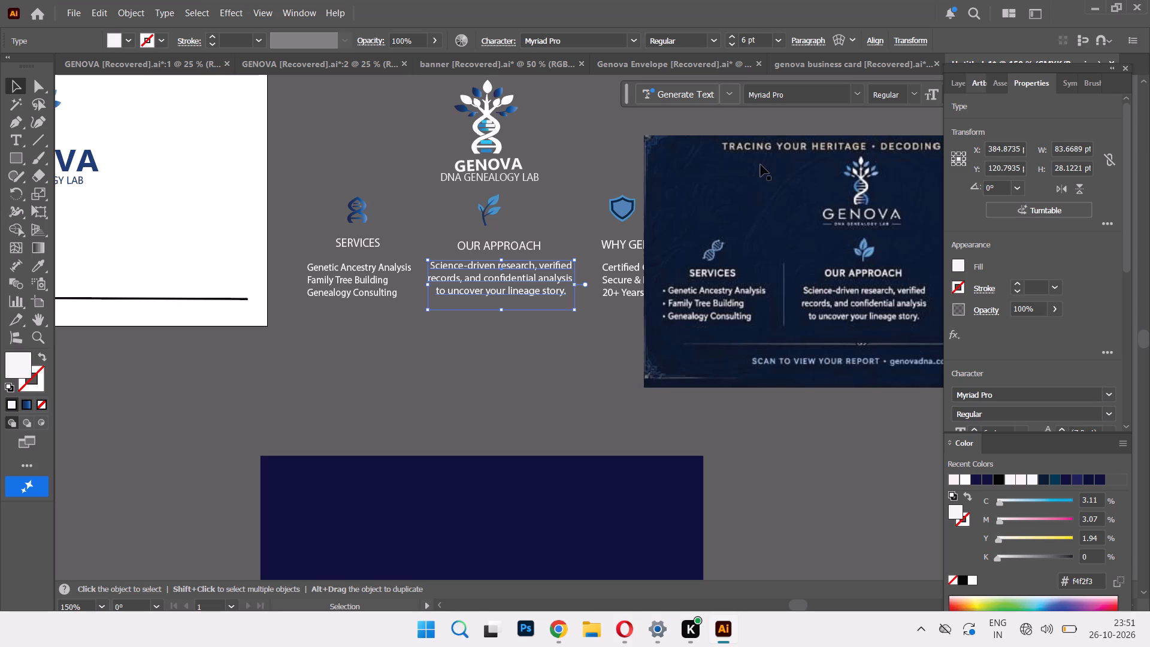
Move the reference image further left and slightly up, over the middle and WHY GENOVA columns.
left_click_drag(761, 165, 1091, 372)
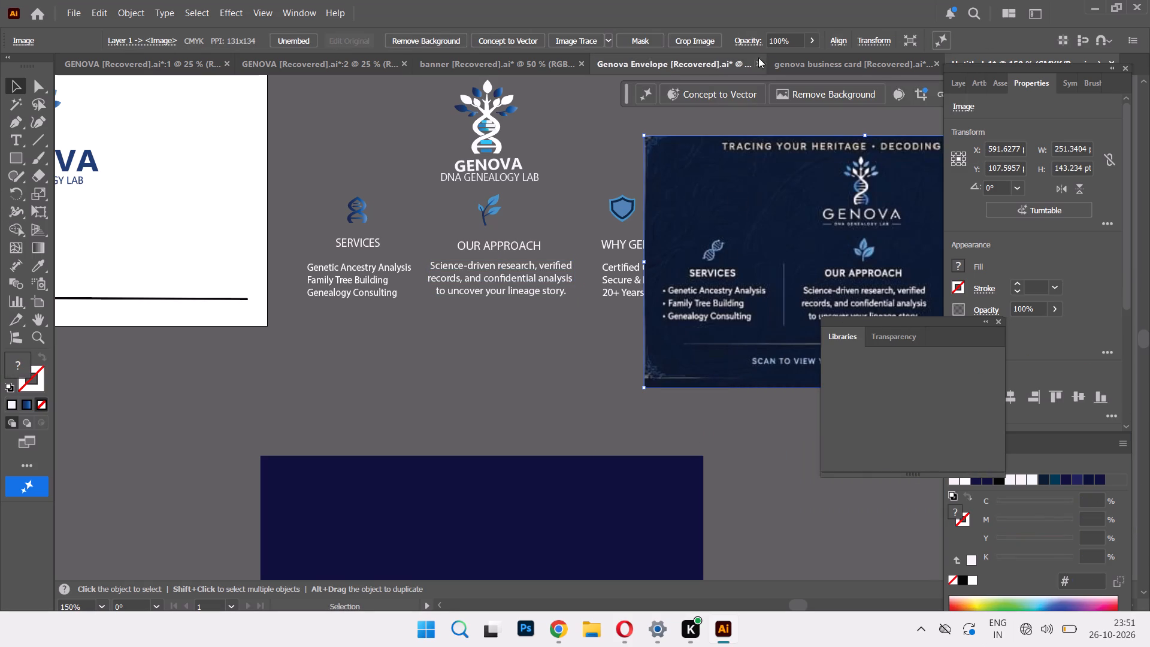
left_click_drag(748, 174, 578, 166)
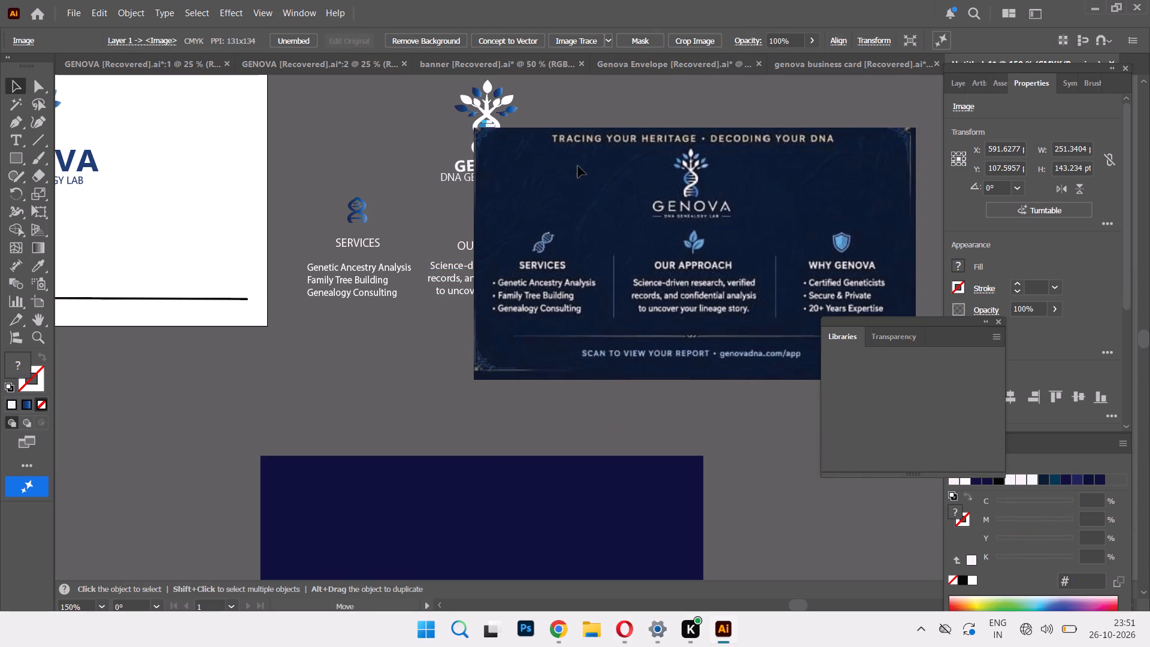
left_click_drag(578, 166, 547, 147)
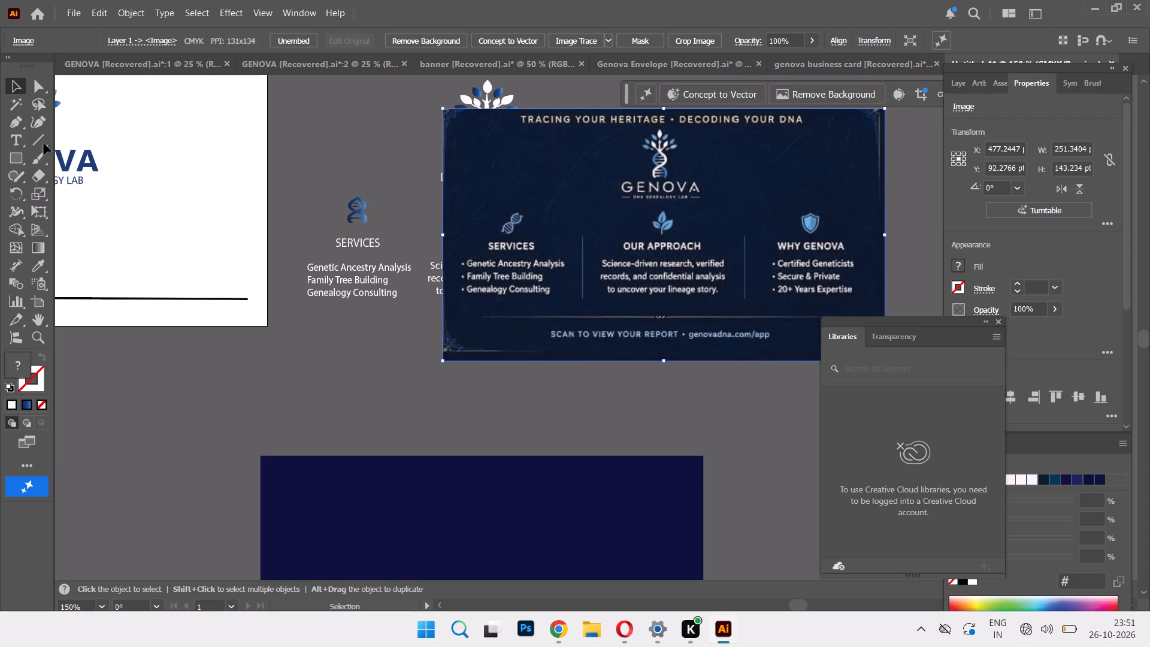
Move the reference image right and slightly down, clear of the logo and the three text columns.
left_click_drag(543, 191, 818, 246)
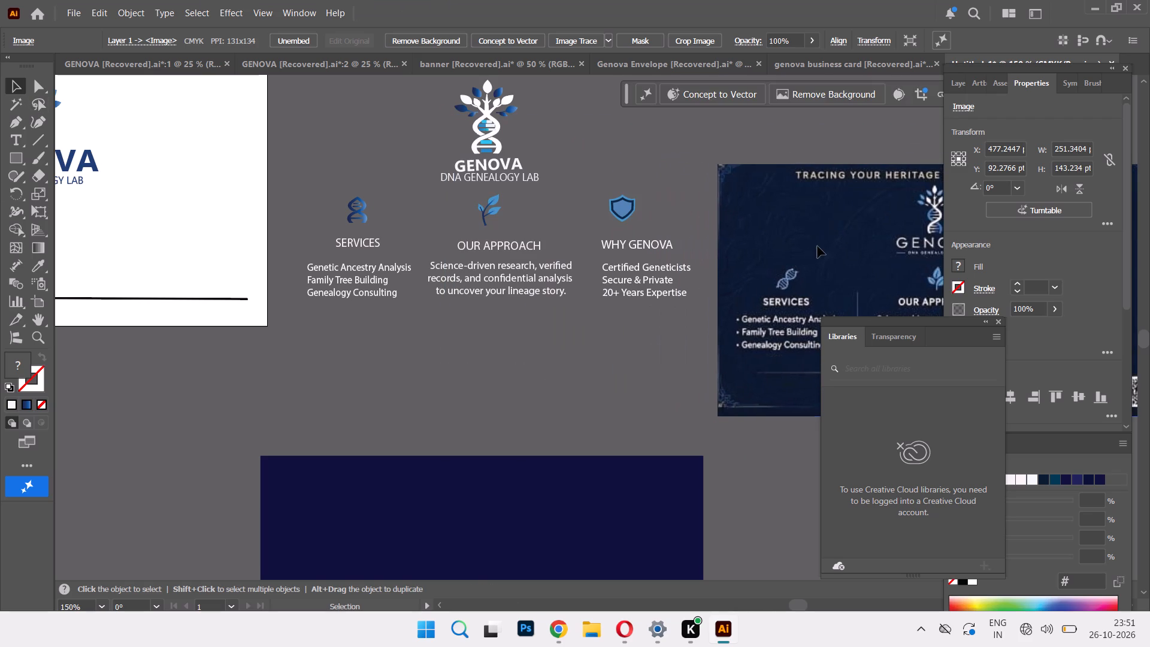
Draw a vertical divider line about 42 pt long between SERVICES and OUR APPROACH, with a 1 pt blue gradient stroke and no fill.
left_click(33, 141)
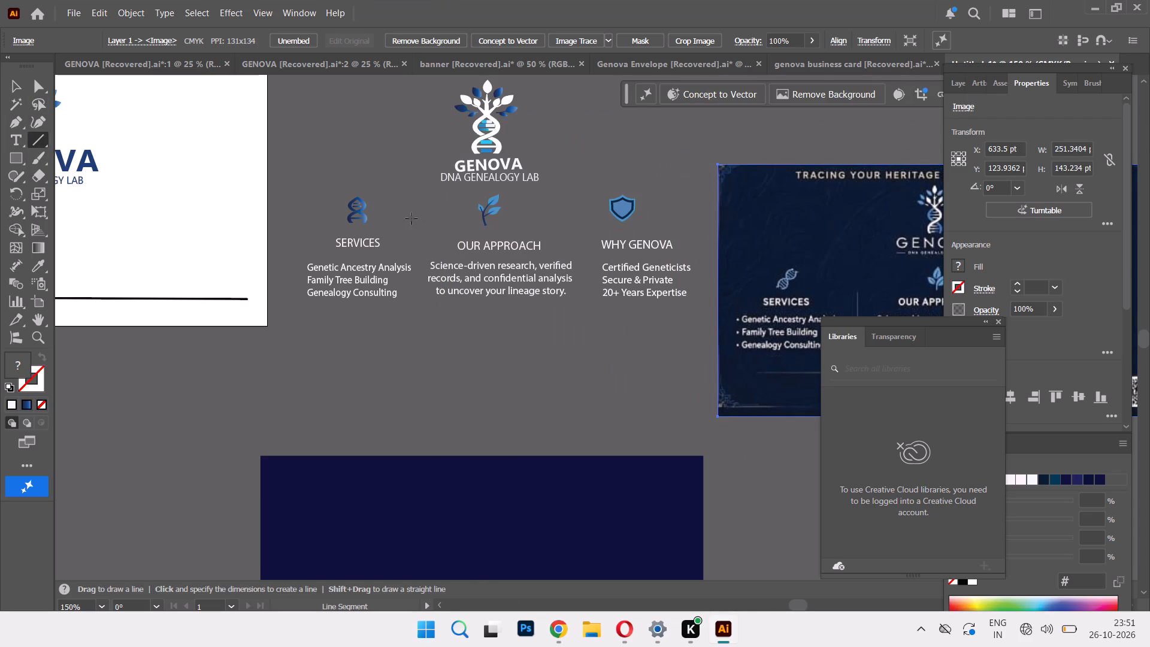
left_click_drag(411, 221, 413, 295)
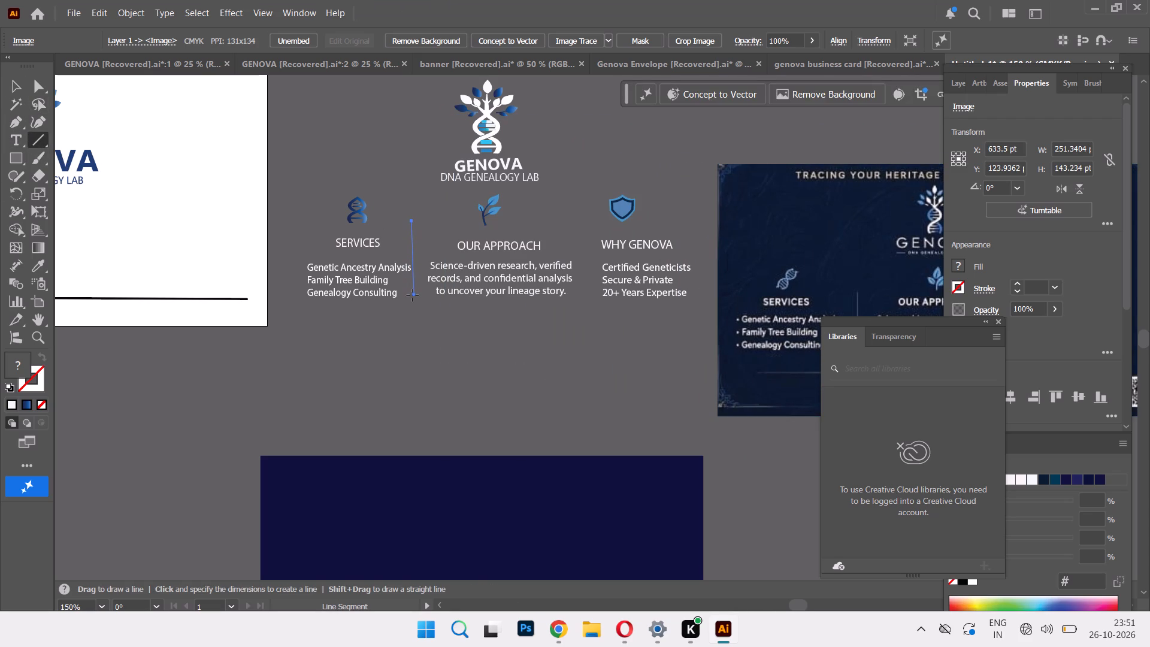
left_click_drag(413, 295, 411, 295)
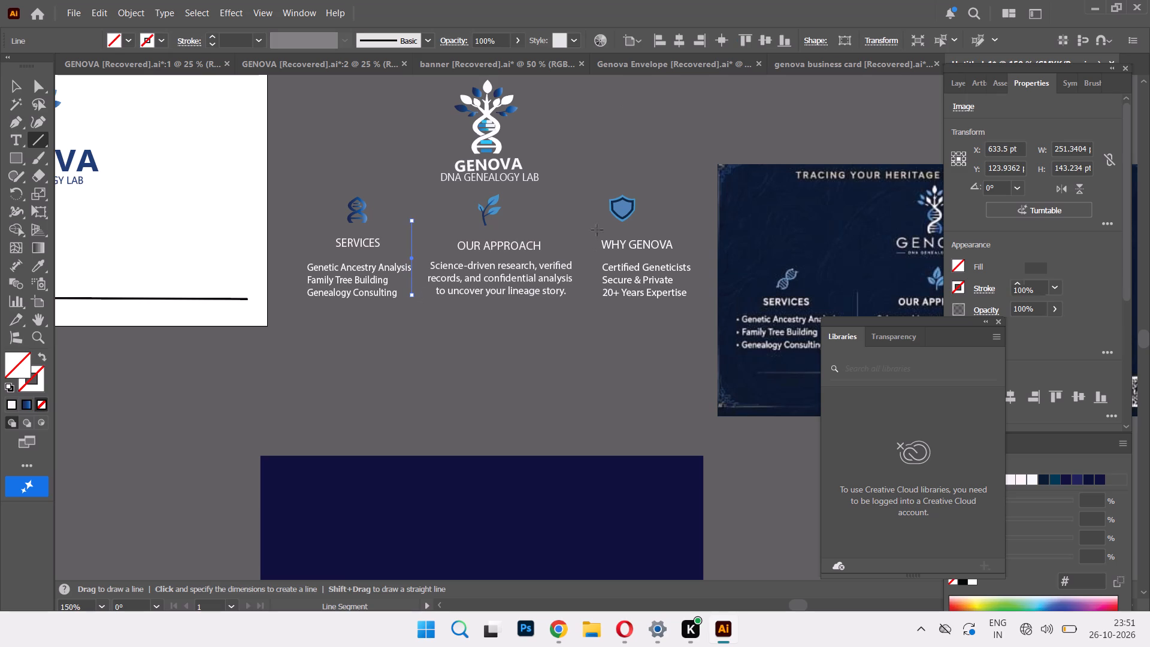
left_click(11, 88)
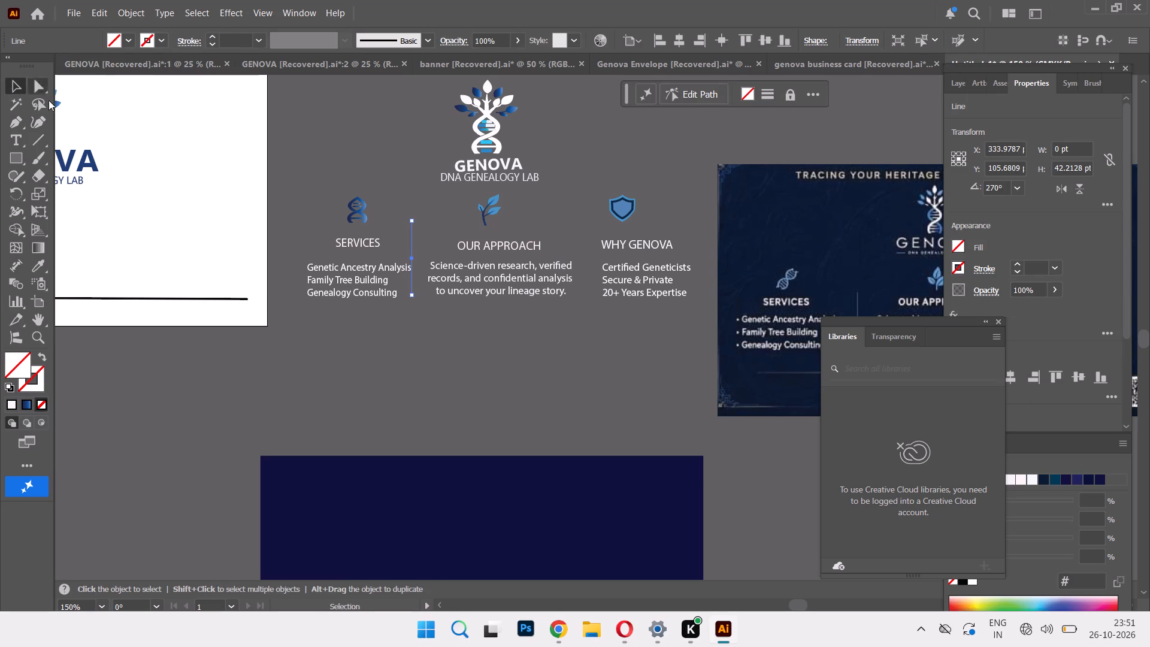
left_click(23, 404)
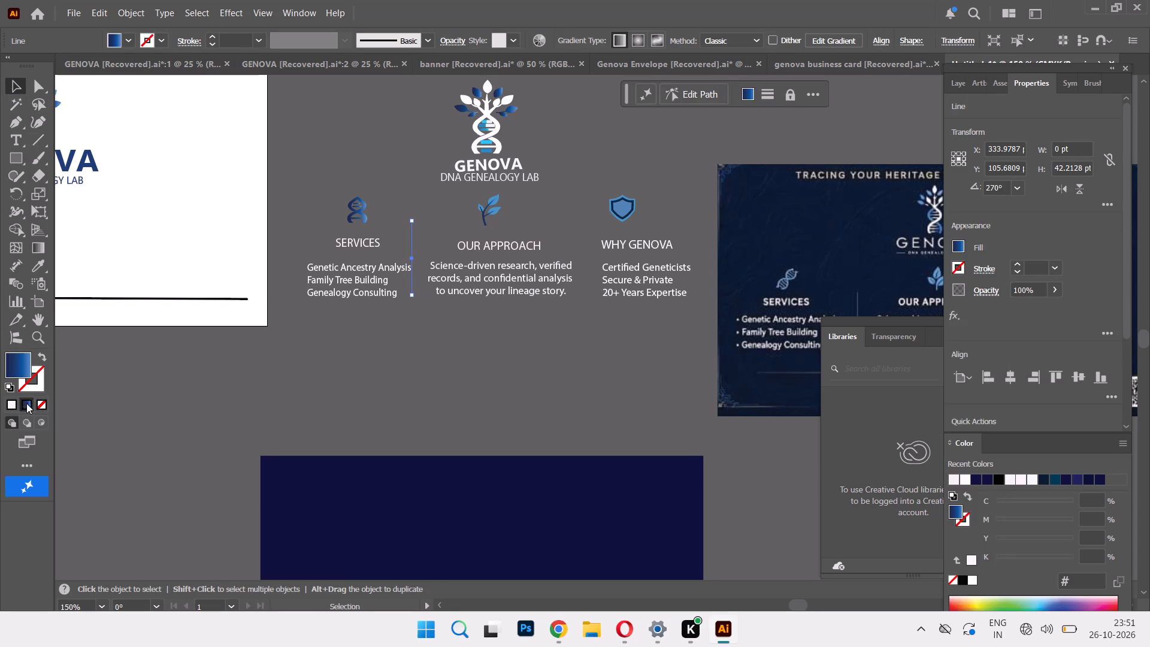
left_click(40, 356)
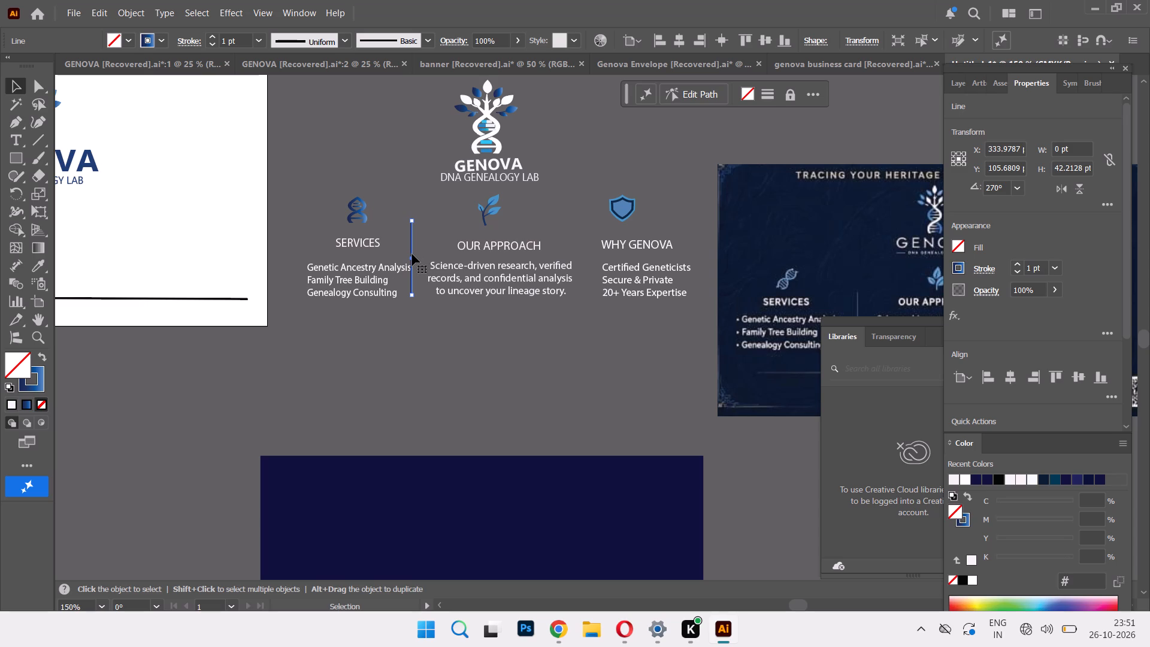
Duplicate the divider line into the gap between the OUR APPROACH and WHY GENOVA columns.
left_click_drag(412, 254, 435, 258, "alt")
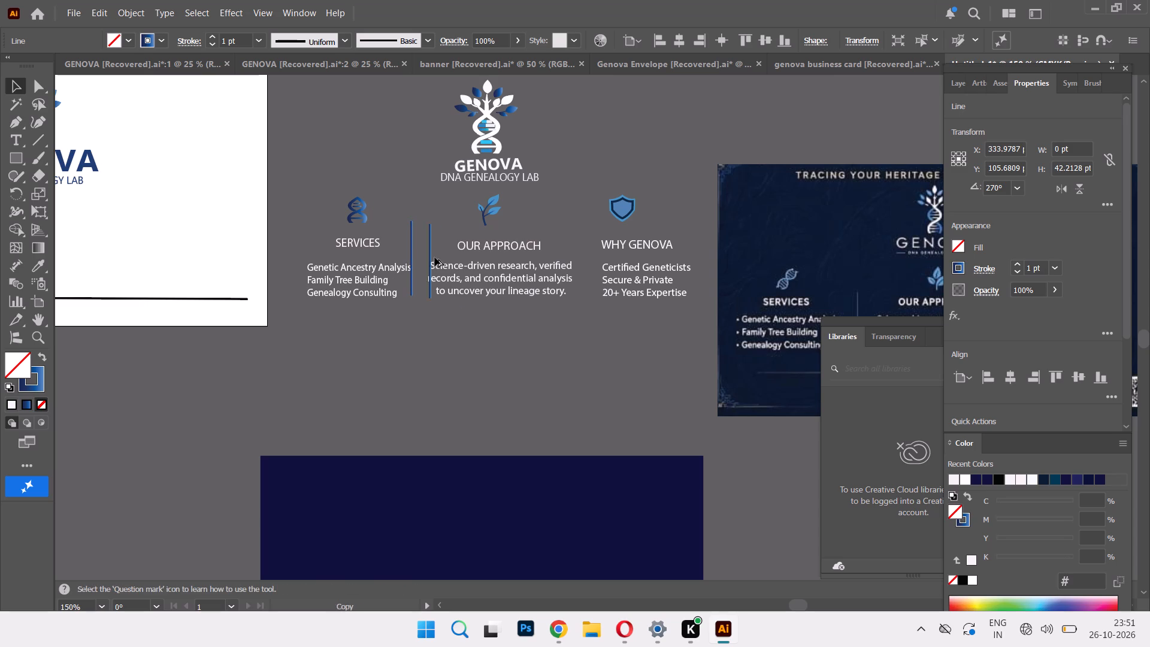
left_click_drag(435, 258, 587, 255, "alt")
Nudge the divider beside the SERVICES column 3 pt to the right, away from its description text.
left_click(412, 247)
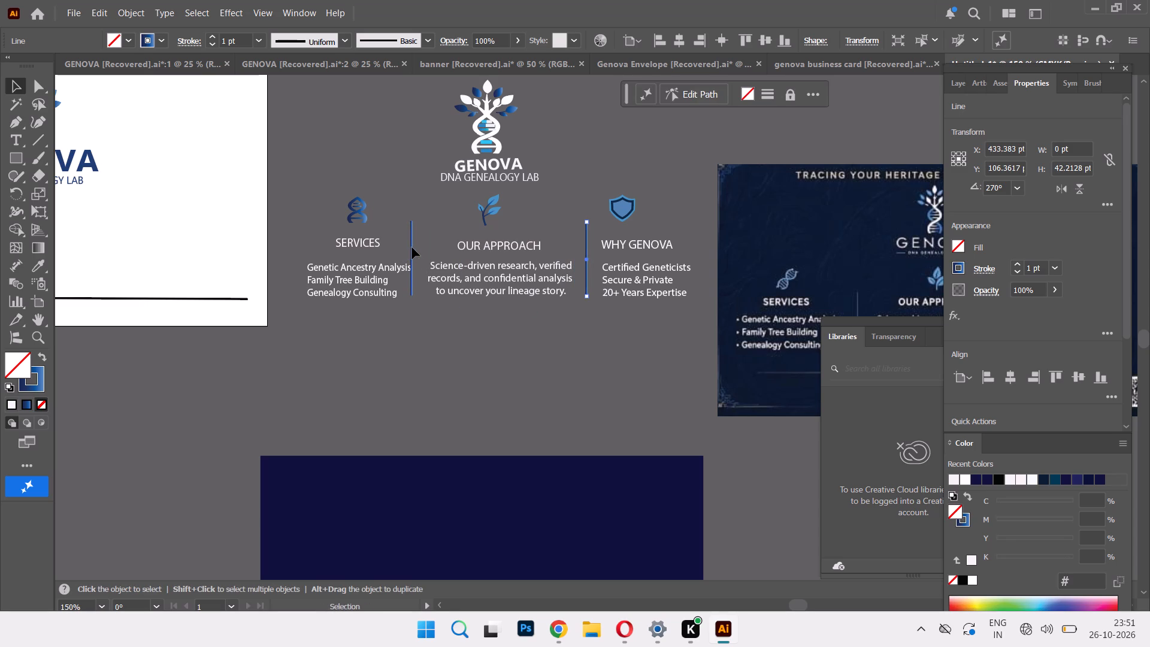
key("Right")
key("Right")
key("Right")
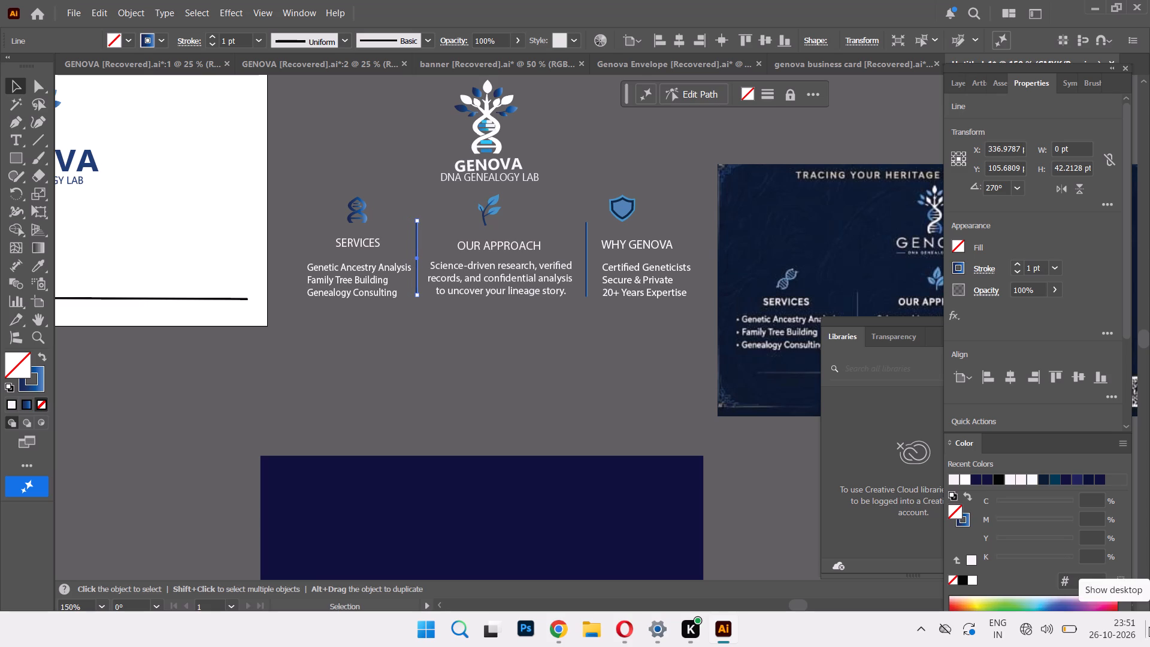
left_click(588, 249)
left_click(586, 248)
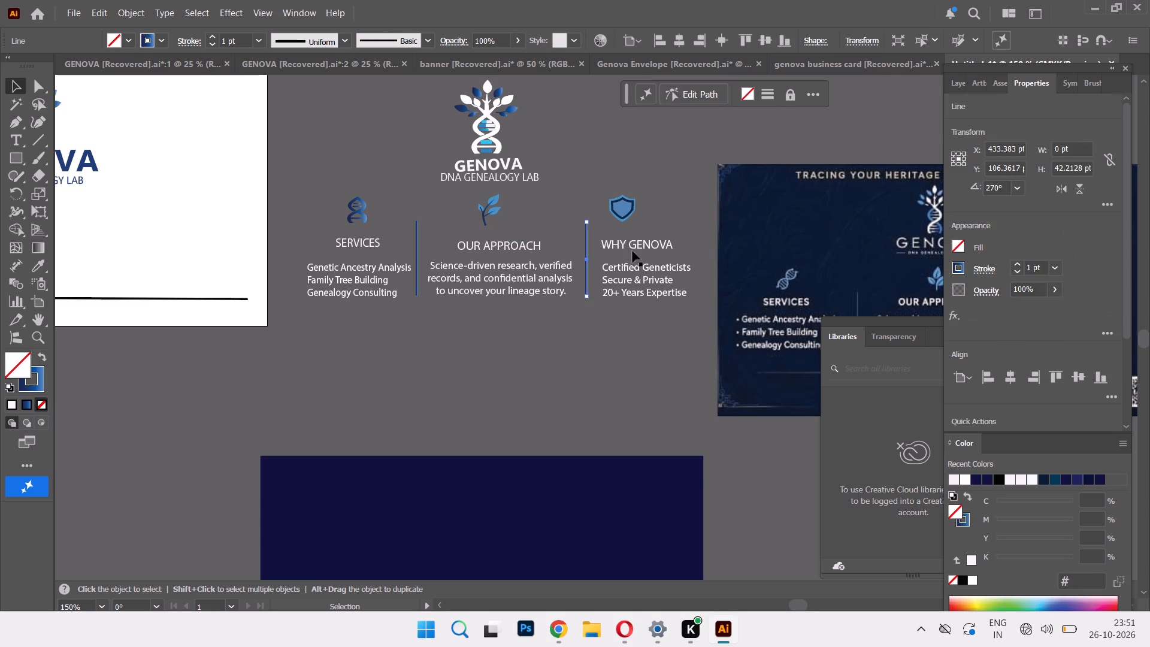
left_click(444, 352)
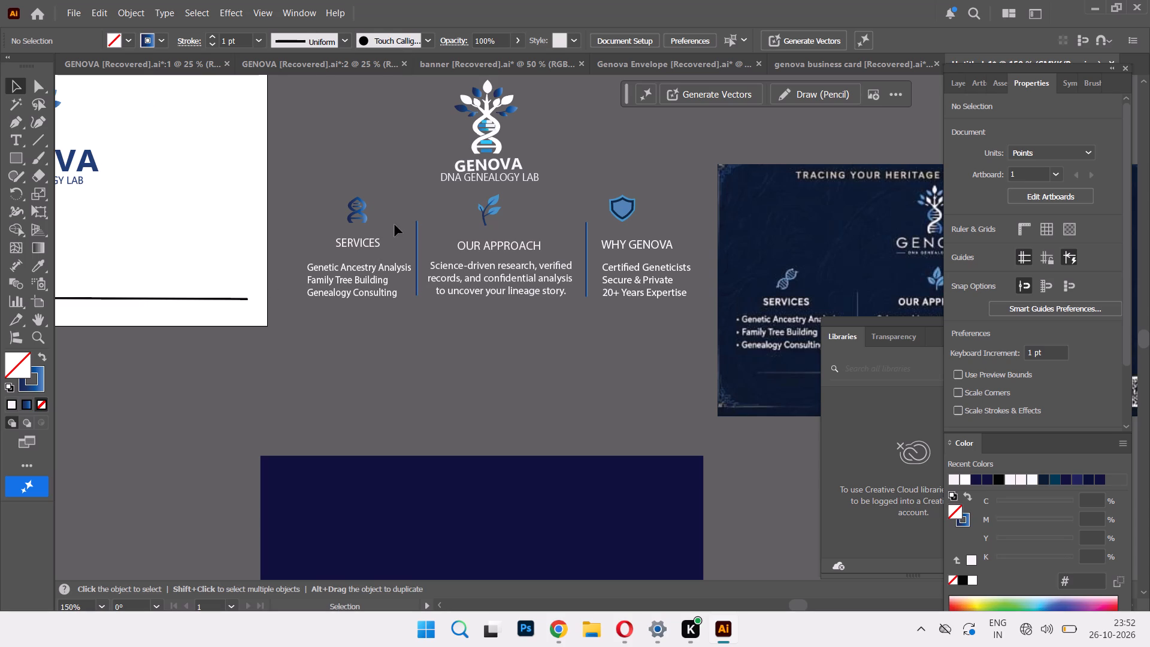
Scale the logo's tree emblem down to about 25 by 29 pt and recentre it above the GENOVA wordmark.
scroll(470, 197, "up", 4)
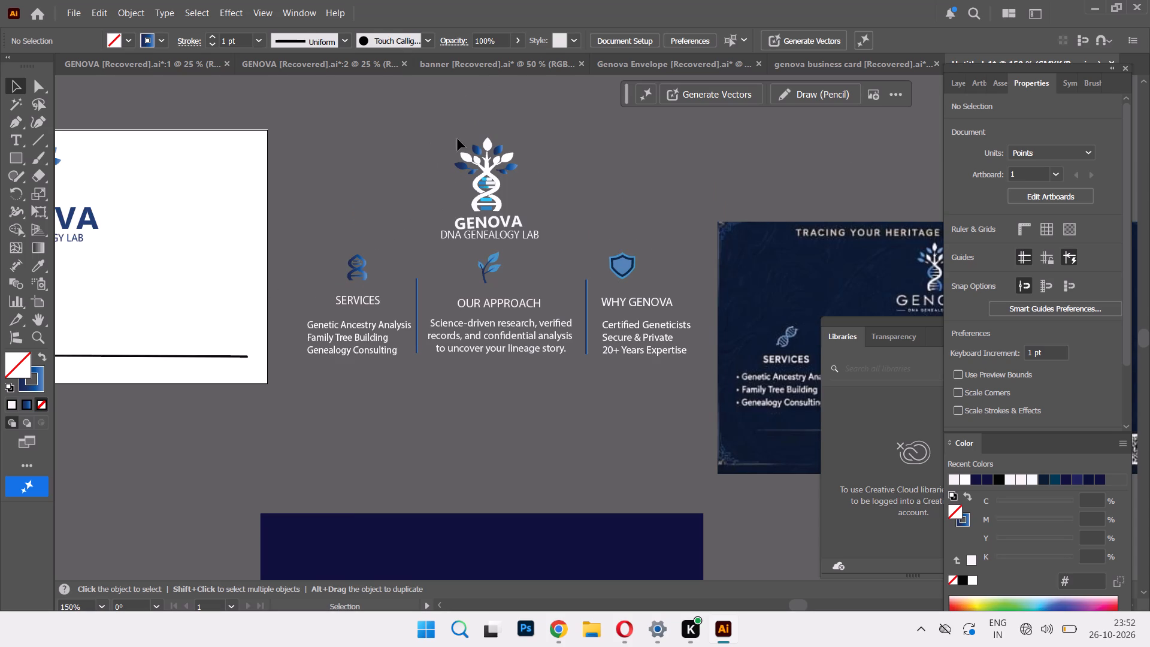
left_click_drag(452, 134, 552, 212)
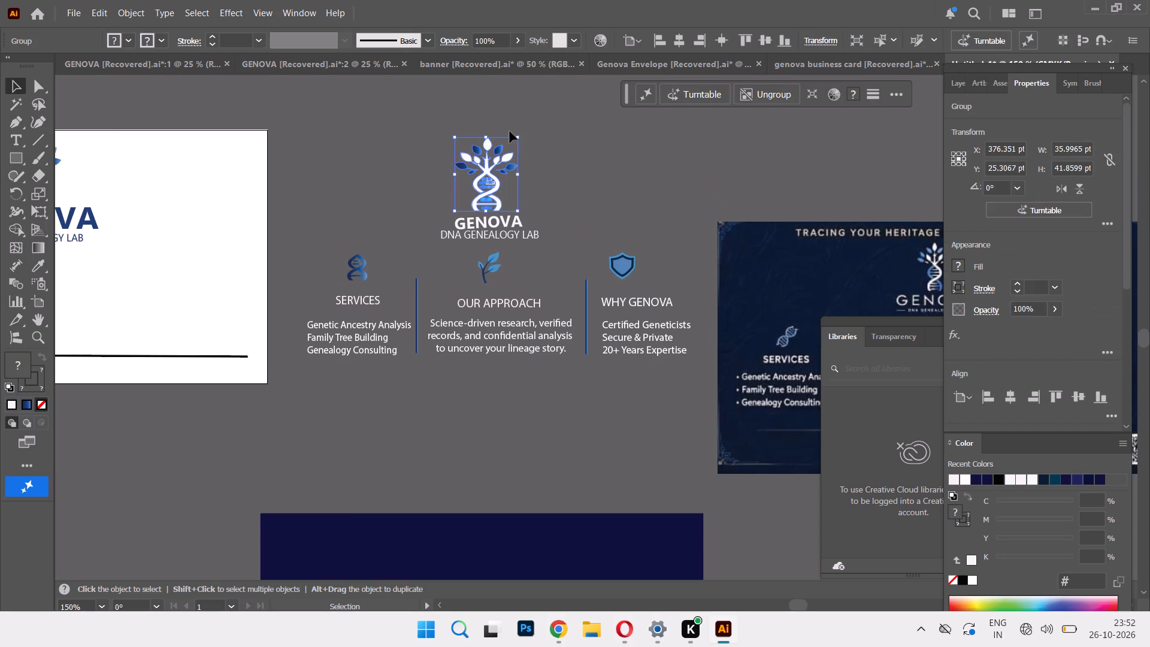
left_click_drag(516, 138, 499, 158)
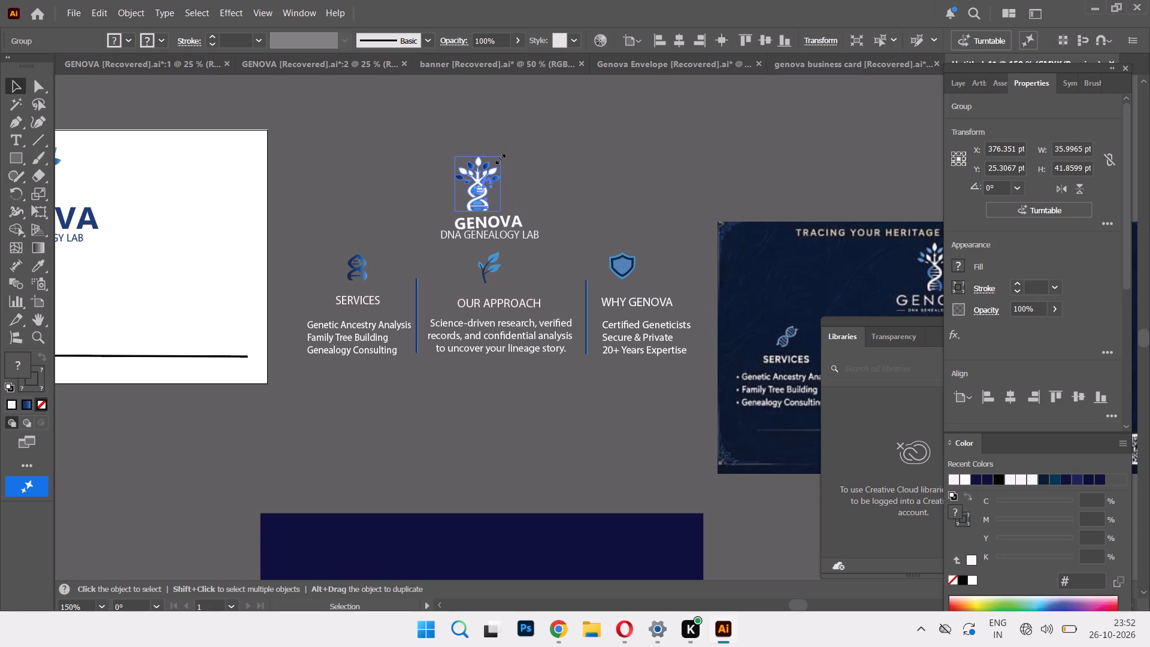
left_click_drag(499, 158, 499, 161)
left_click_drag(477, 196, 480, 196)
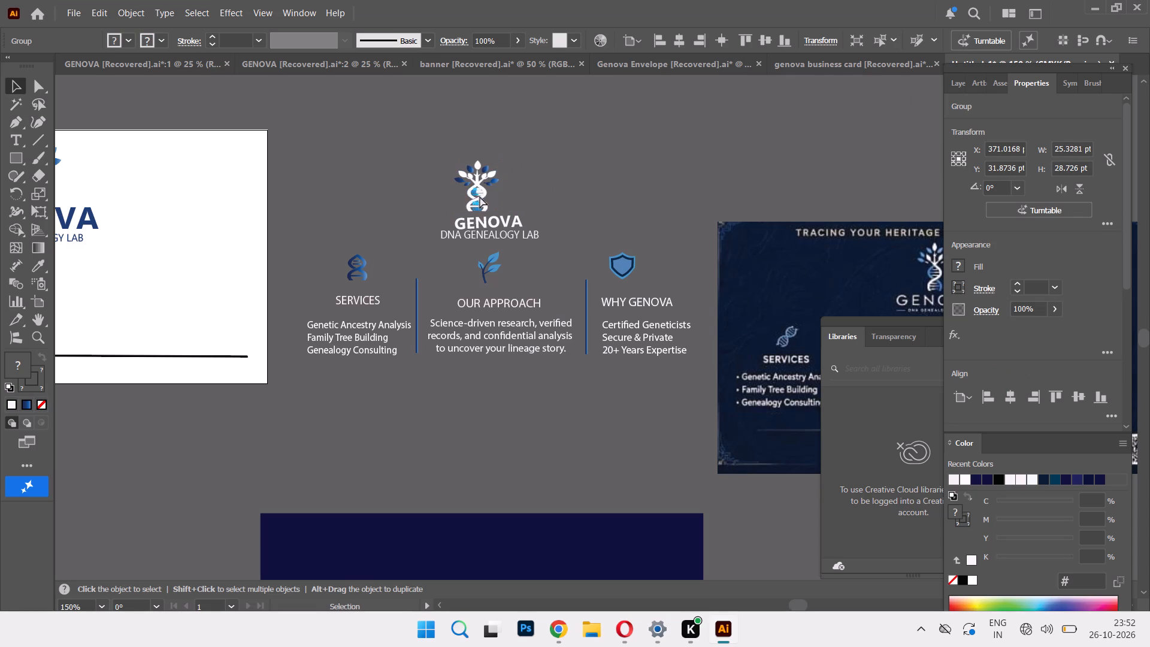
left_click_drag(480, 196, 485, 198)
left_click(571, 185)
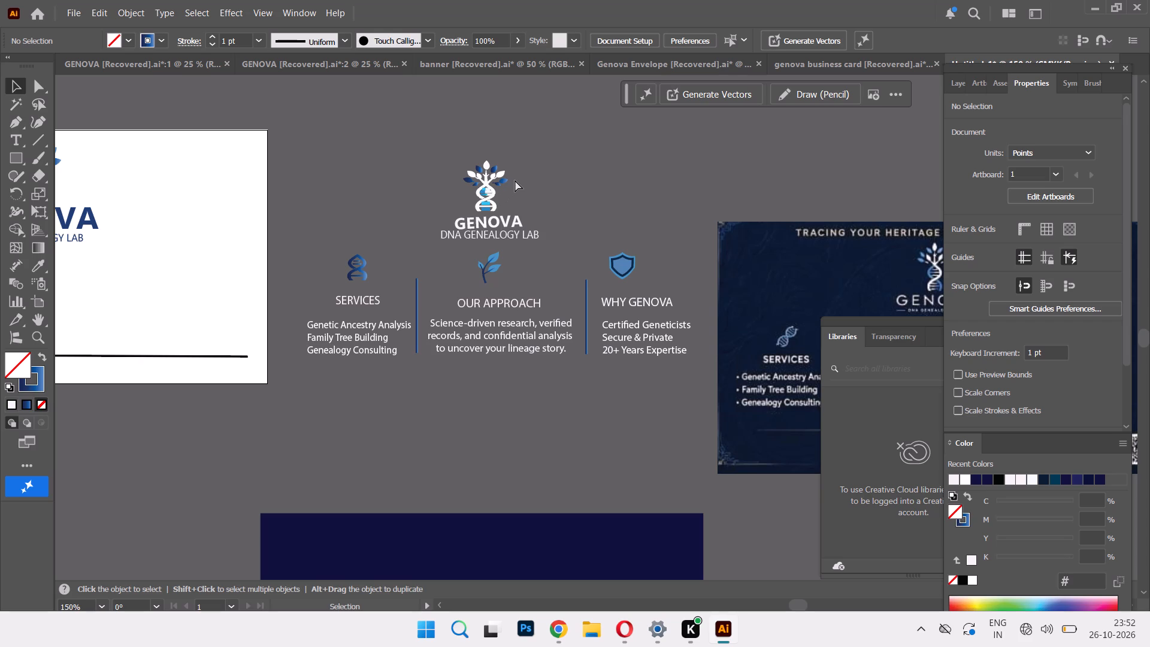
Ungroup the logo's tree emblem so its DNA rungs can be edited individually.
key("ctrl+equal")
key("ctrl+equal")
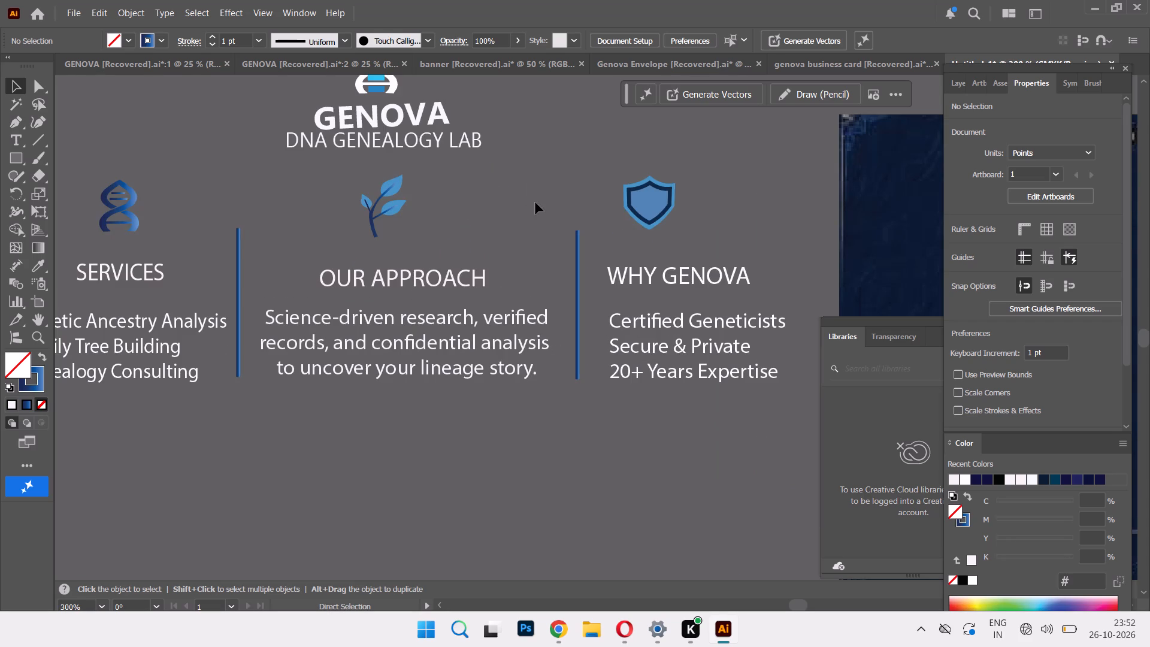
scroll(302, 232, "up", 6)
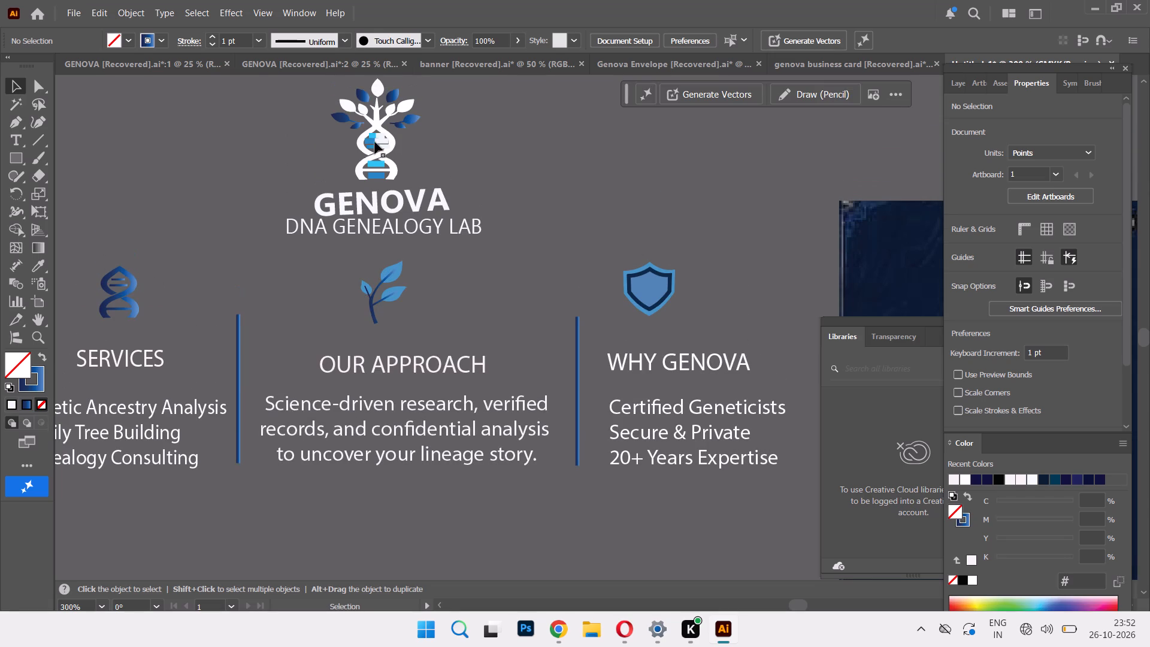
key("ctrl+equal")
key("ctrl+equal")
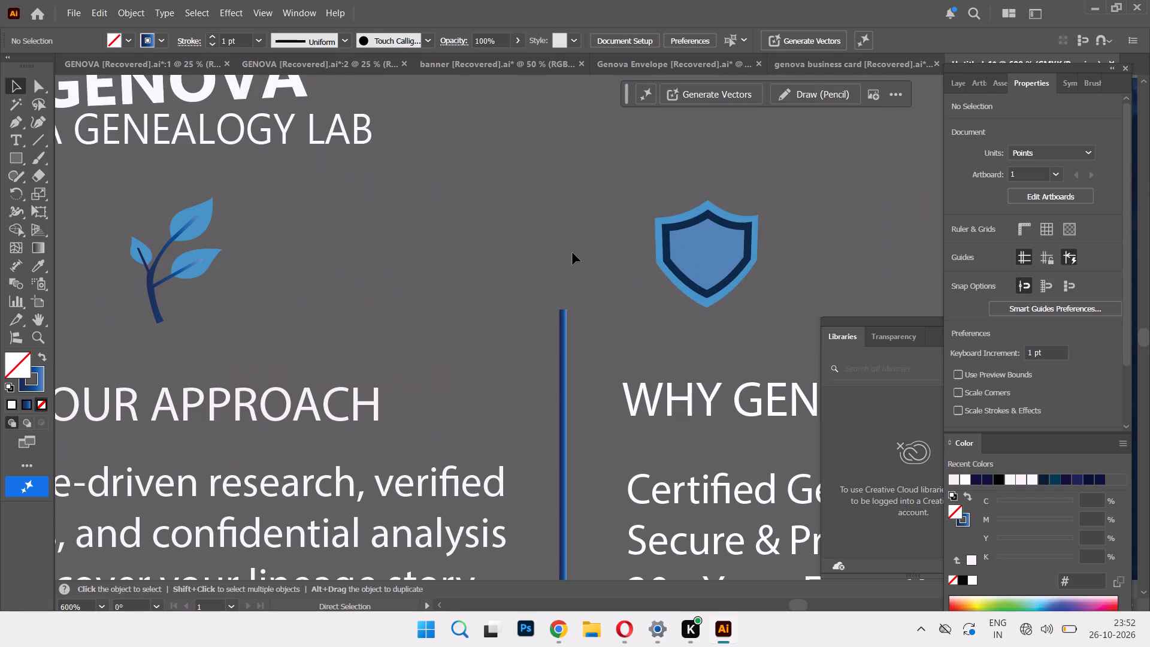
scroll(228, 341, "up", 13)
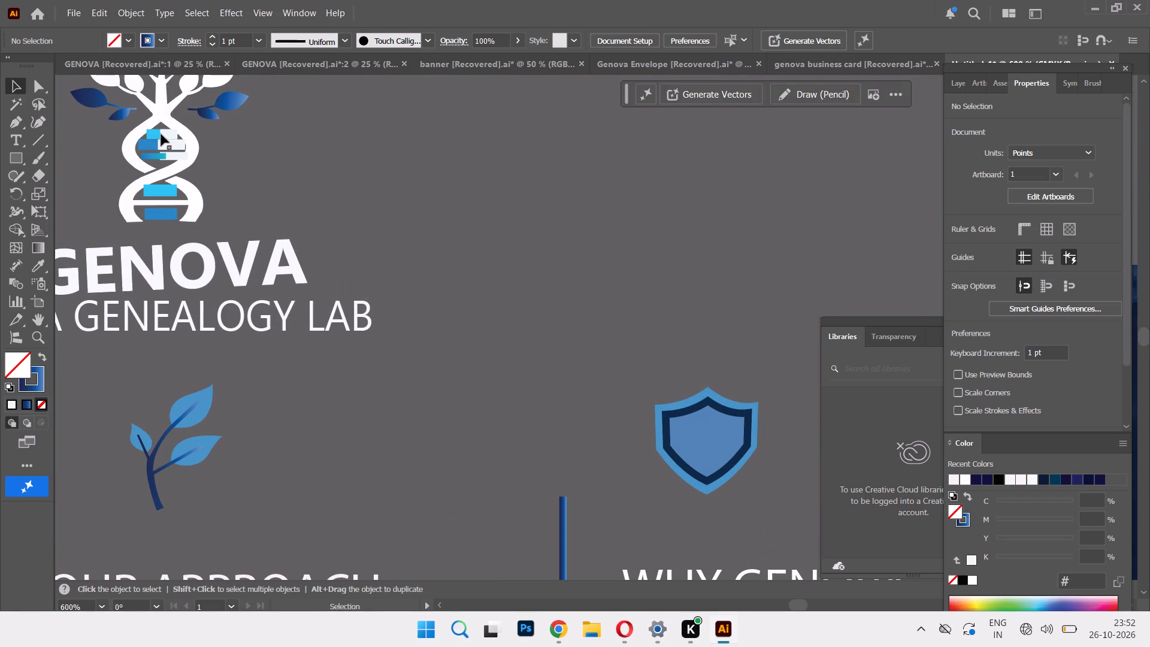
left_click(161, 134)
left_click(396, 191)
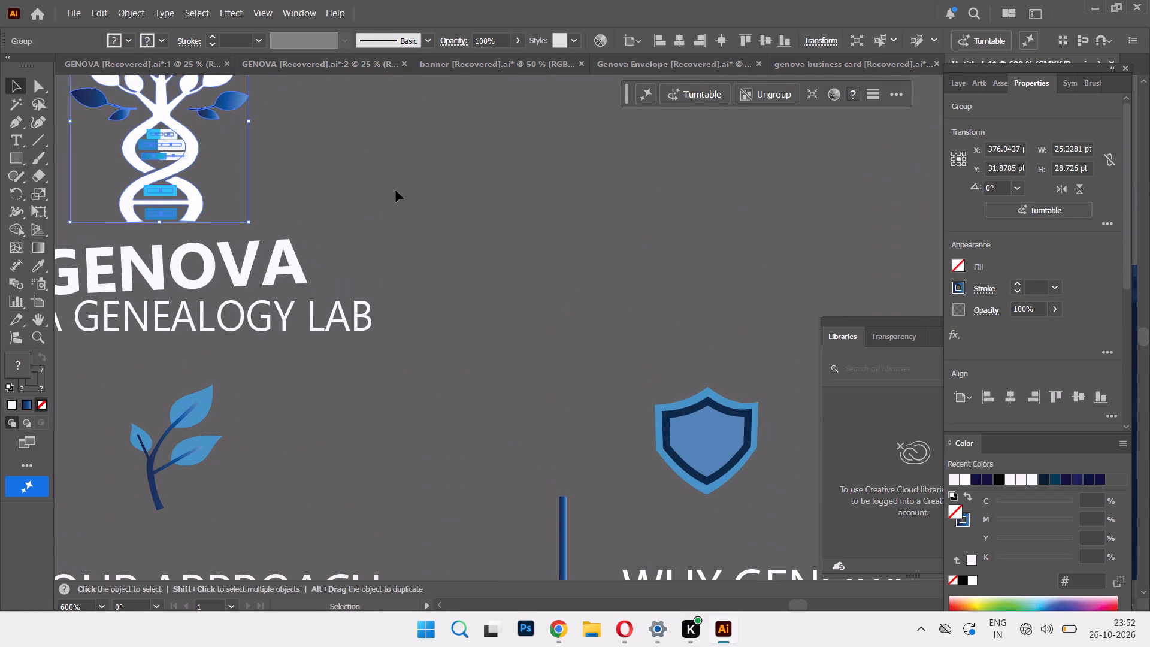
left_click(182, 148)
left_click(165, 143)
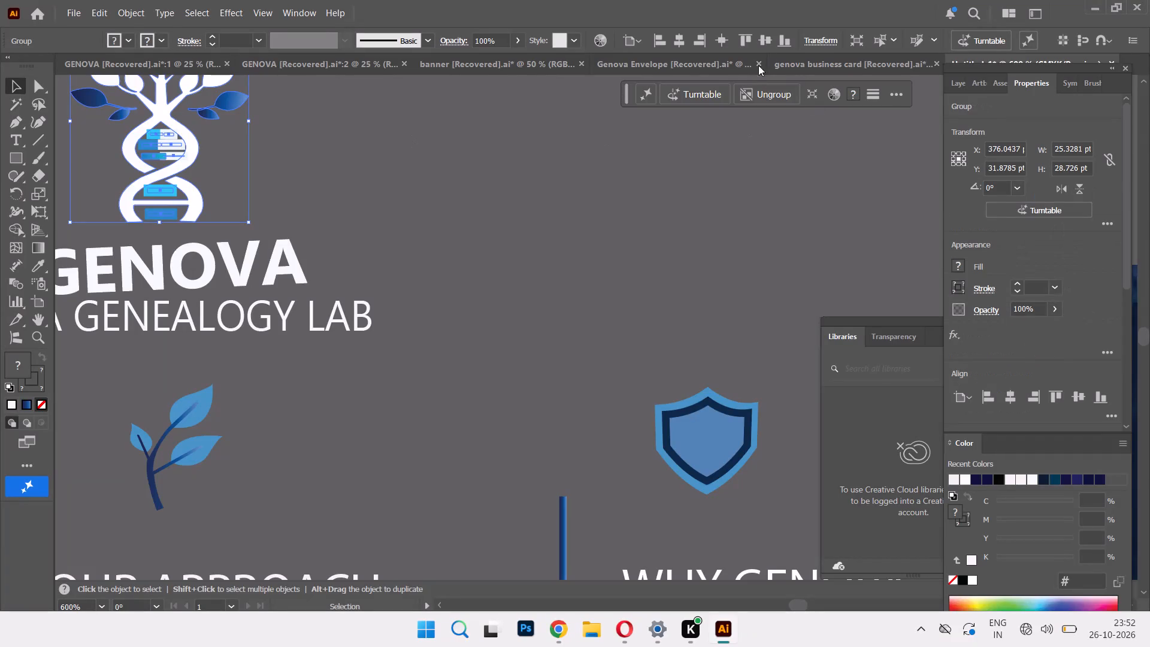
left_click(753, 89)
left_click(374, 156)
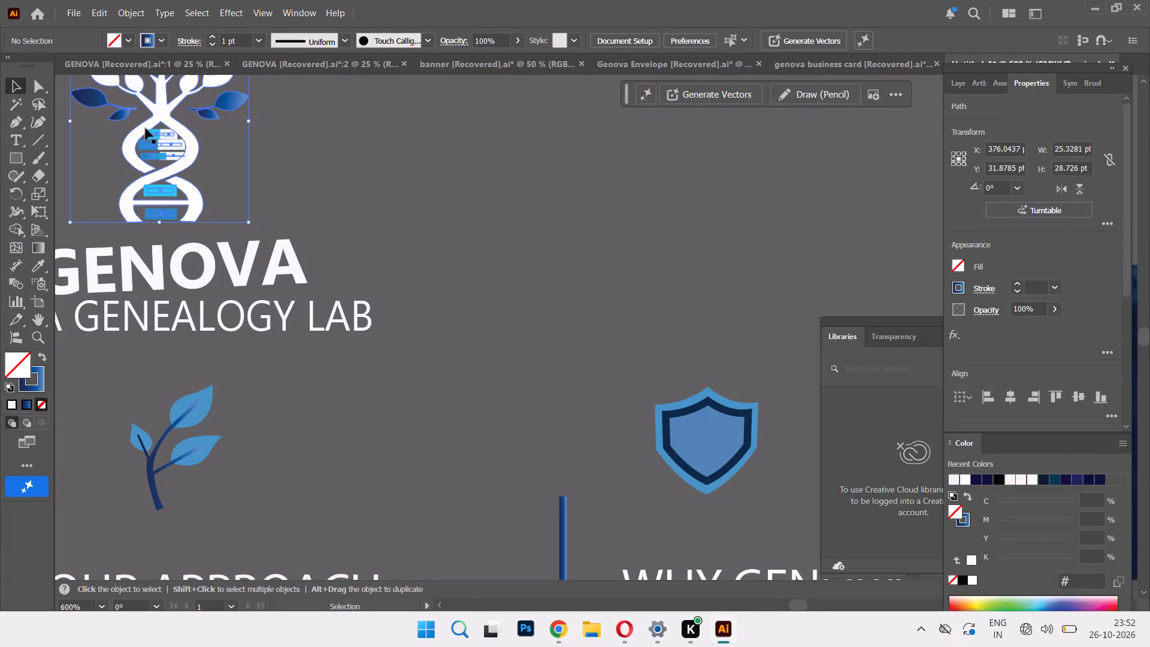
Give the top two white DNA rungs their near-white stroke colours as solid fills, leaving both with no stroke.
left_click(161, 134)
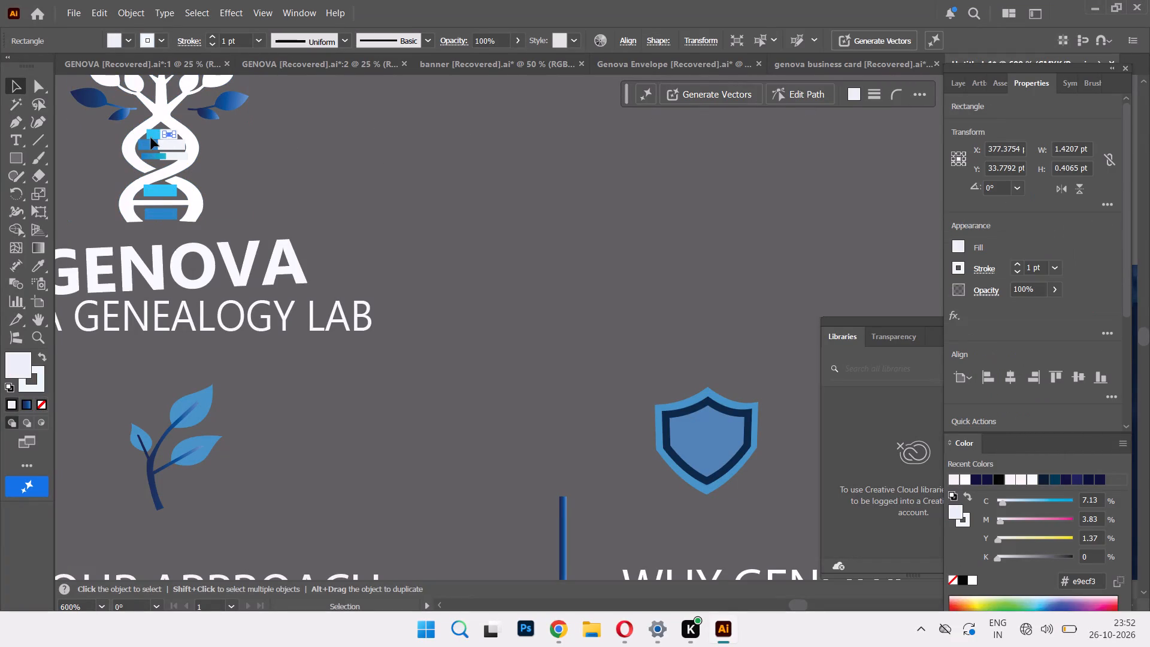
left_click(41, 407)
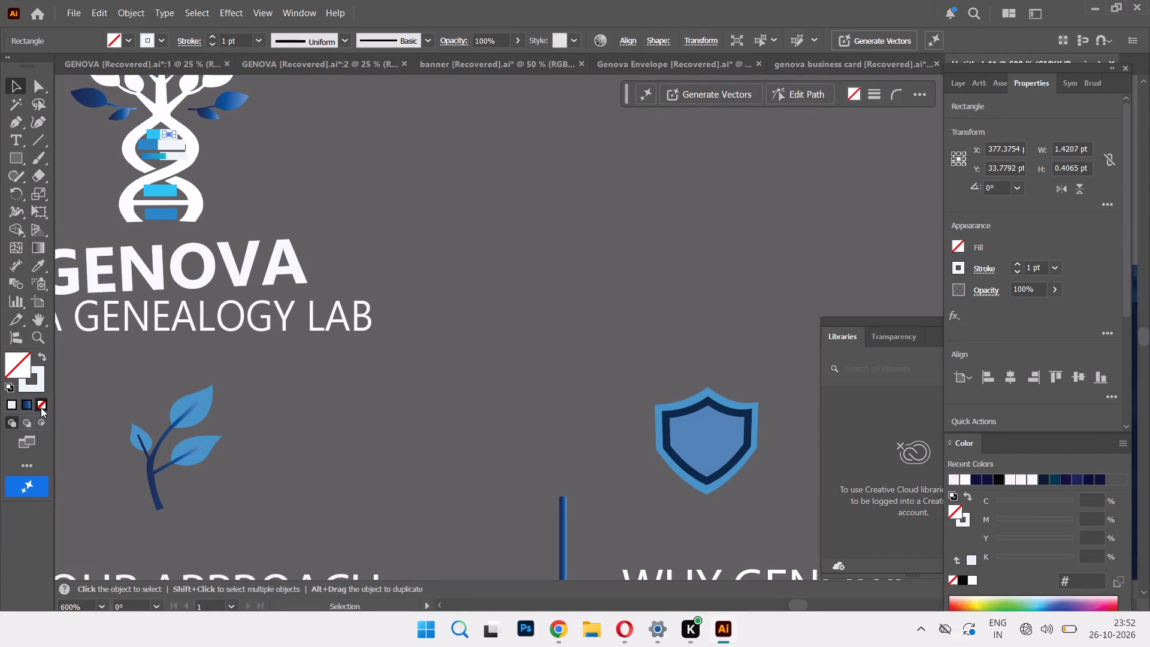
left_click(40, 355)
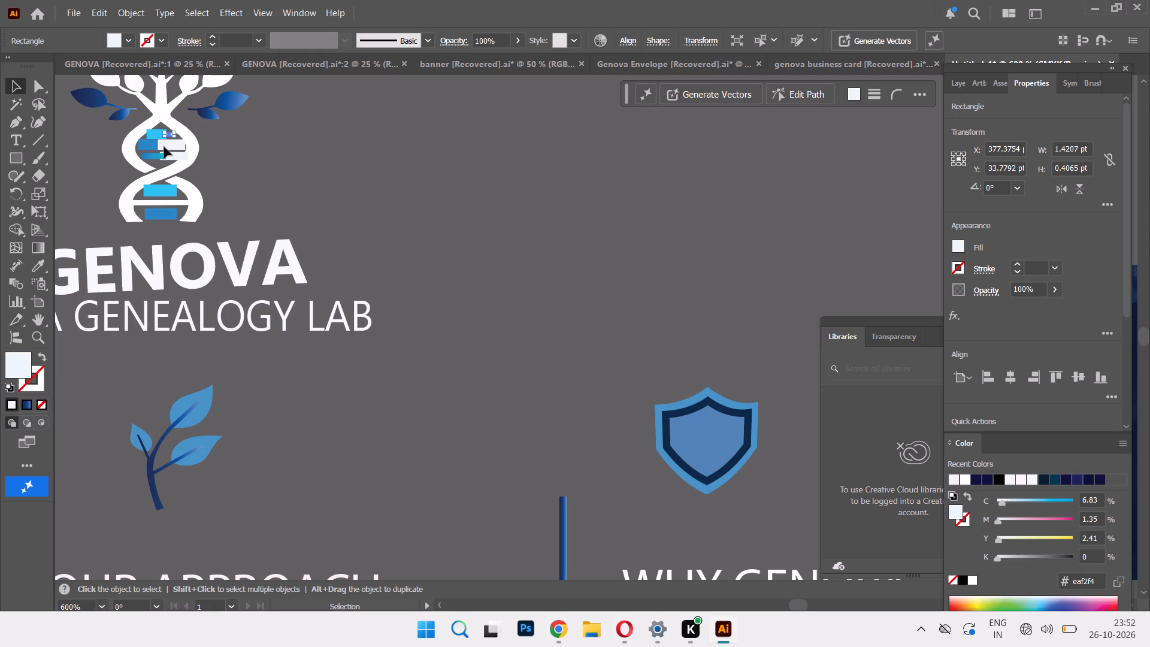
left_click(164, 147)
left_click(41, 404)
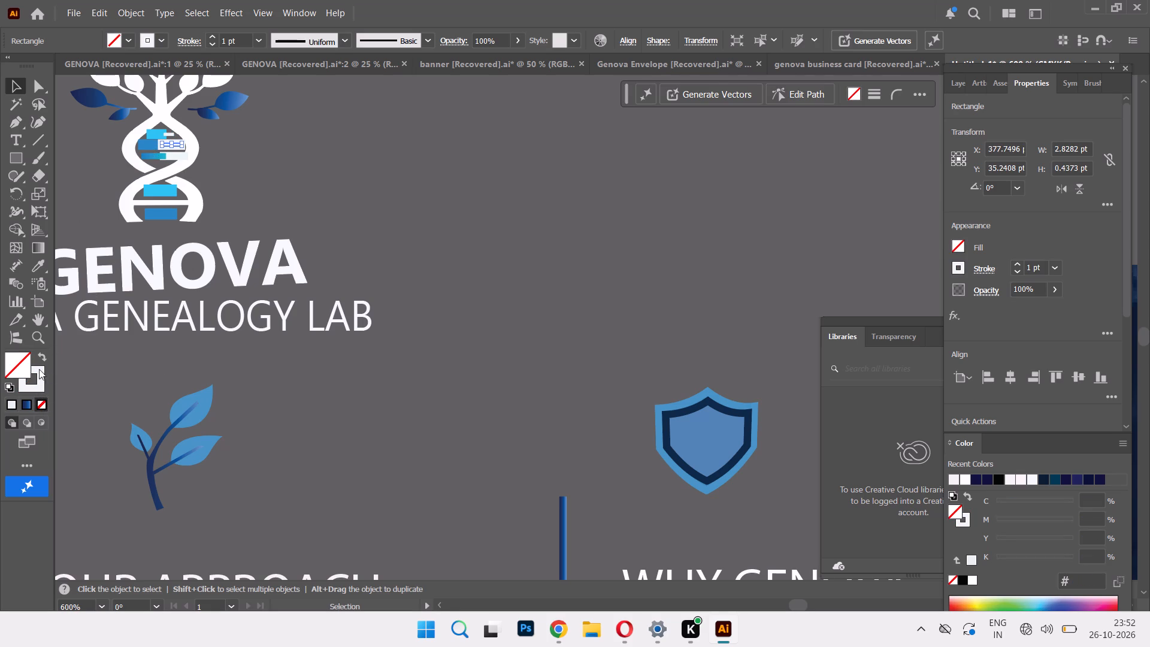
left_click(40, 353)
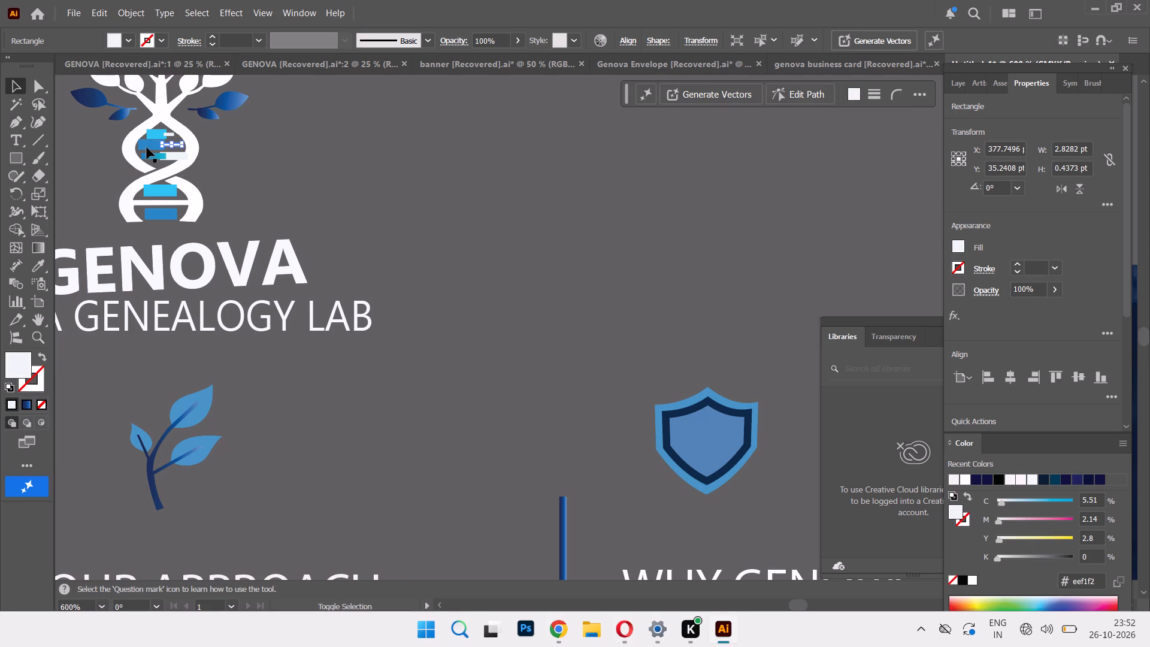
Give the blue DNA rung beside the second white one a solid 2887c5 fill with no stroke.
left_click(147, 147, "shift")
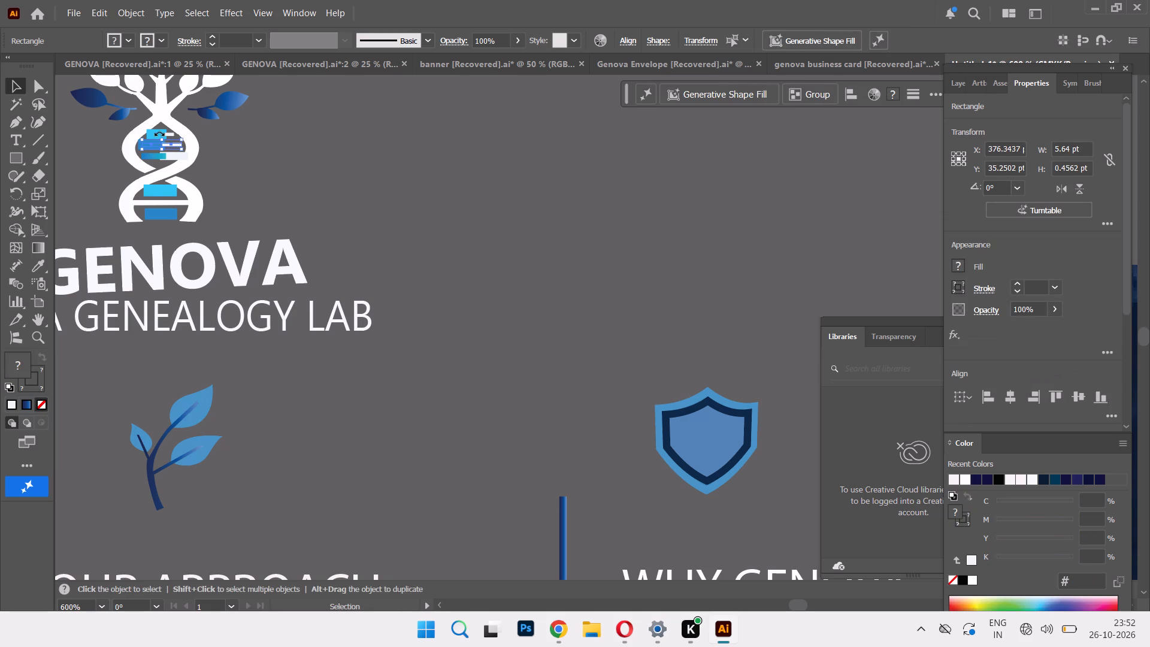
left_click(298, 176)
left_click(142, 143)
left_click(144, 144)
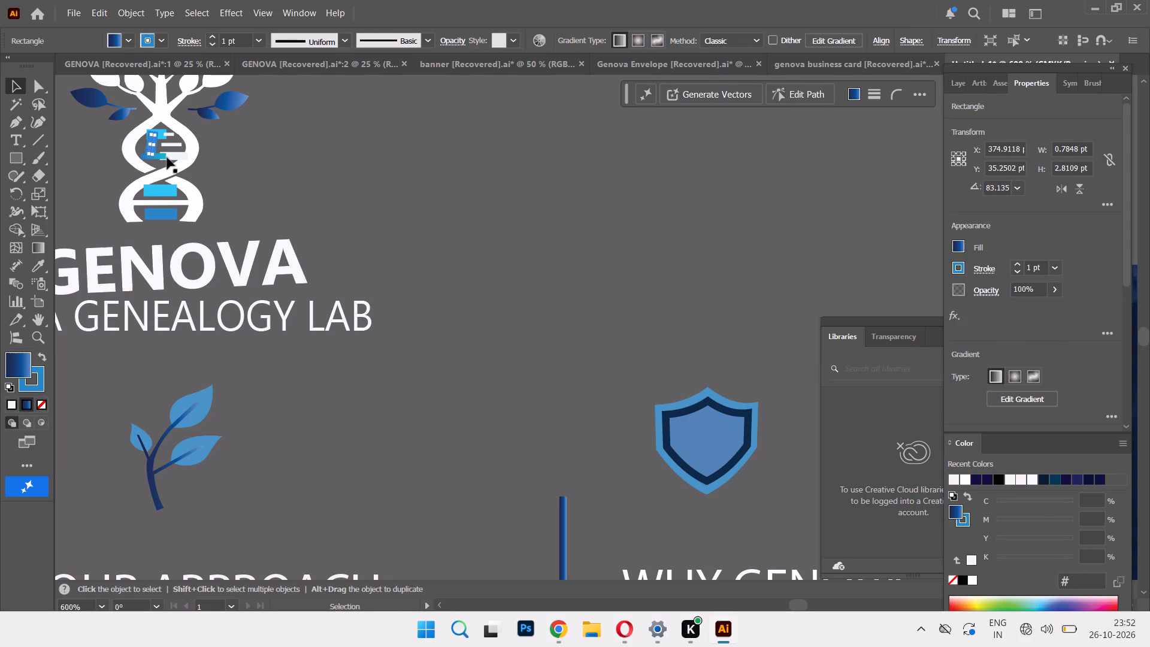
key("ctrl+z")
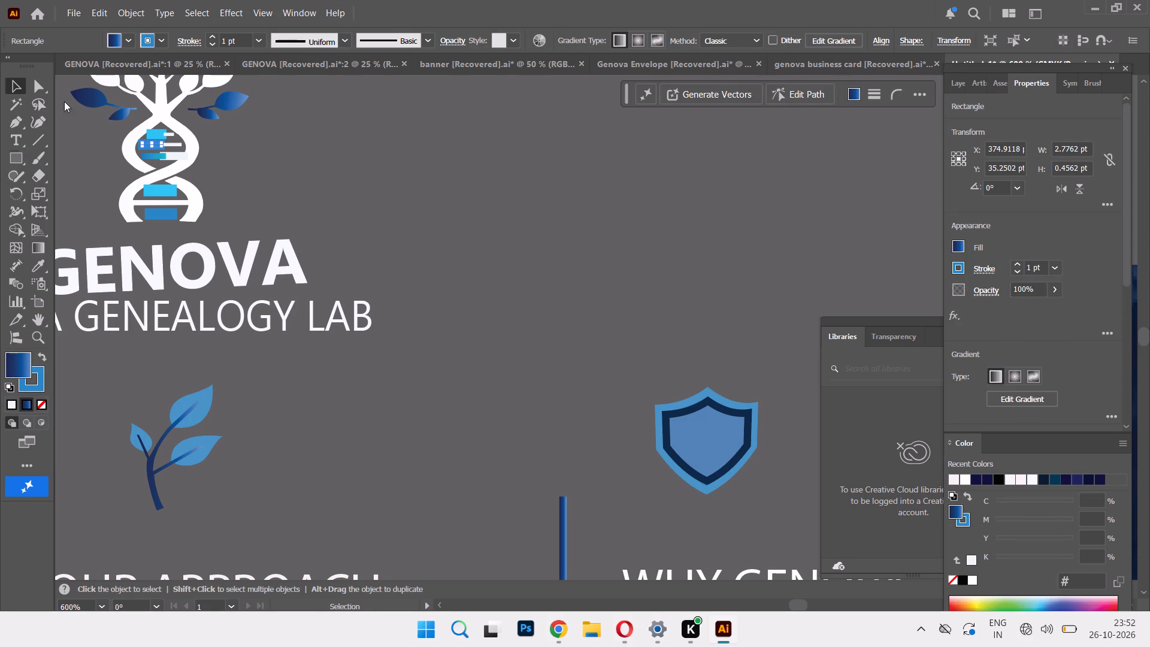
left_click(43, 404)
left_click(43, 354)
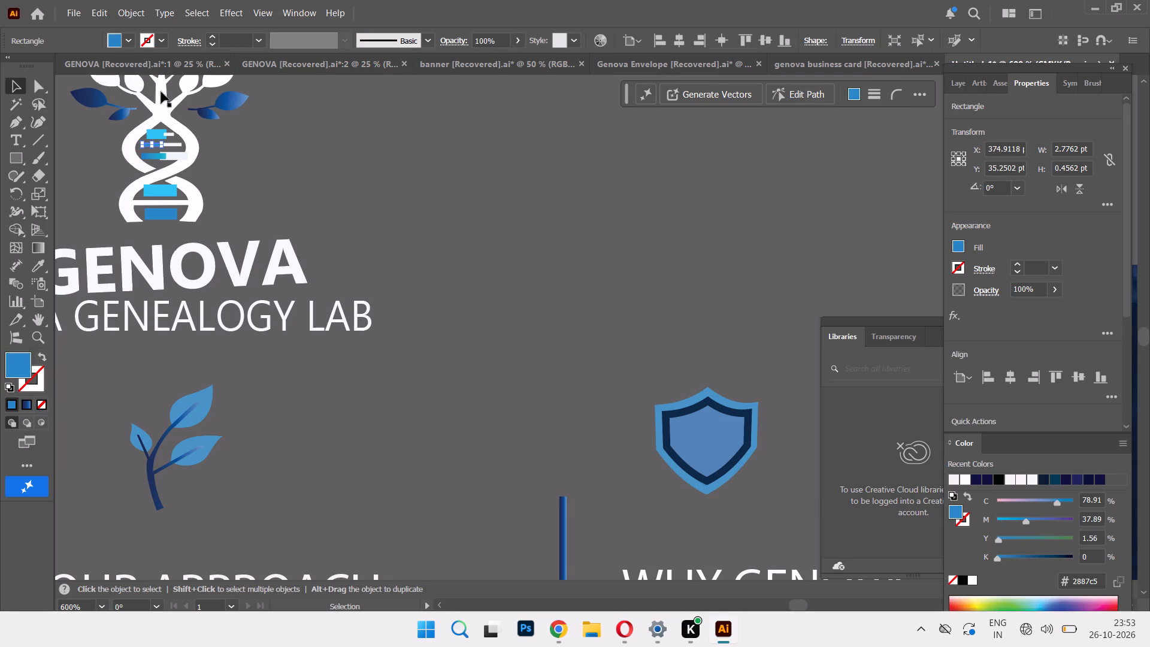
In the upper DNA loop, give the top blue rung a 27c0f1 fill and the third white rung an eaf2f4 fill, both without stroke.
left_click(150, 131)
left_click(43, 408)
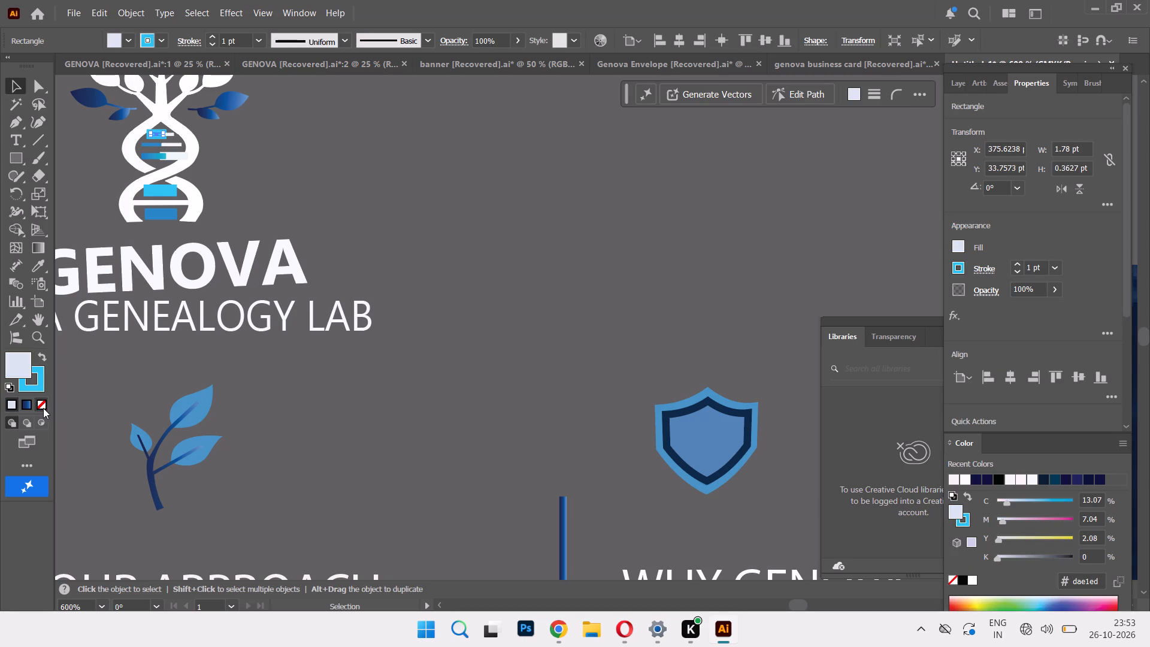
left_click(43, 356)
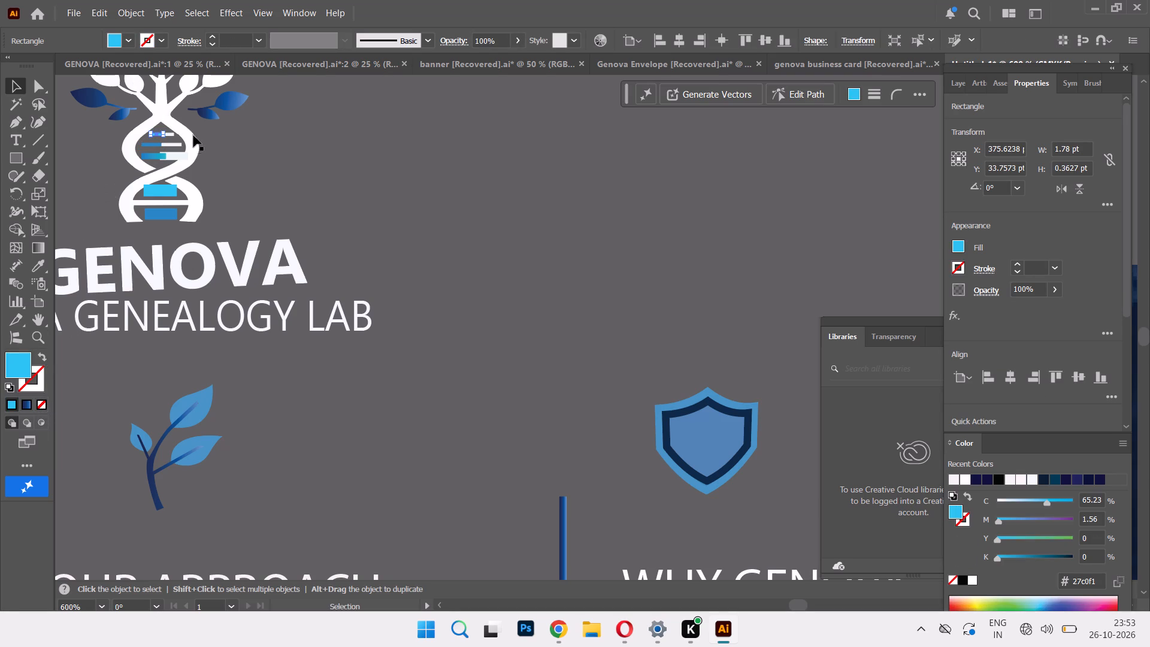
left_click(180, 155)
left_click(173, 158)
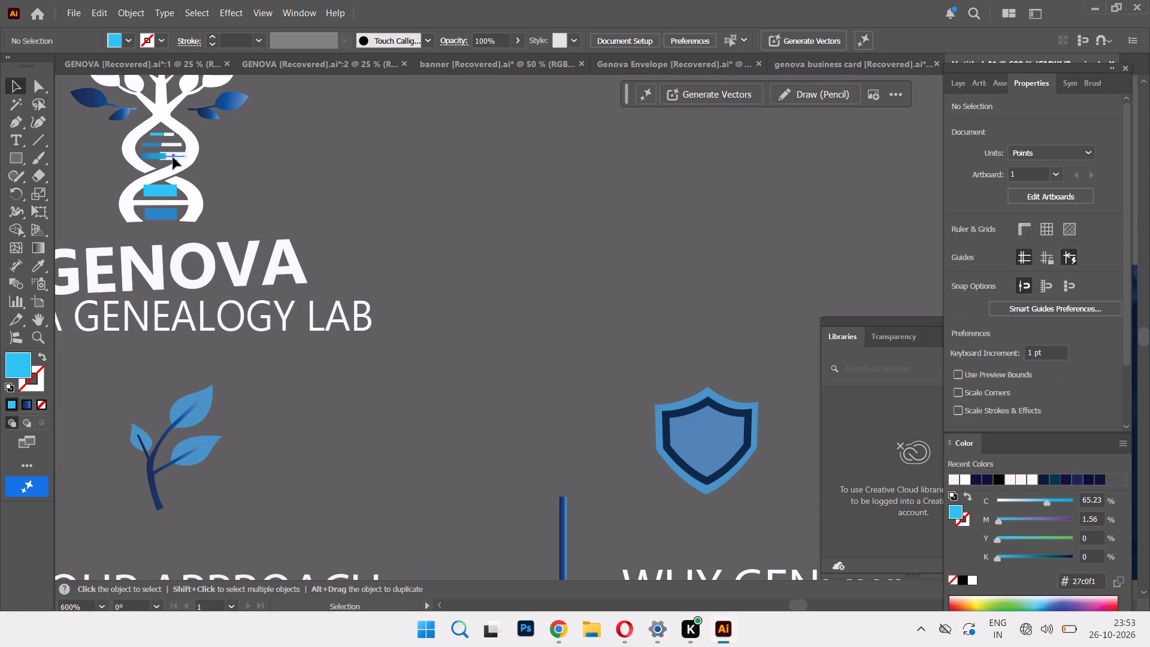
left_click(44, 402)
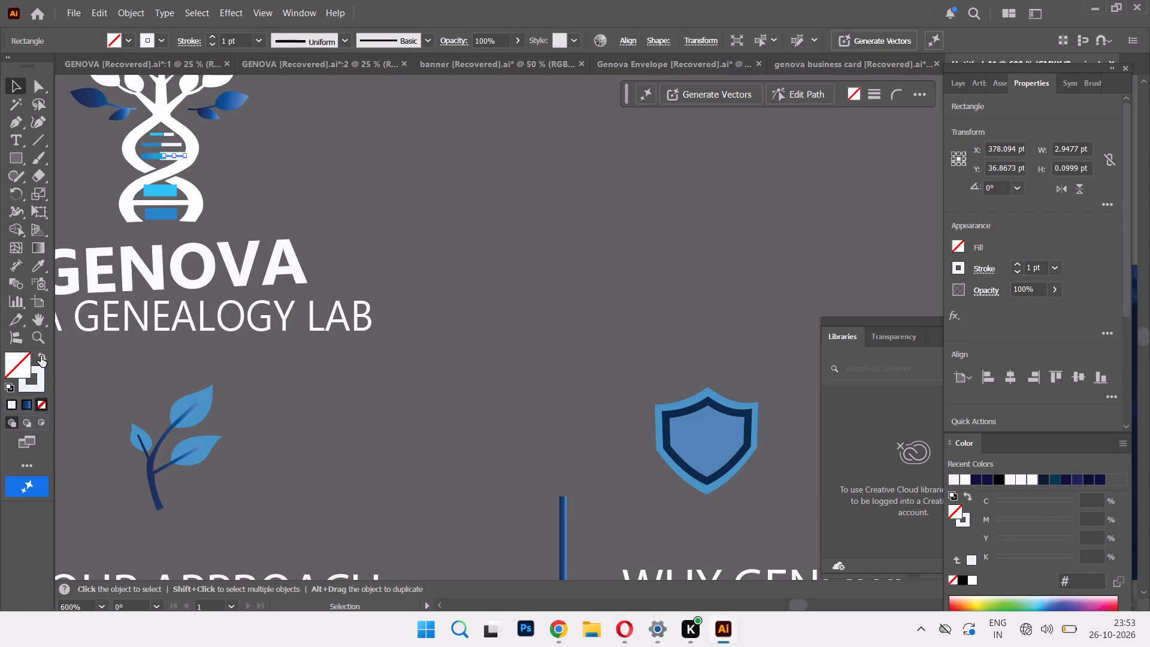
left_click(41, 356)
Give the lower DNA loop's cyan rung a solid 27c0f1 fill and its bottom rung a 2887c5 fill, both without stroke.
left_click(164, 190)
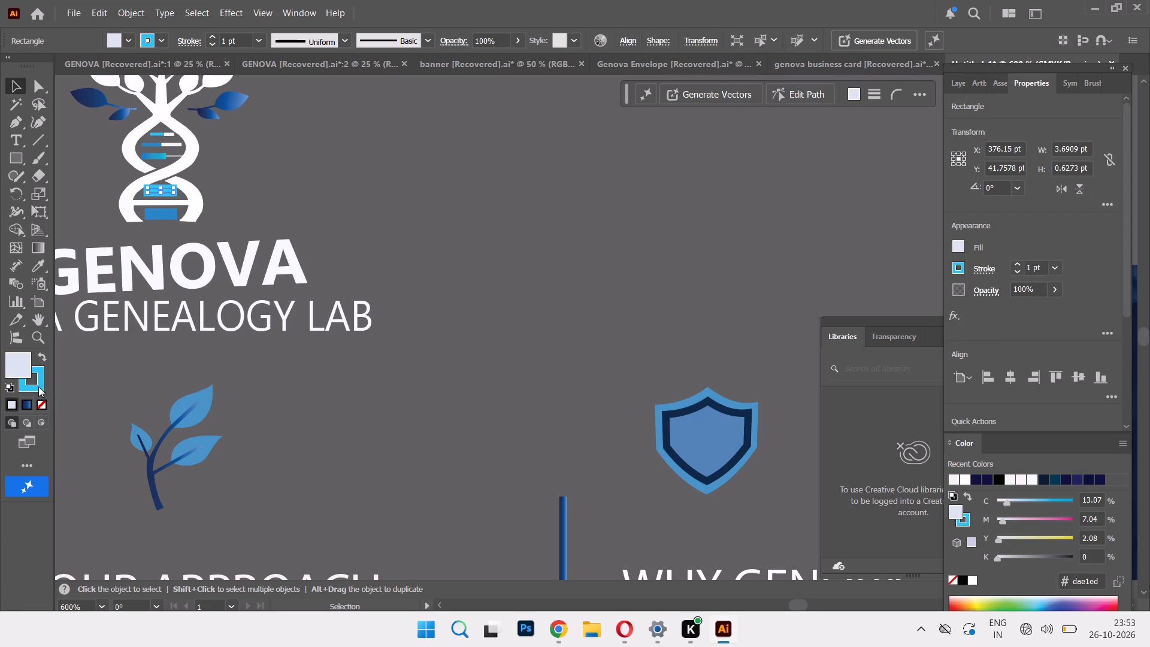
left_click(43, 404)
left_click(42, 356)
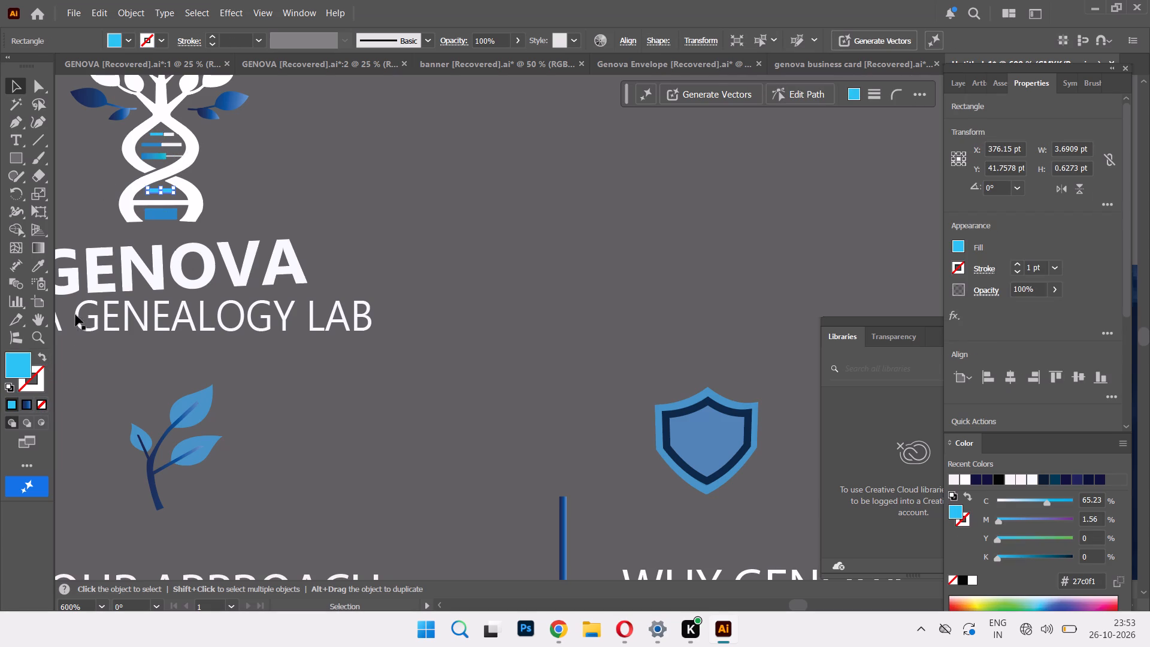
left_click(159, 214)
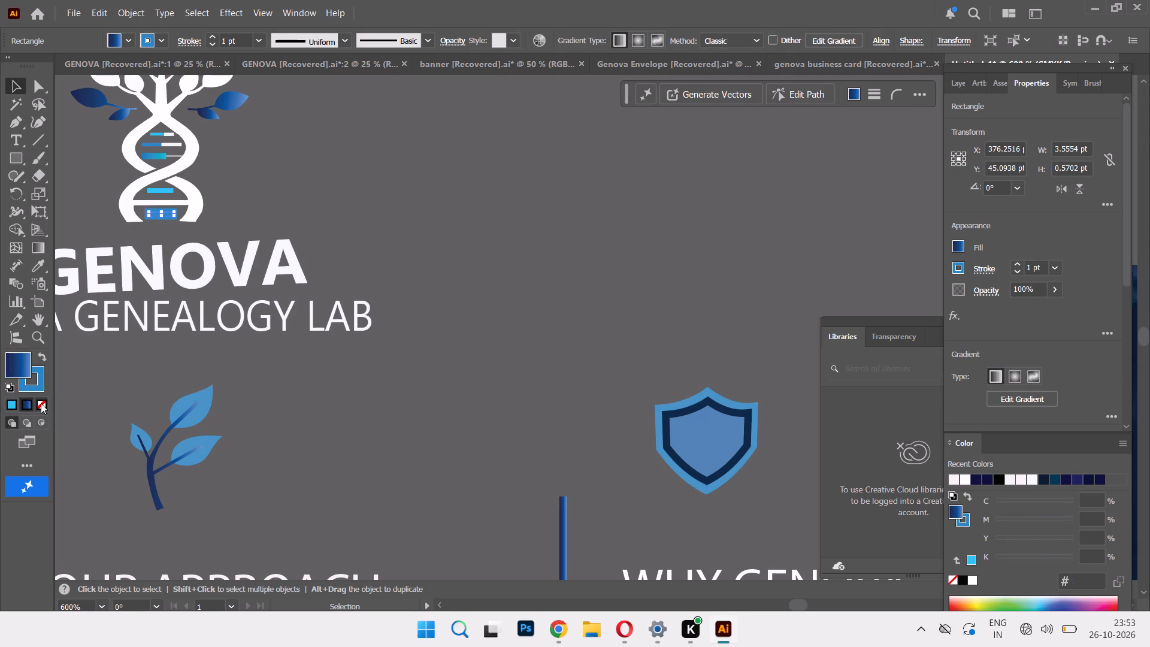
left_click(41, 403)
left_click(42, 356)
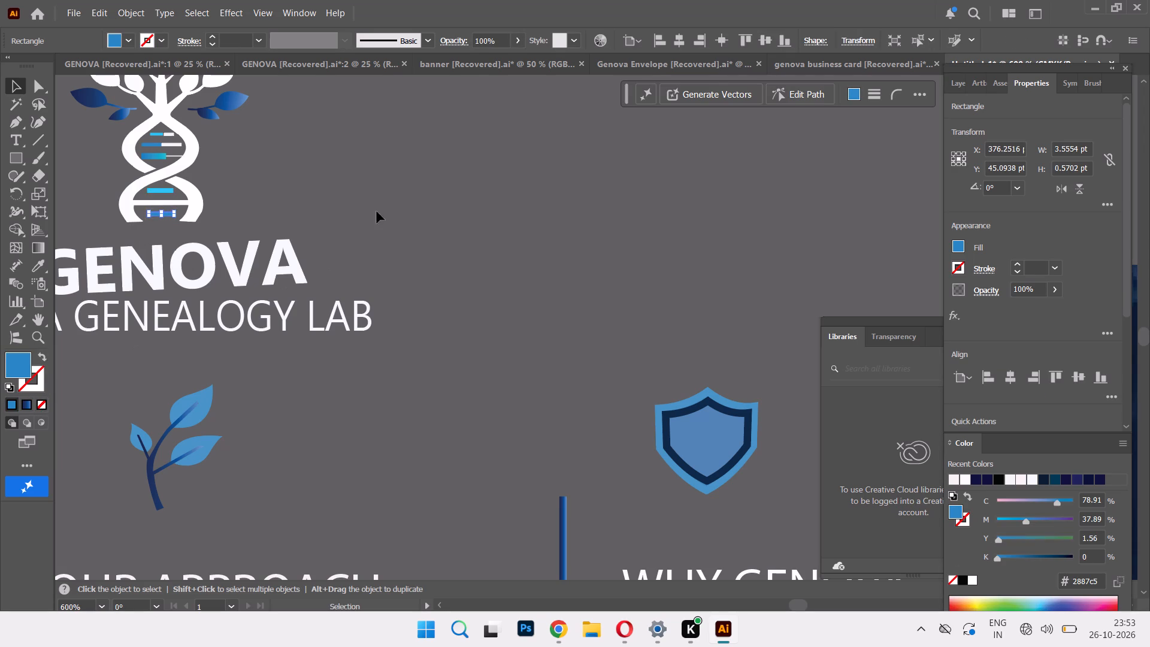
left_click(405, 175)
Stretch the thin third white DNA rung to about 0.81 pt high to match the gradient rung beside it.
scroll(135, 229, "up", 7)
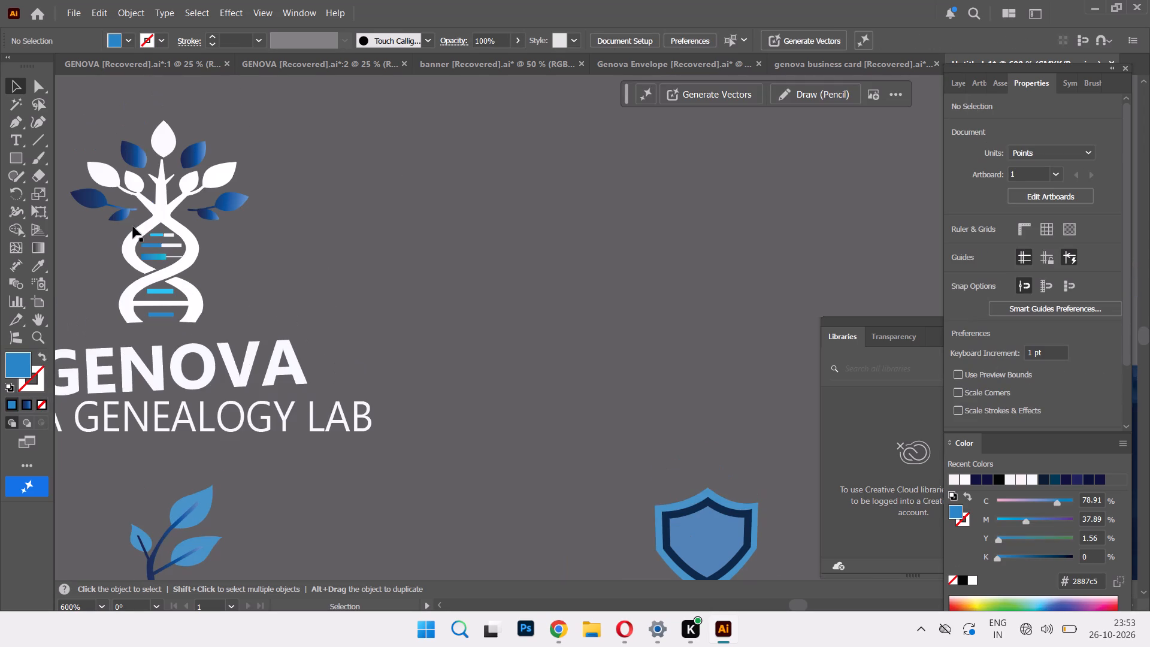
left_click(178, 258)
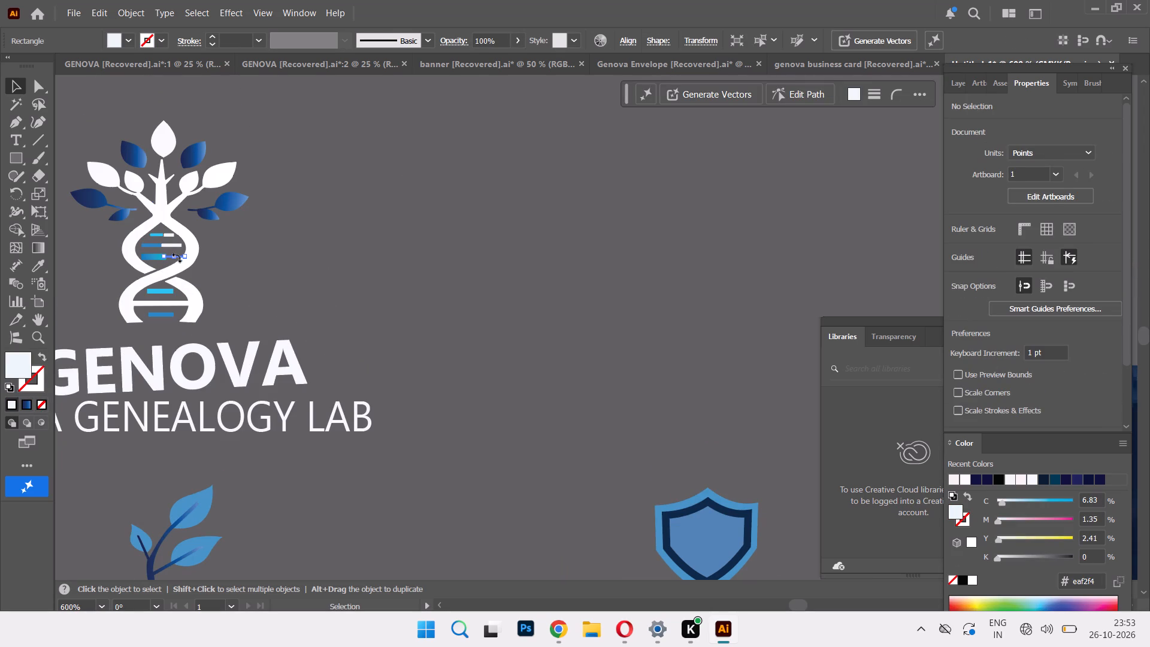
key("ctrl+equal")
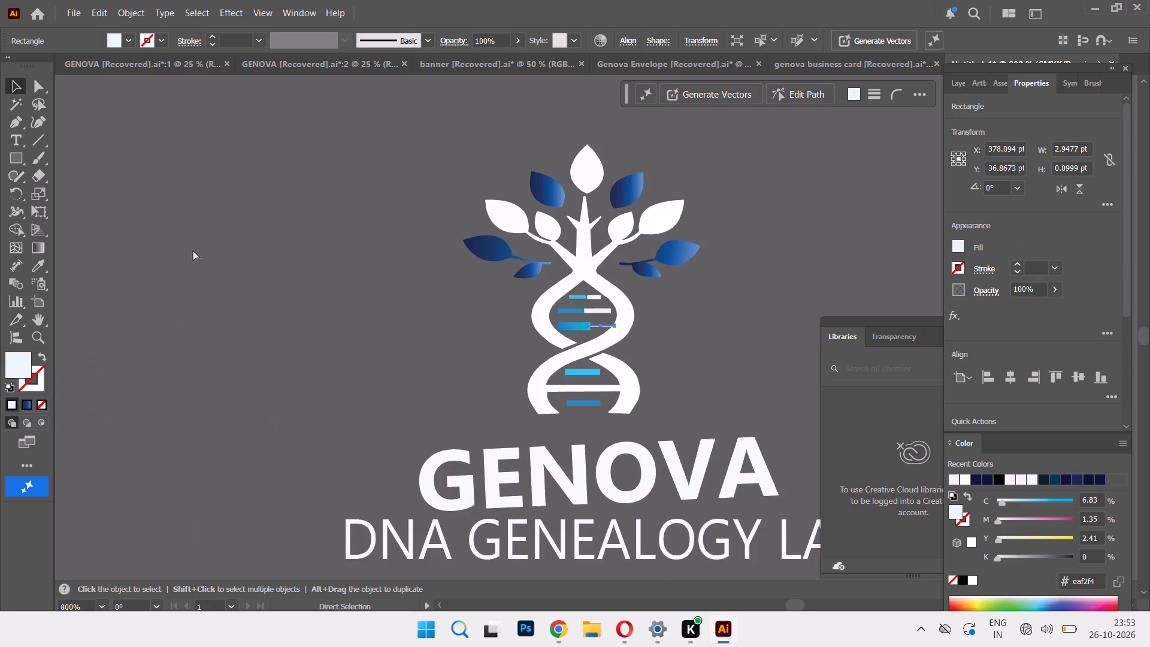
key("ctrl+equal")
key("ctrl+equal")
key("ctrl+equal")
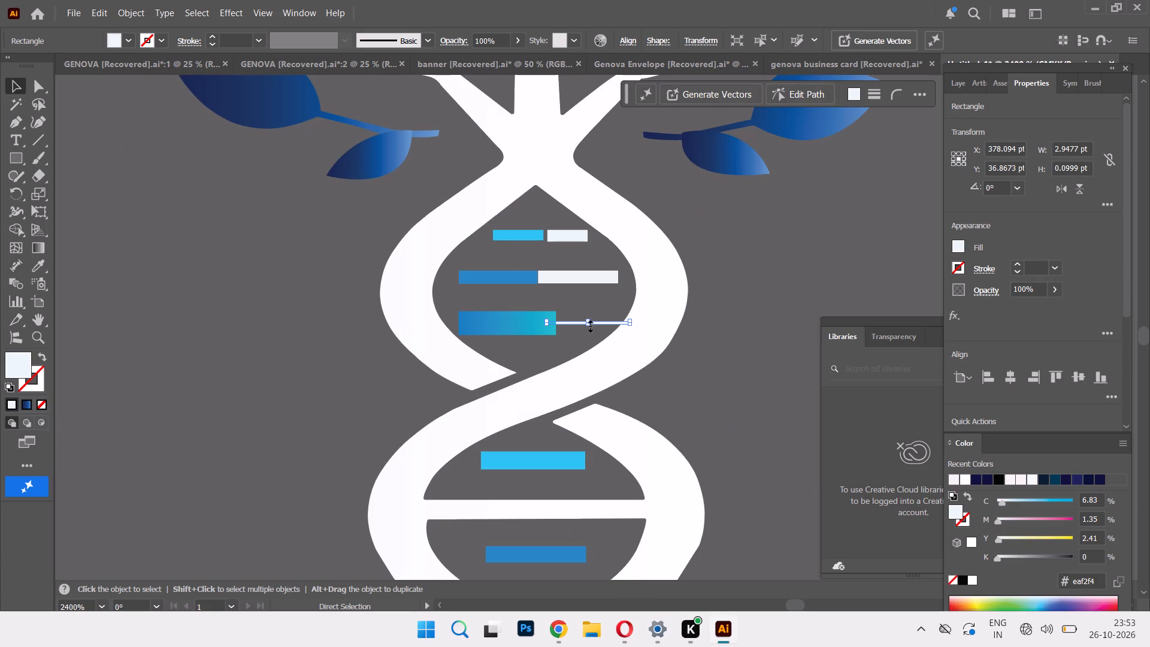
left_click_drag(589, 322, 589, 334)
left_click_drag(586, 322, 585, 311)
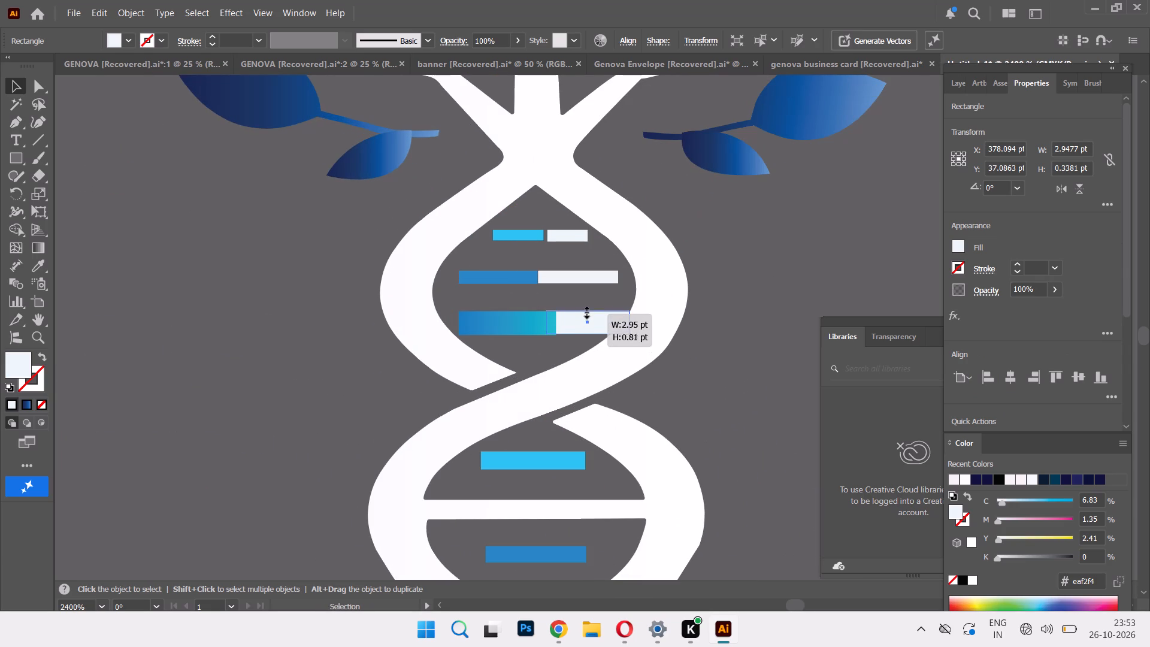
left_click_drag(585, 311, 585, 310)
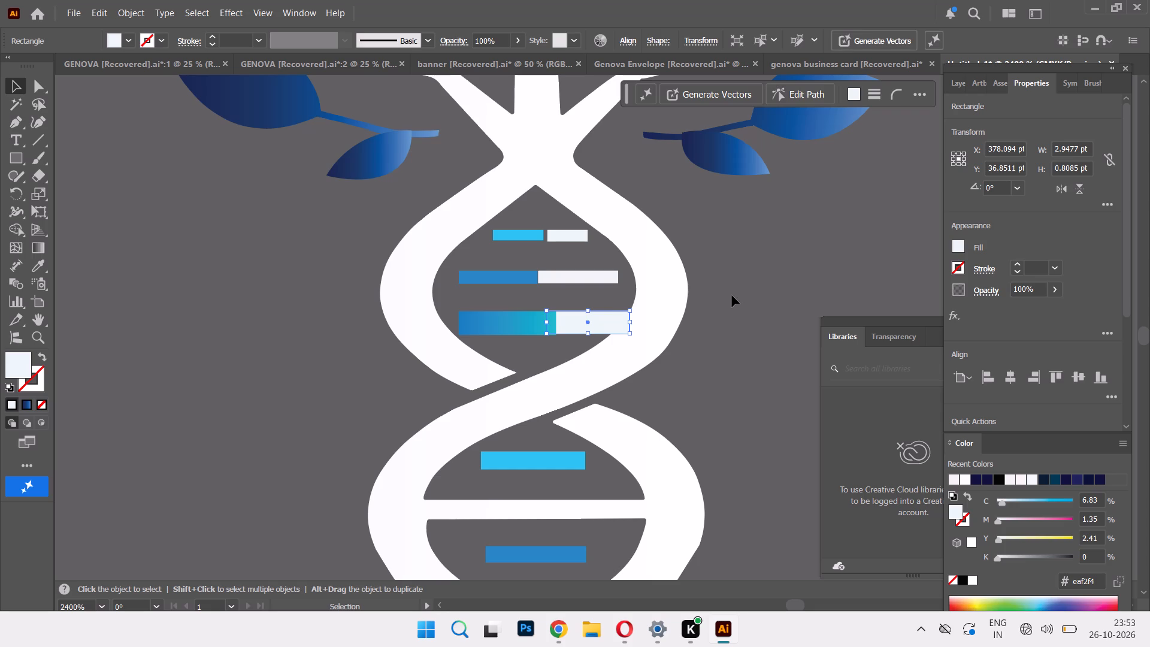
left_click(732, 295)
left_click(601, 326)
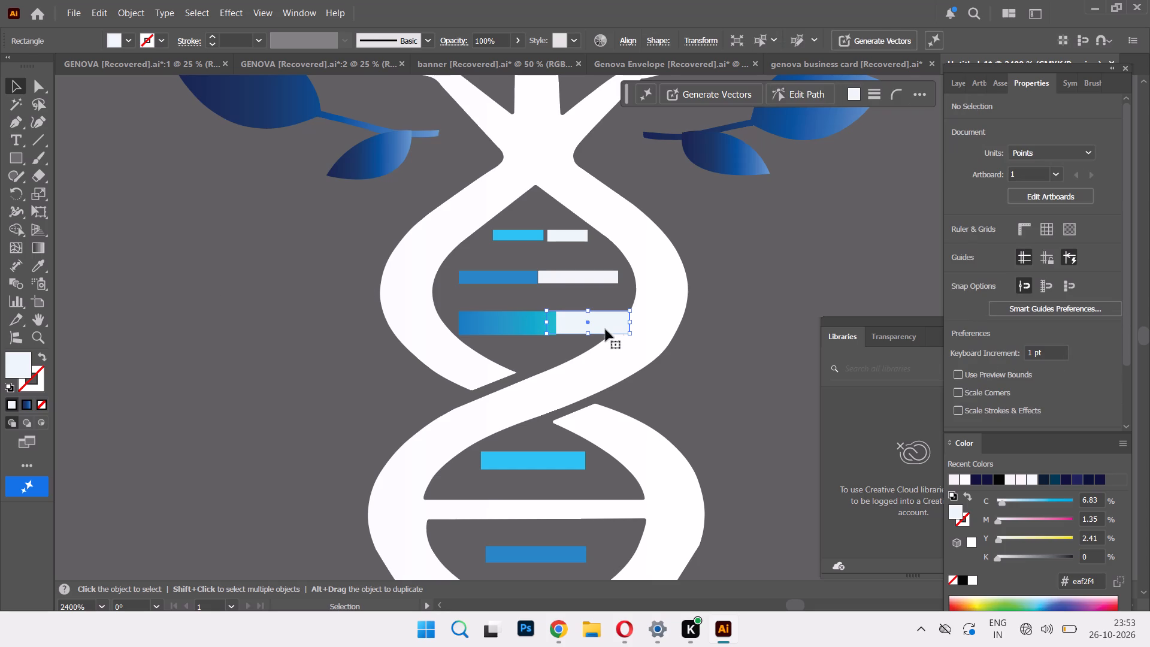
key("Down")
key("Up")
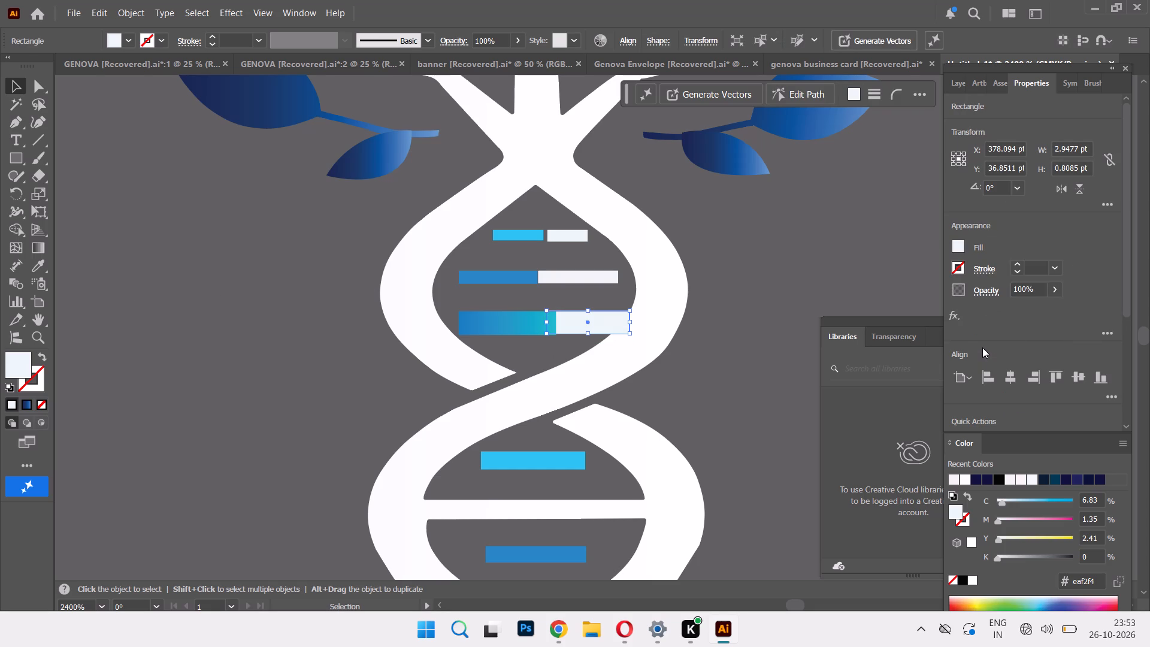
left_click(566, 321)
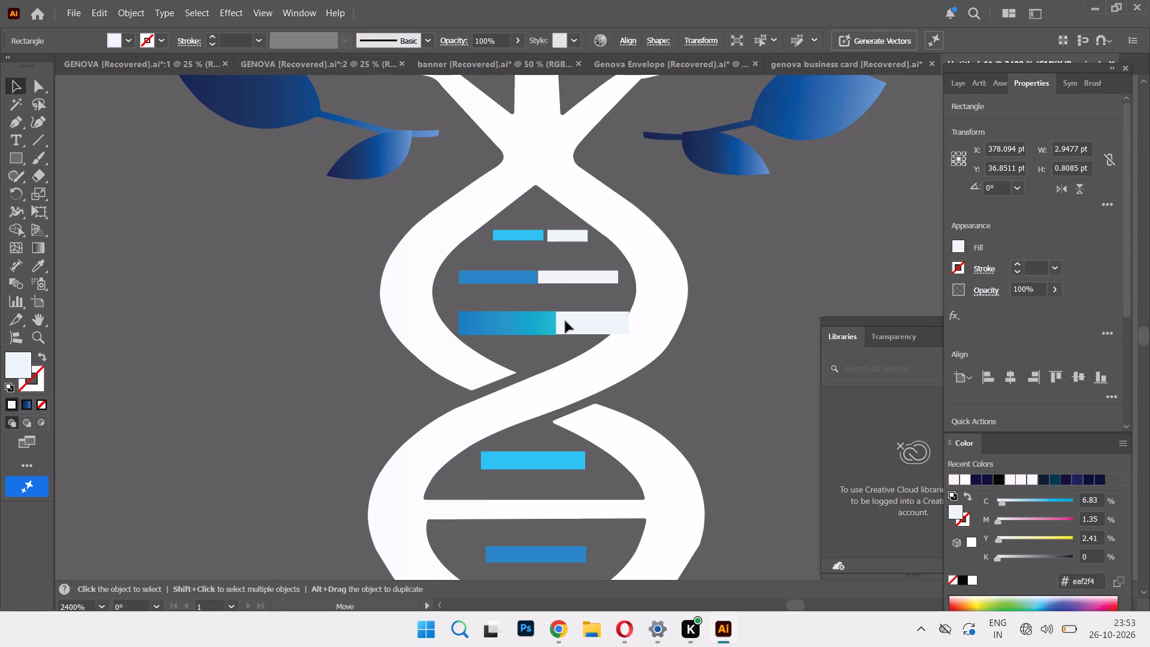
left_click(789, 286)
Group all parts of the logo's tree emblem above the GENOVA wordmark.
key("ctrl+minus")
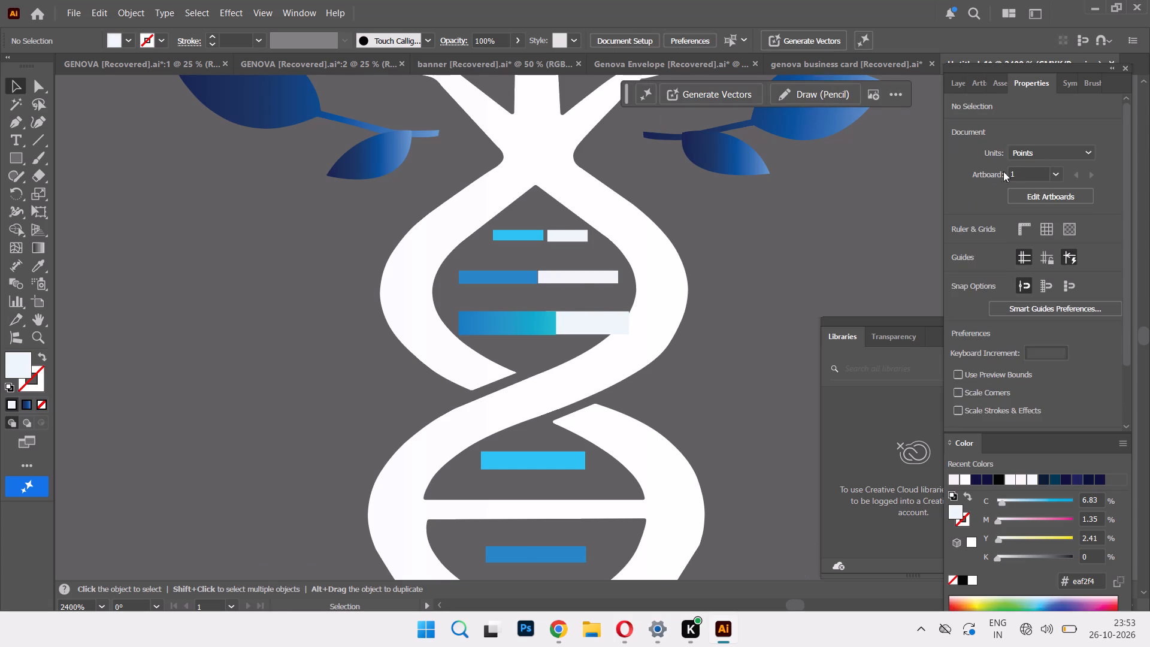
key("ctrl+minus")
key("ctrl+minus")
key("ctrl+minus")
key("ctrl+minus")
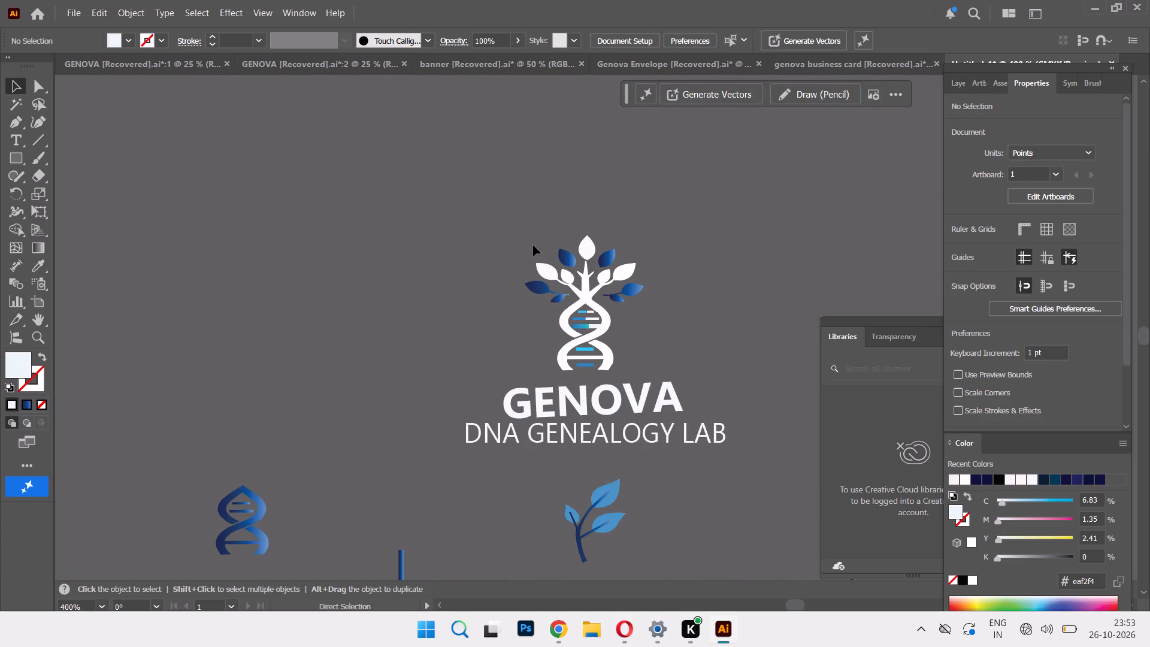
left_click_drag(533, 245, 678, 368)
left_click(785, 97)
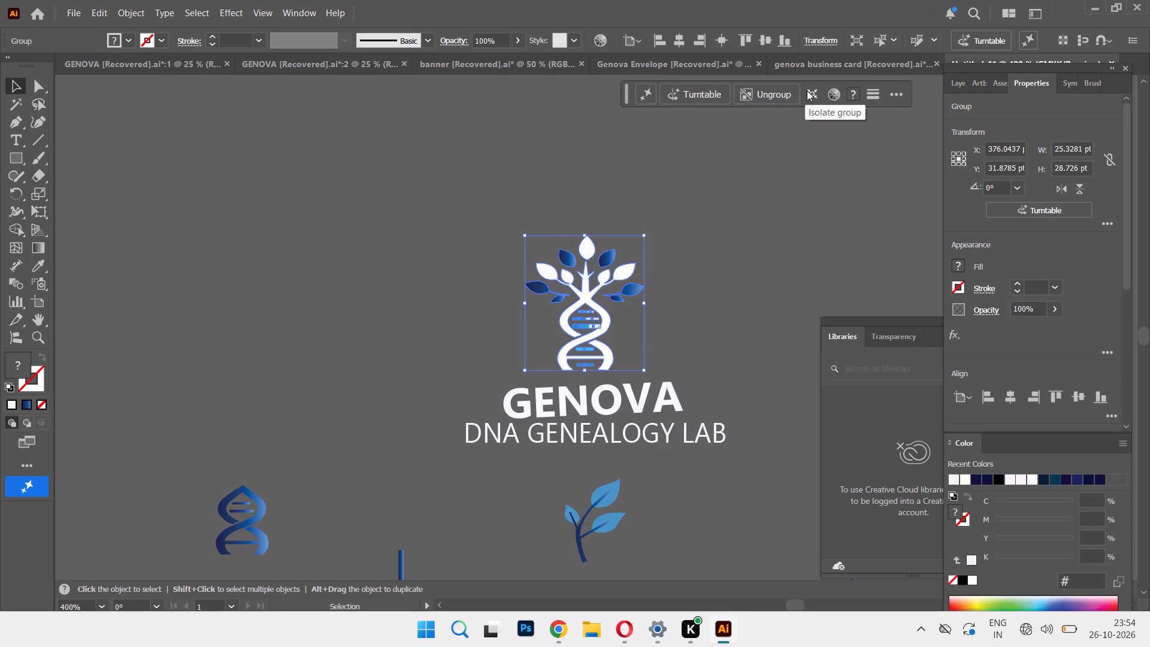
Move the services list up closer beneath the SERVICES heading.
scroll(647, 366, "down", 8)
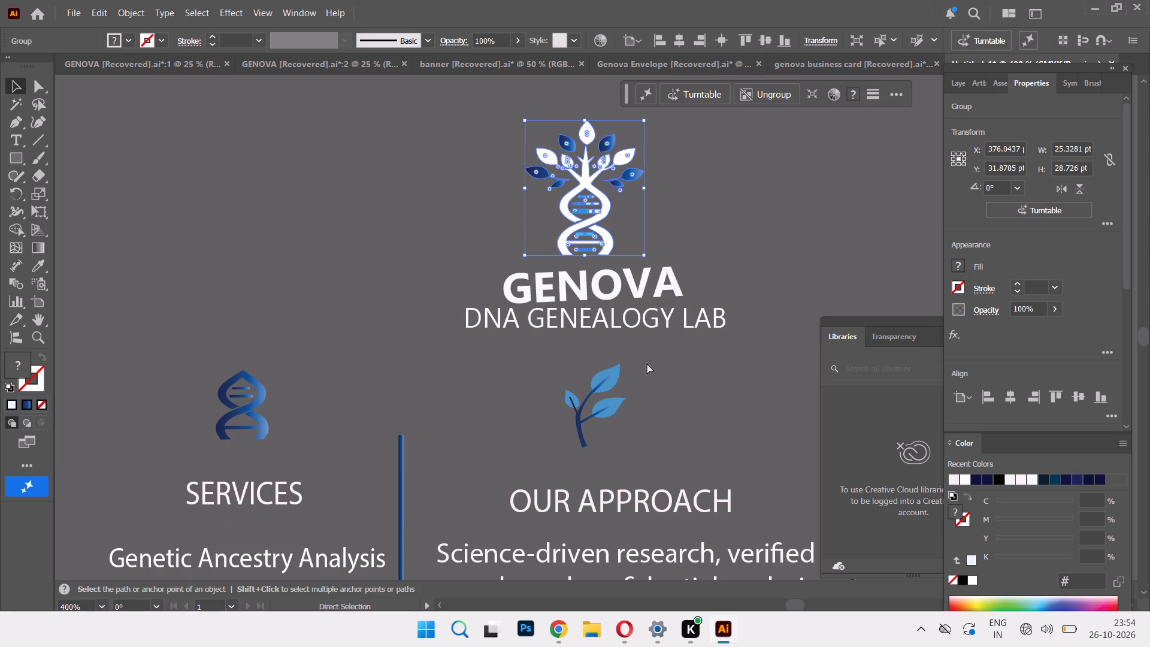
key("ctrl+minus")
key("ctrl+minus")
key("ctrl+minus")
scroll(658, 361, "down", 4)
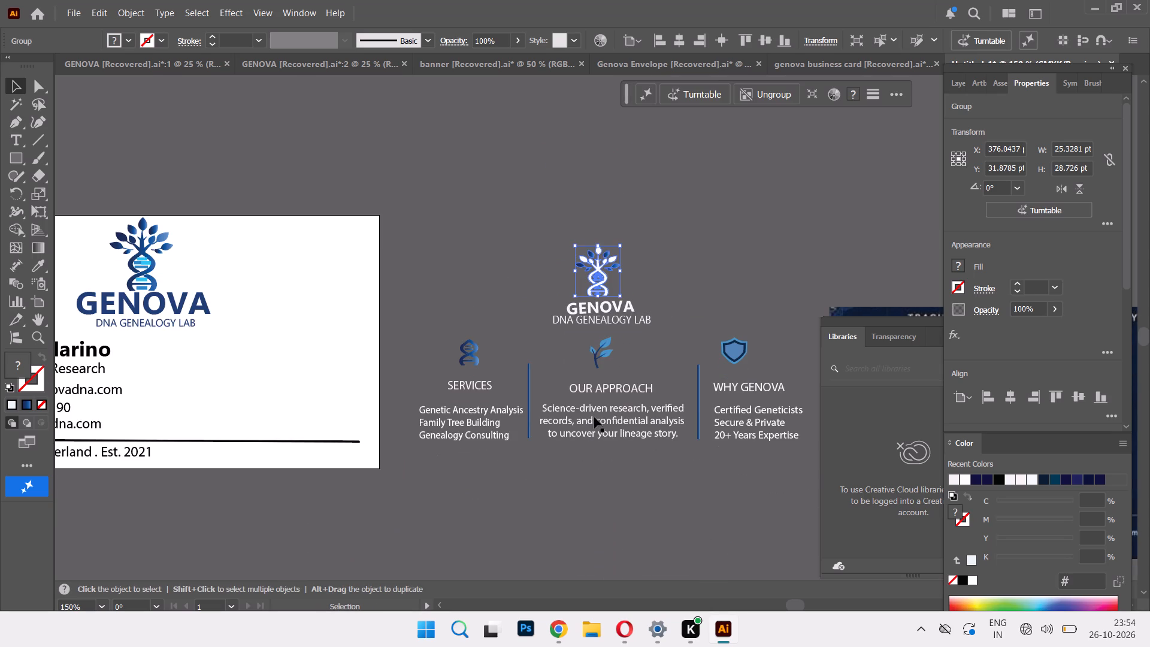
left_click_drag(484, 416, 483, 407)
left_click(482, 418)
left_click_drag(473, 422, 469, 414)
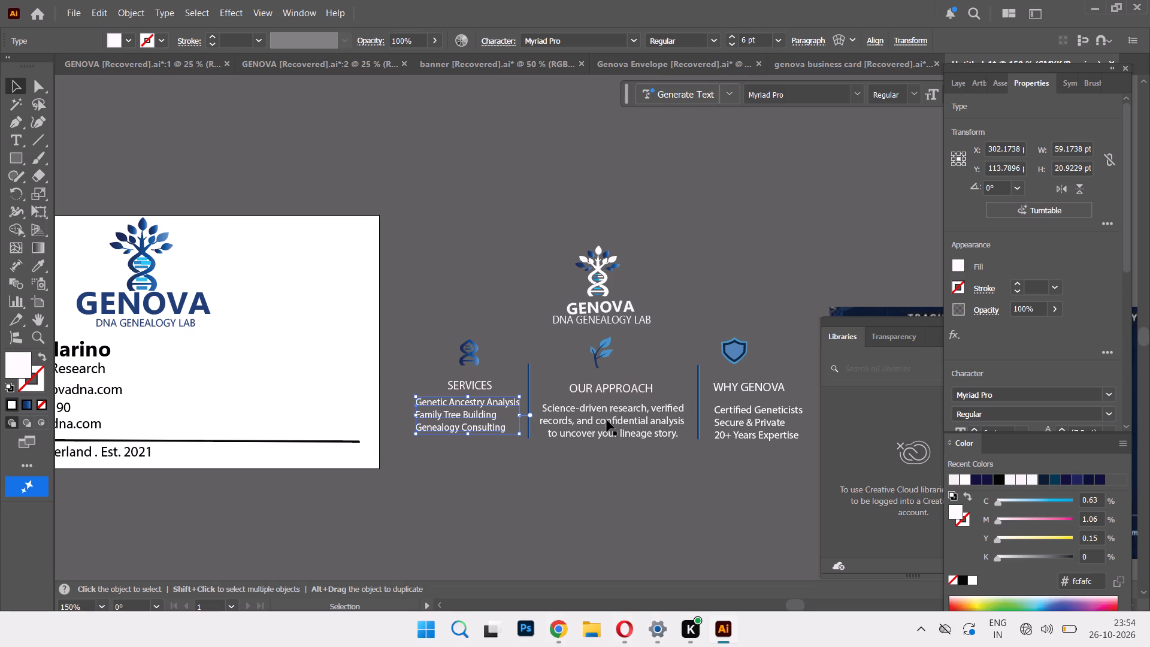
Set the body text of all three columns (services, approach and why Genova) to 5 pt.
left_click(607, 413, "shift")
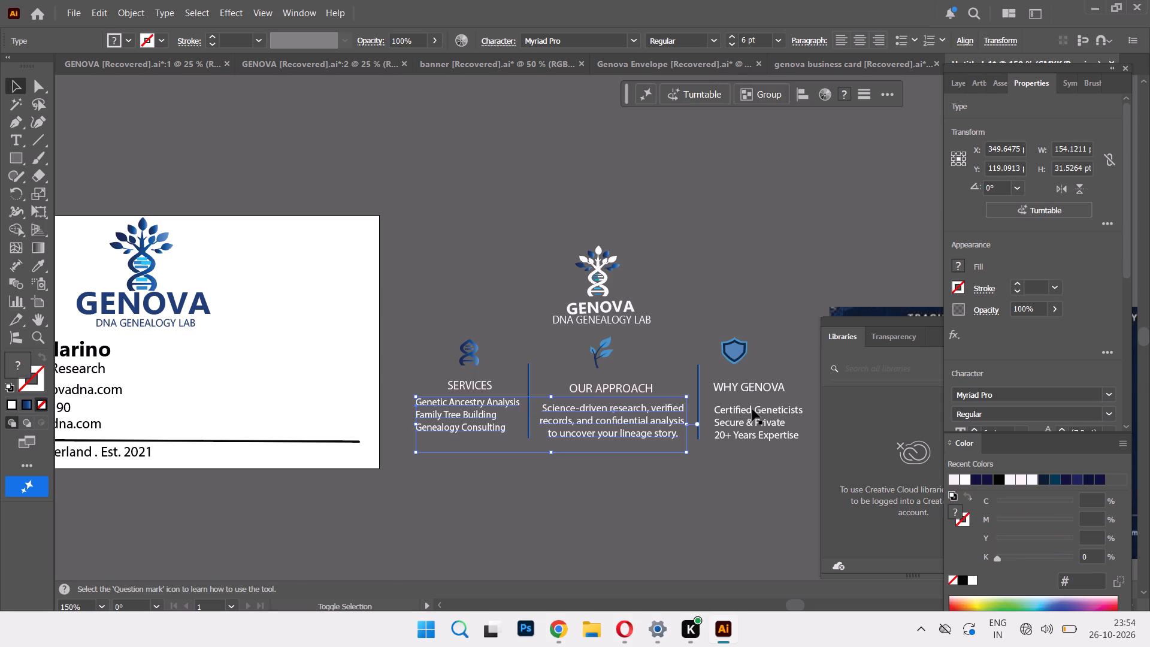
left_click(752, 409, "shift")
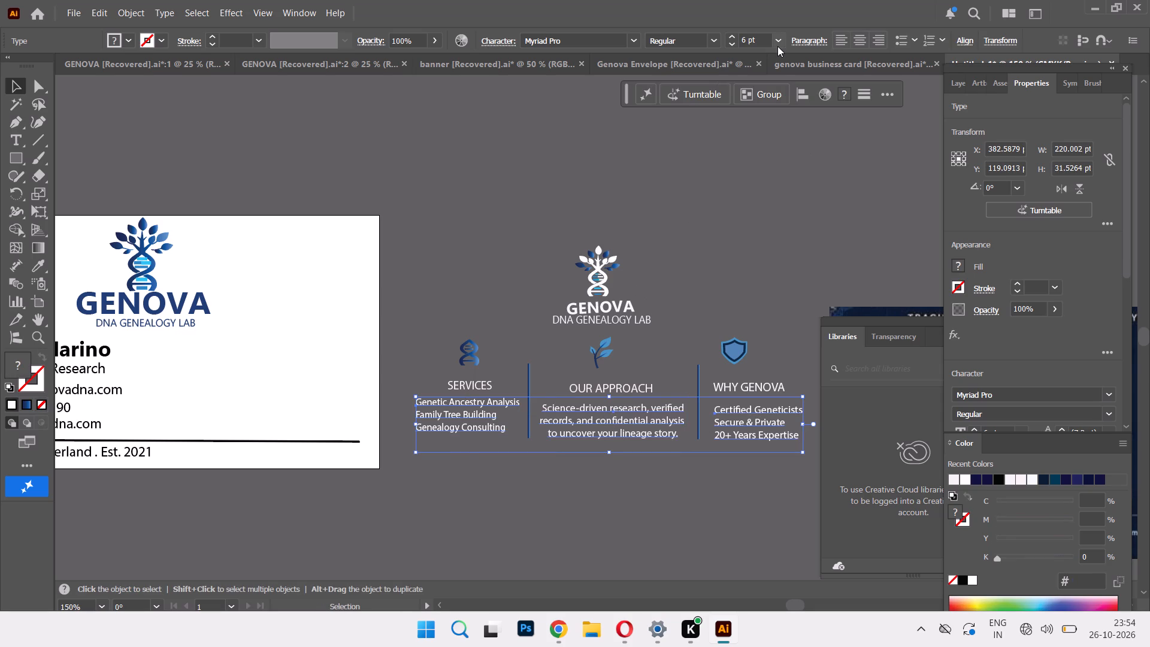
left_click(777, 46)
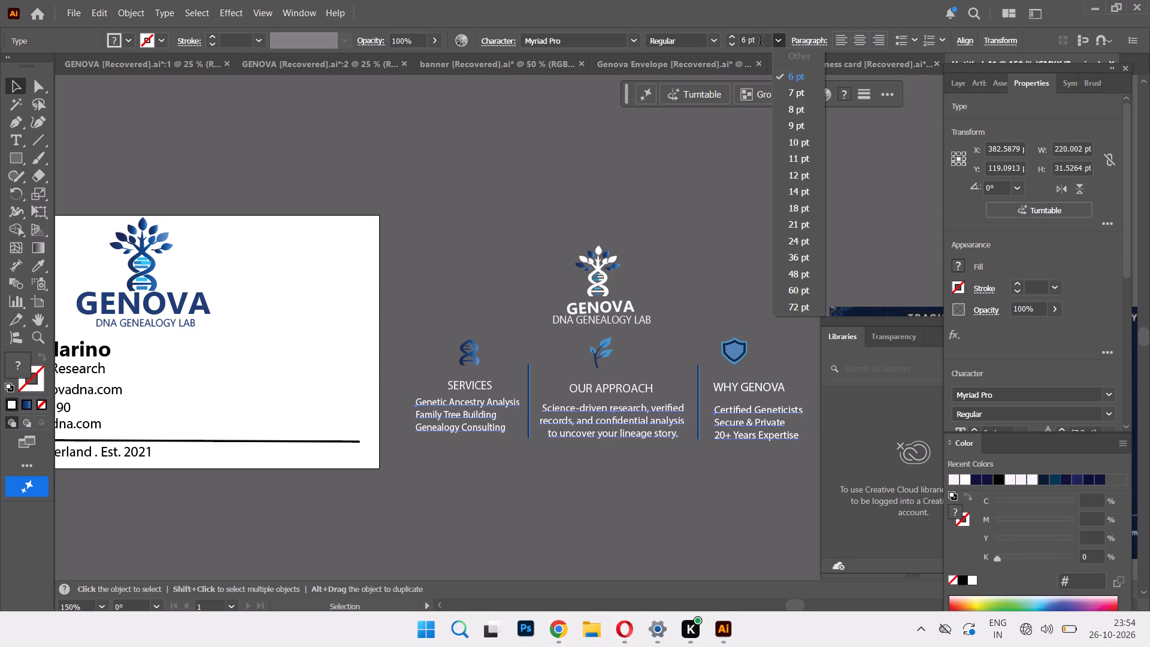
left_click_drag(755, 42, 706, 49)
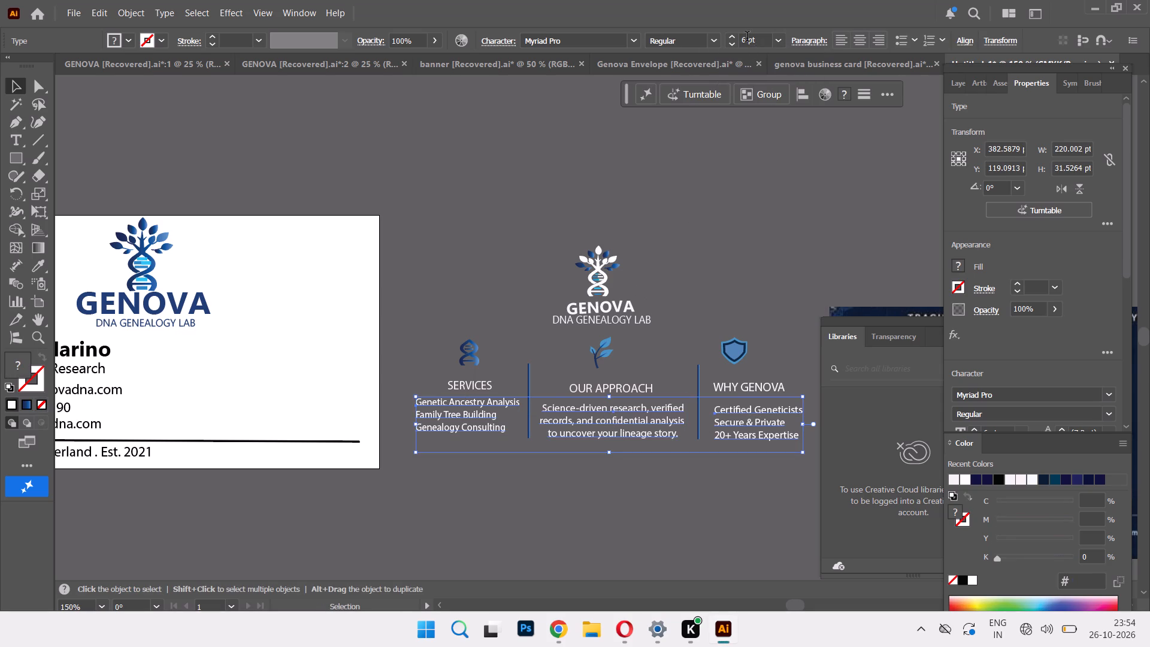
left_click_drag(747, 38, 733, 47)
key("5")
key("Return")
left_click(754, 205)
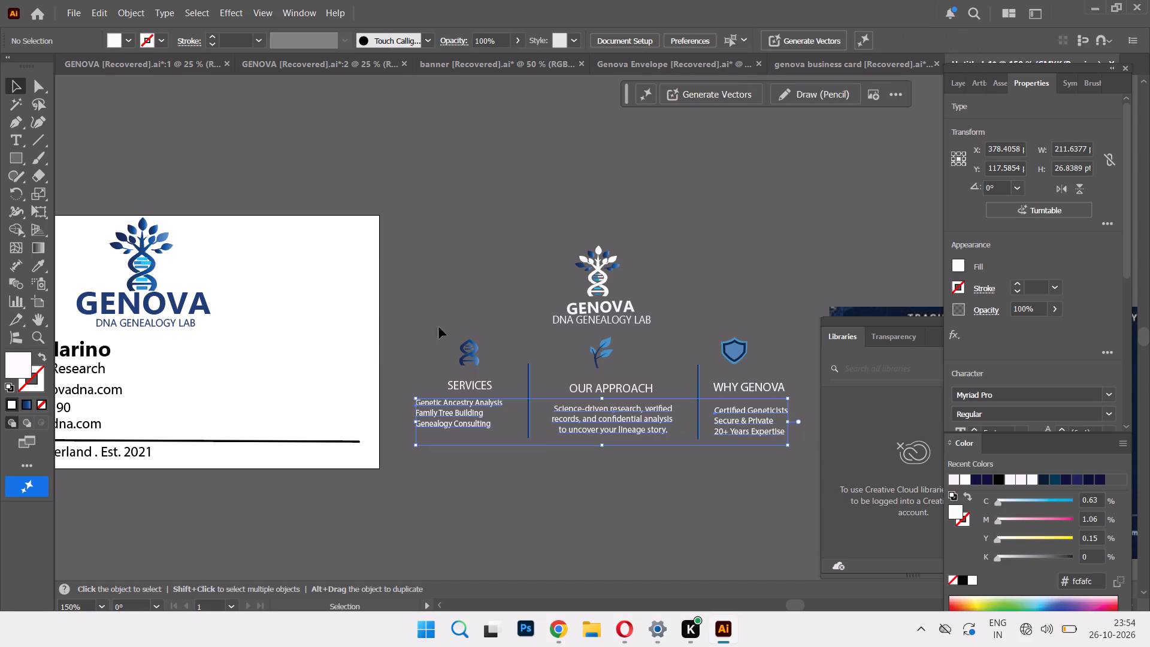
Reposition the three body text blocks neatly beneath their headings, raising the OUR APPROACH and WHY GENOVA headings slightly.
left_click_drag(465, 416, 471, 416)
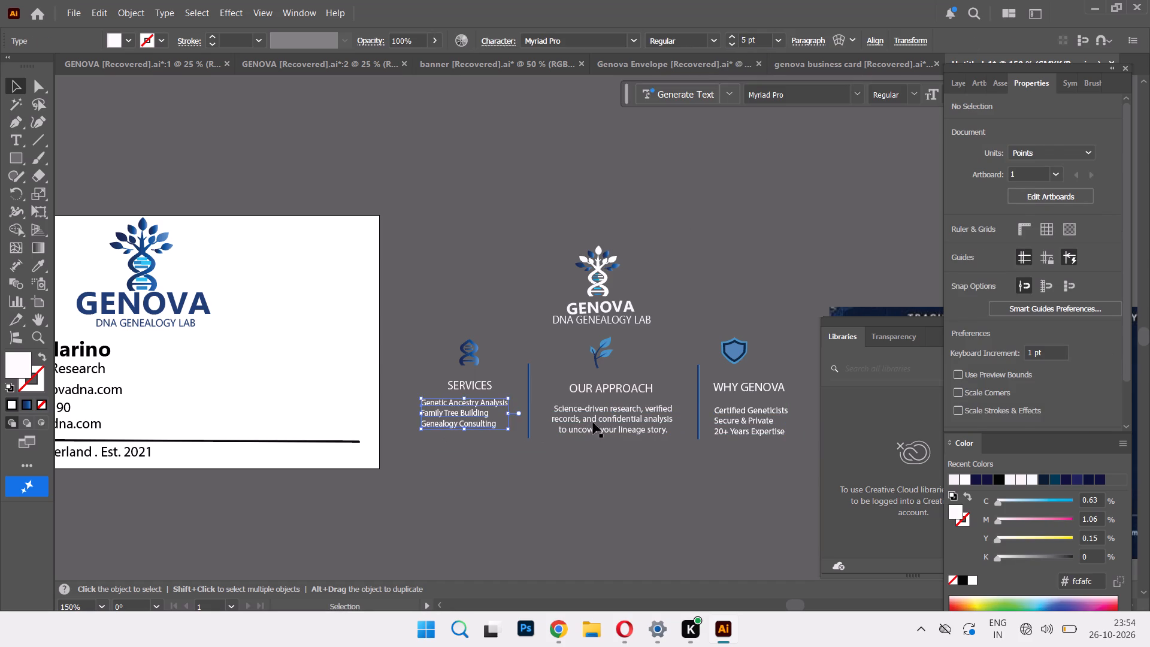
left_click_drag(593, 422, 597, 416)
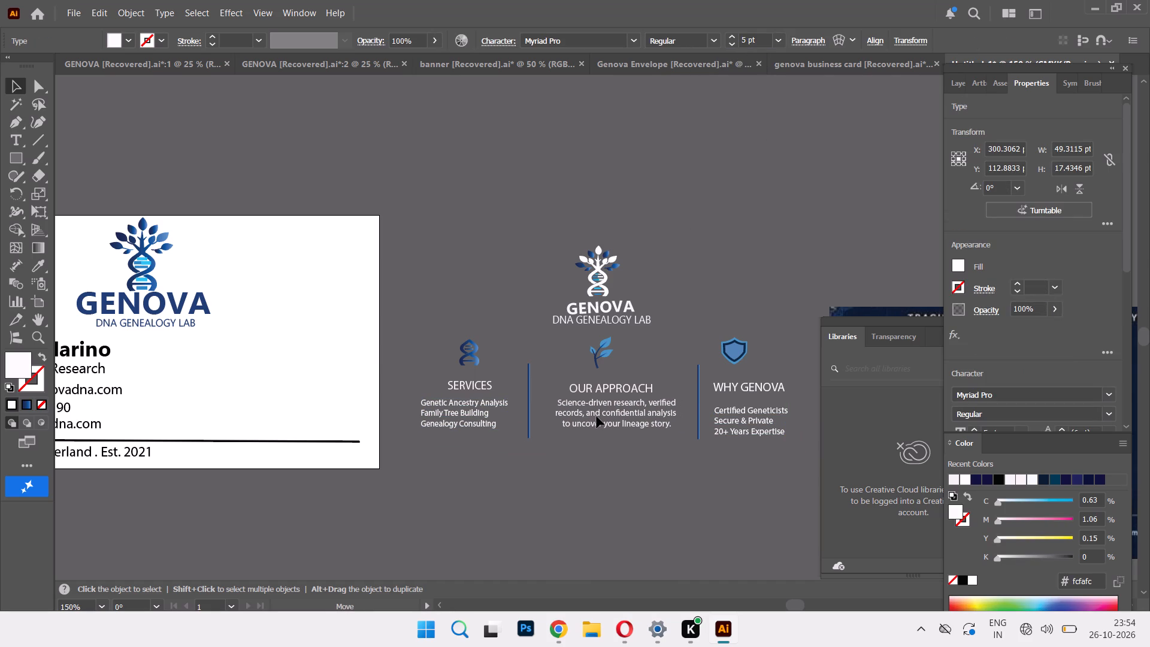
left_click_drag(597, 416, 595, 417)
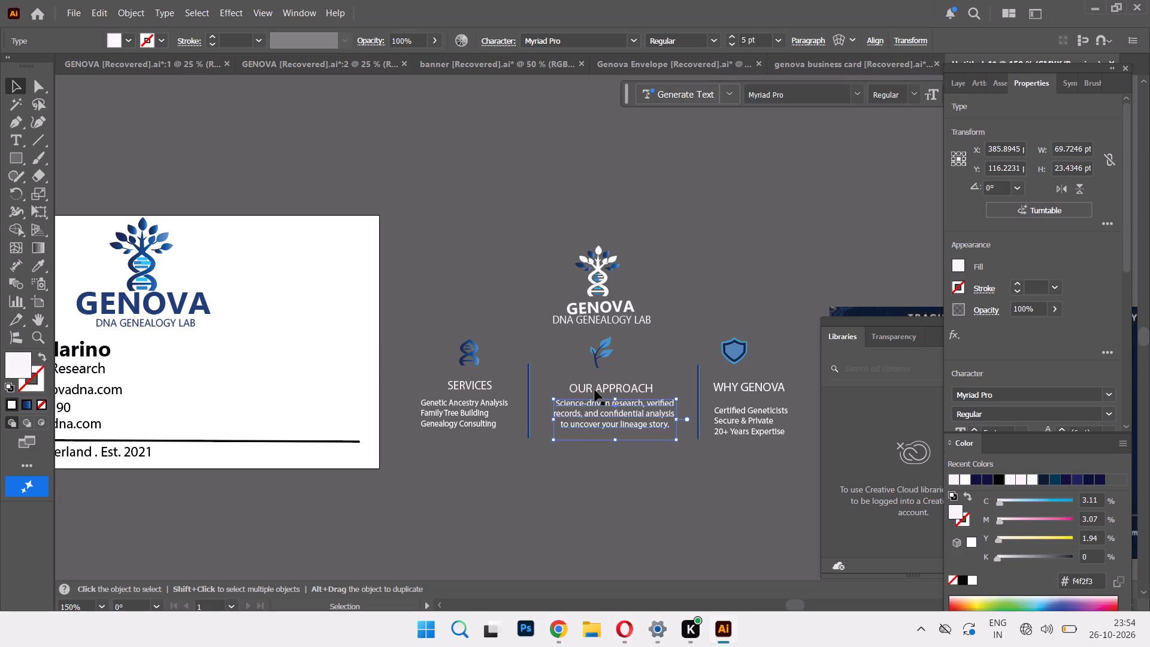
left_click(595, 390)
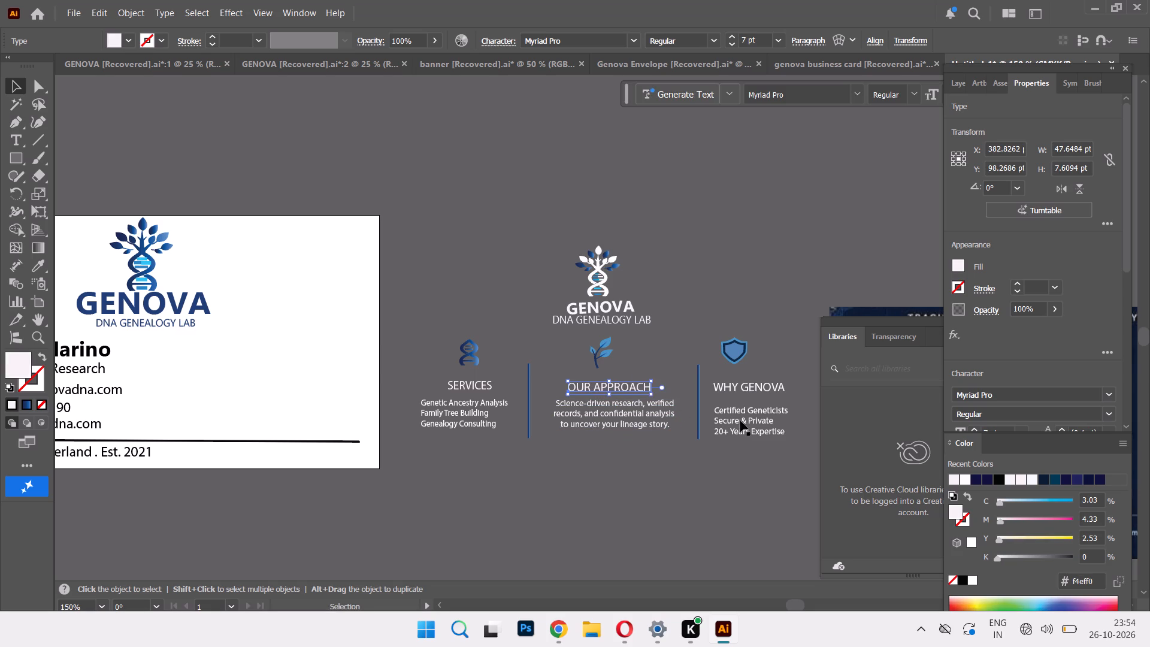
left_click_drag(738, 418, 738, 412)
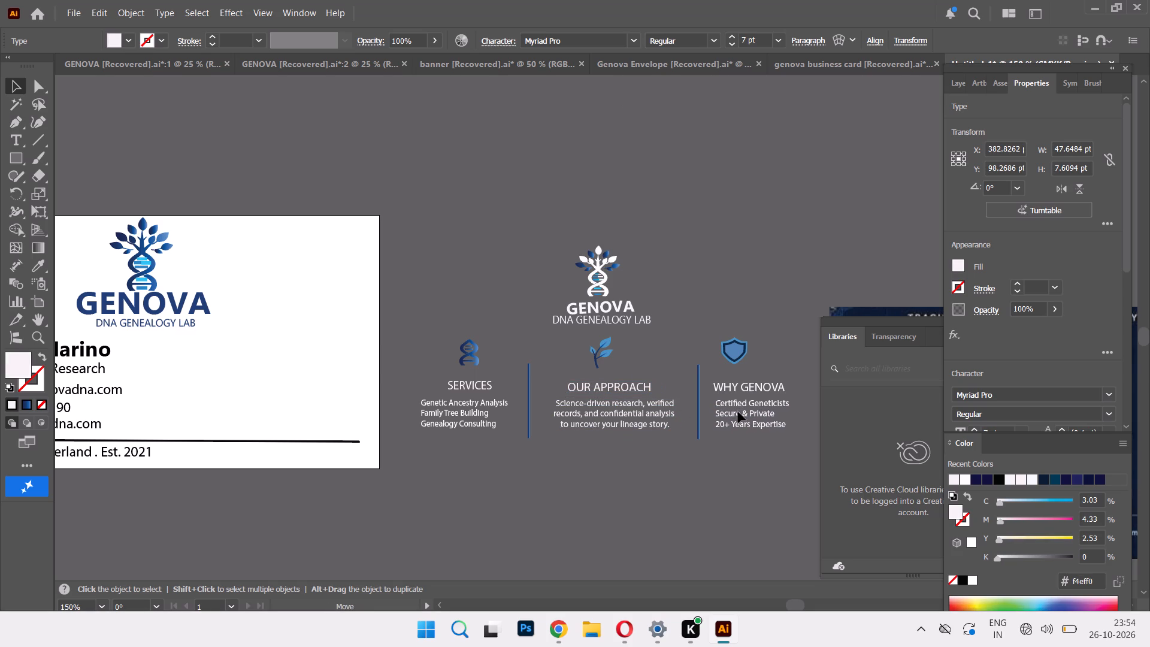
left_click_drag(738, 412, 739, 410)
left_click(739, 389)
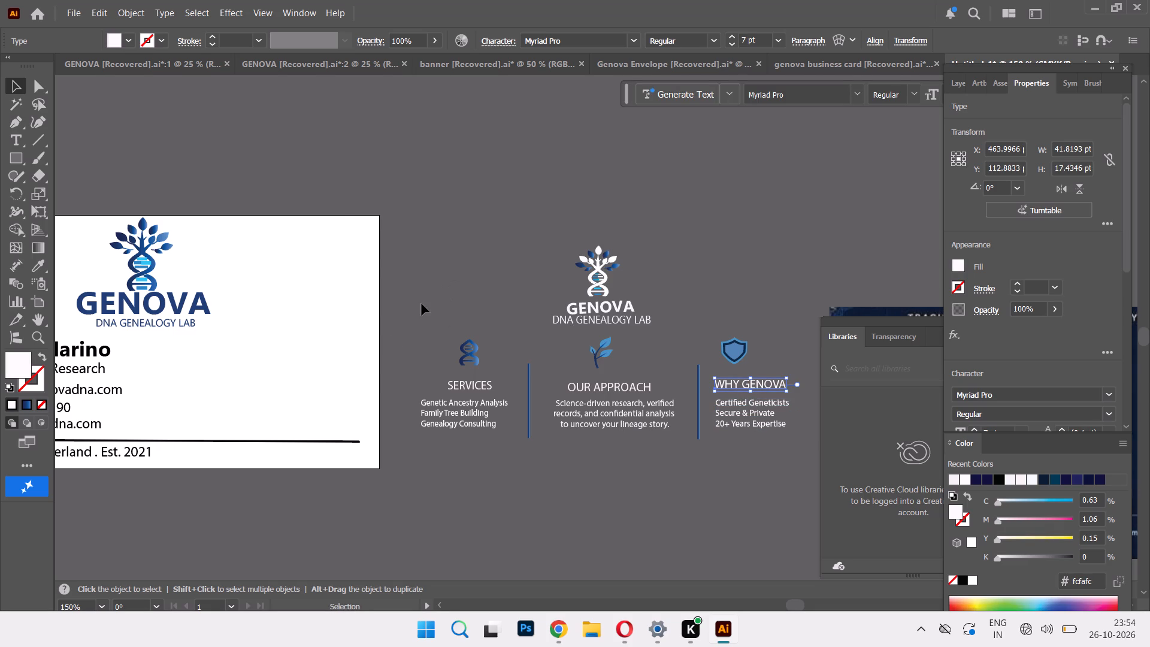
Move the navy background rectangle up behind the back's content, level with the front card, at about X 384, Y 74 pt.
key("ctrl+minus")
key("ctrl+minus")
left_click_drag(478, 485, 486, 331)
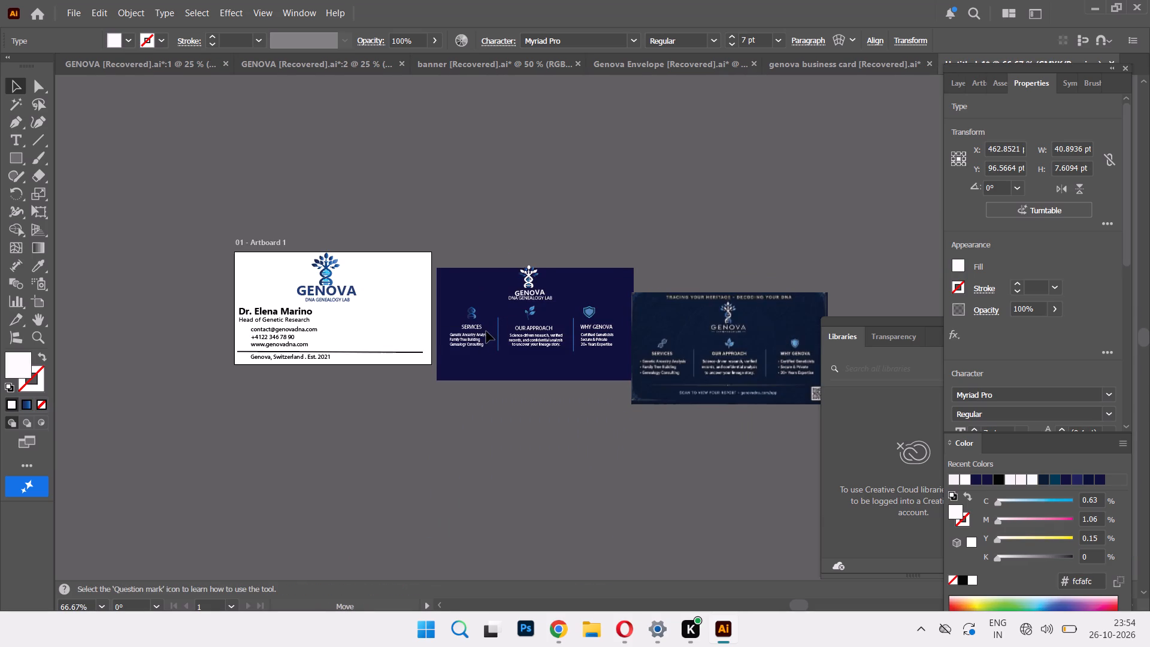
left_click_drag(486, 331, 486, 316)
Move the reference image below the navy card back, to about X 414, Y 263 pt.
left_click_drag(728, 364, 557, 473)
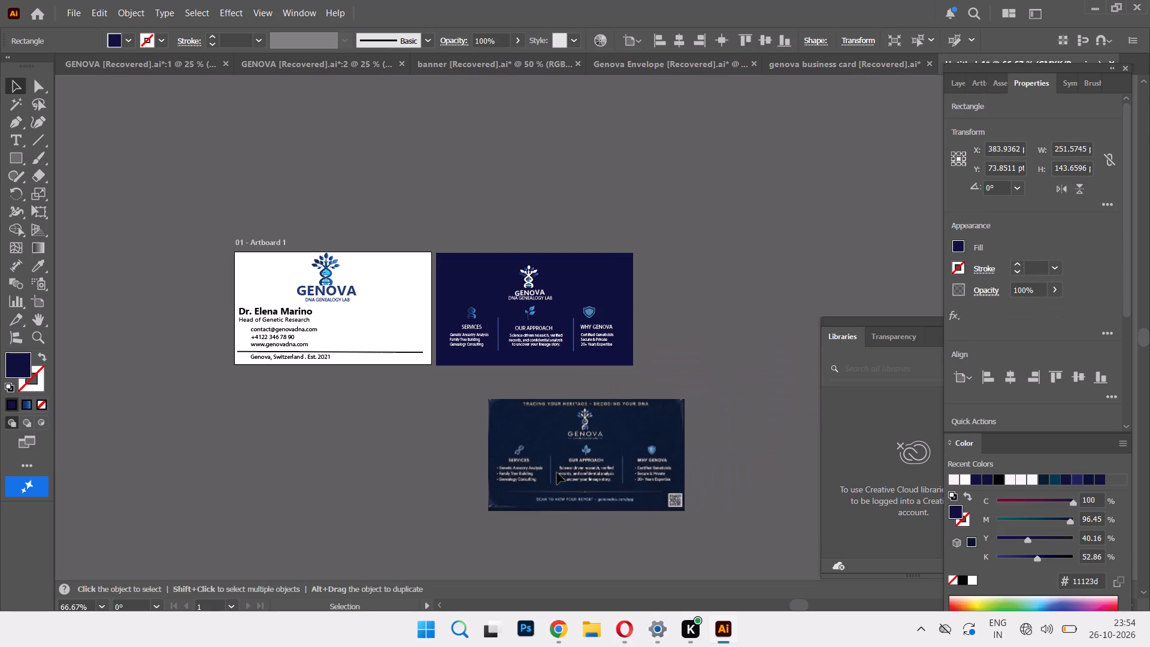
left_click_drag(557, 473, 556, 473)
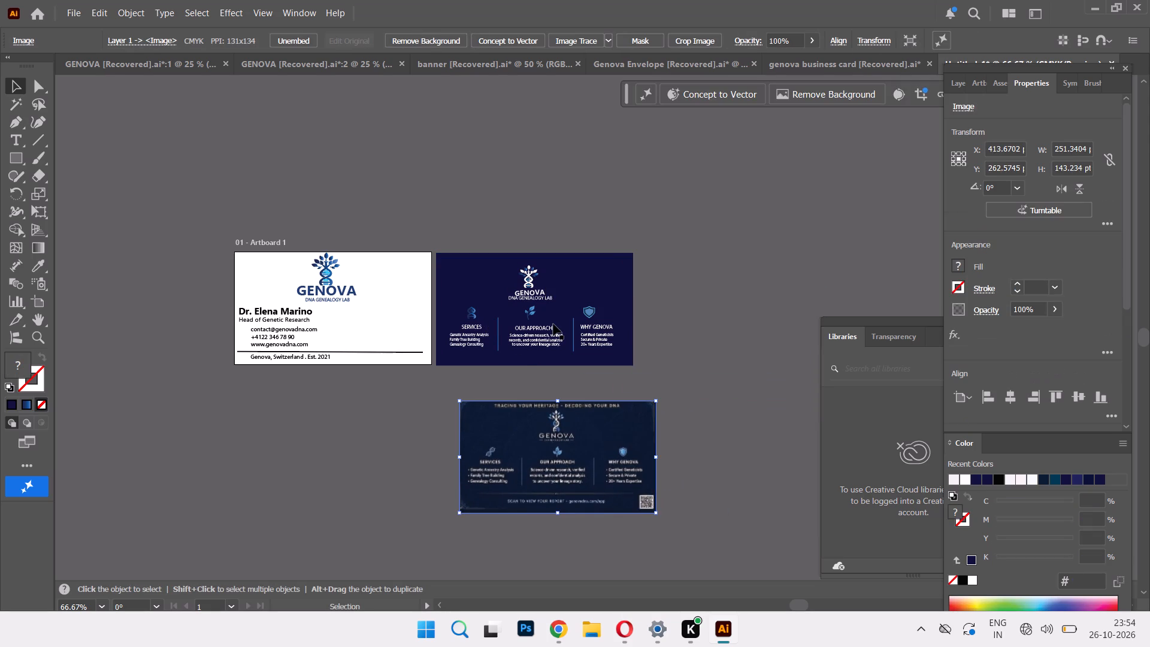
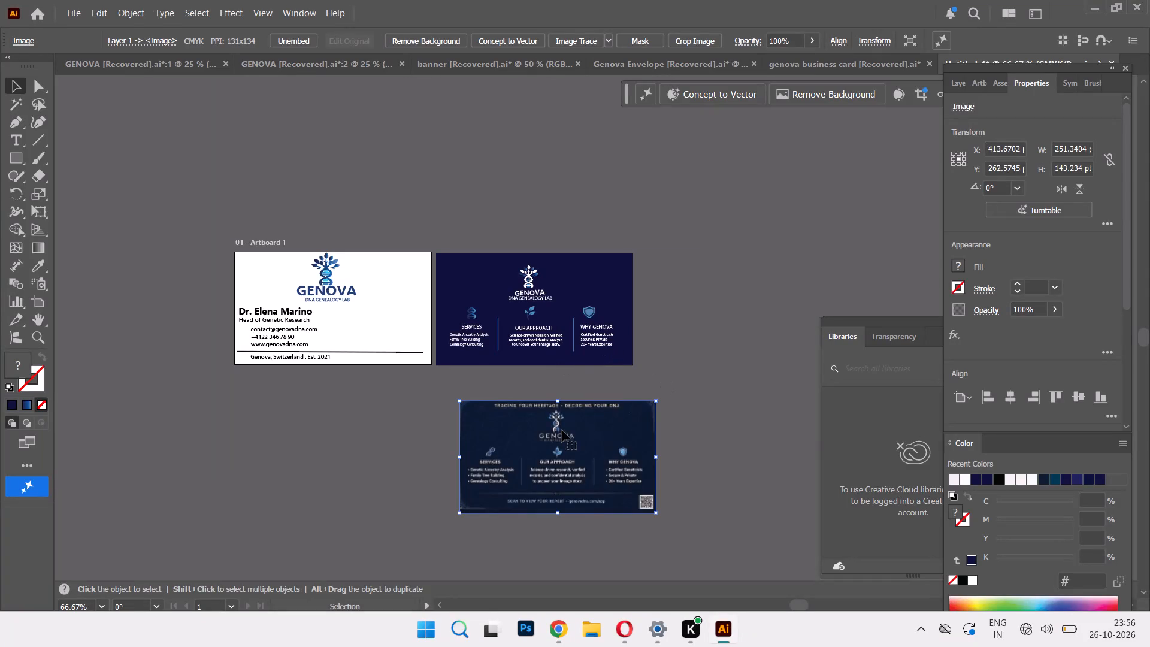
Enlarge the reference image to about 423 × 322 pt and move it over the front card, to about X -5, Y 183 pt.
left_click_drag(656, 400, 747, 267)
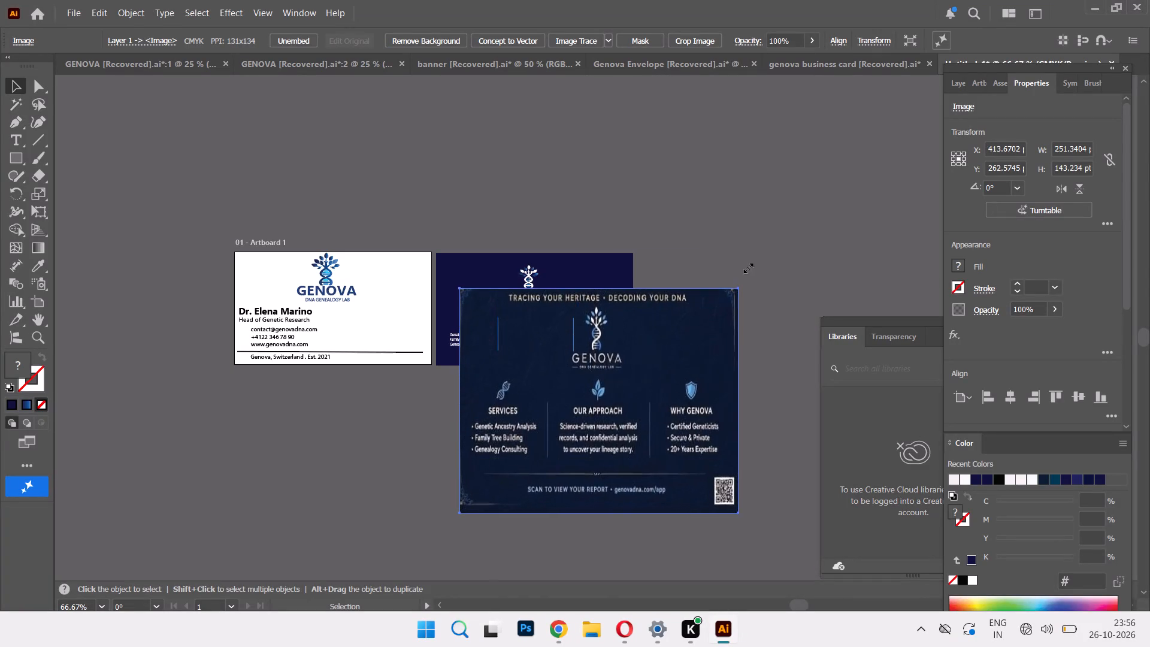
left_click_drag(747, 267, 791, 261)
left_click_drag(717, 331, 509, 353)
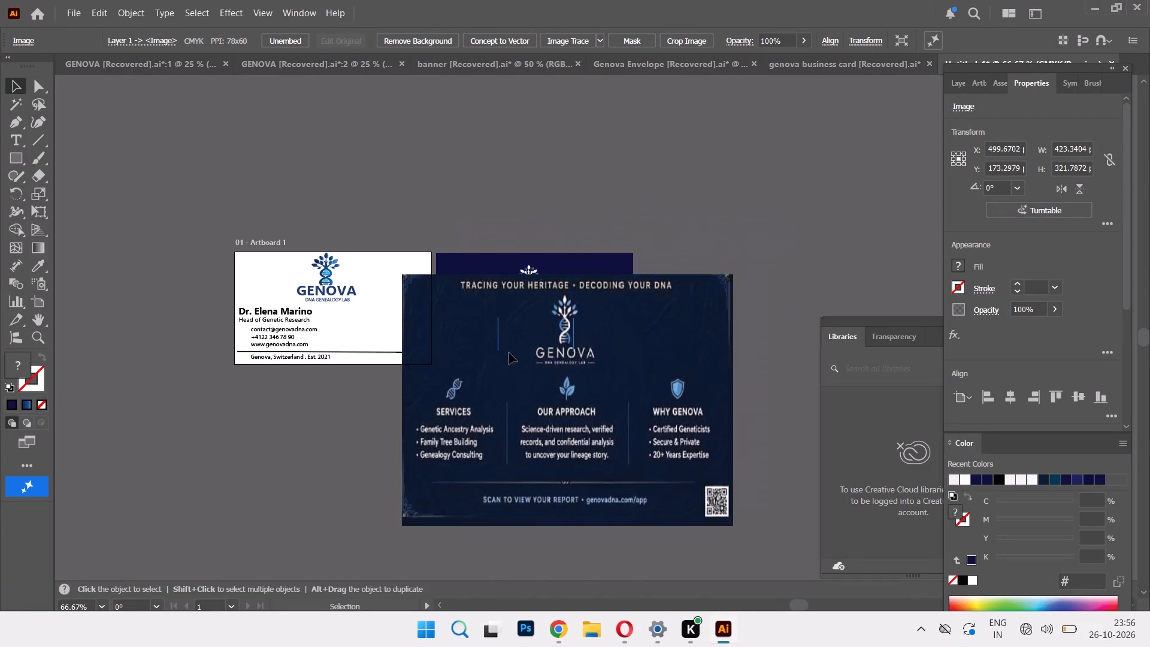
left_click_drag(509, 353, 322, 338)
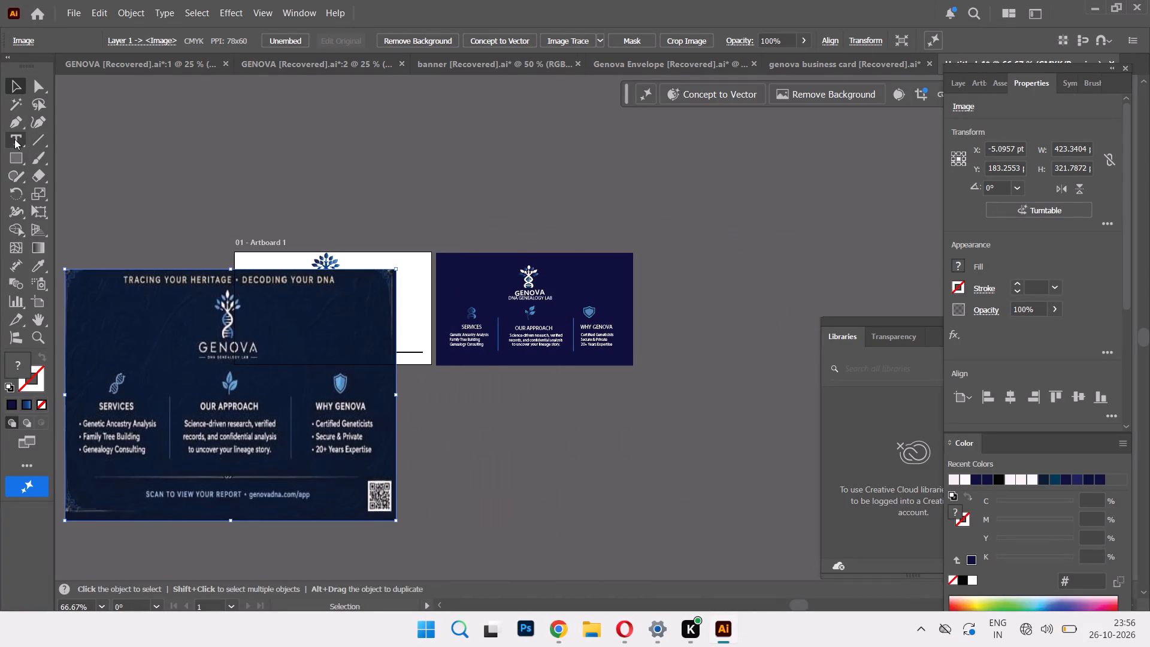
Add the tagline text "TRACING YOUR HERITAGE . DECODING YOUR DNA" on the empty canvas below the navy card.
left_click(14, 139)
left_click(580, 437)
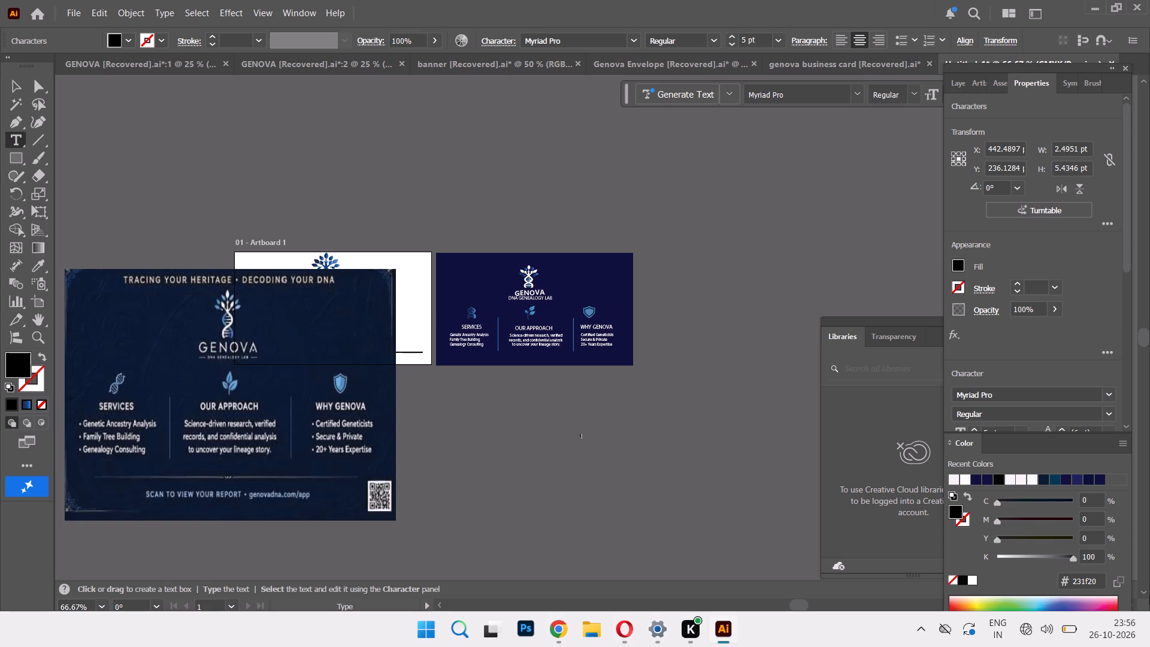
type("RAC")
type("ING YOUR HERITA")
type("GE")
key("space")
type(".")
key("space")
type("DECODING")
key("space")
type("YOUR DNA")
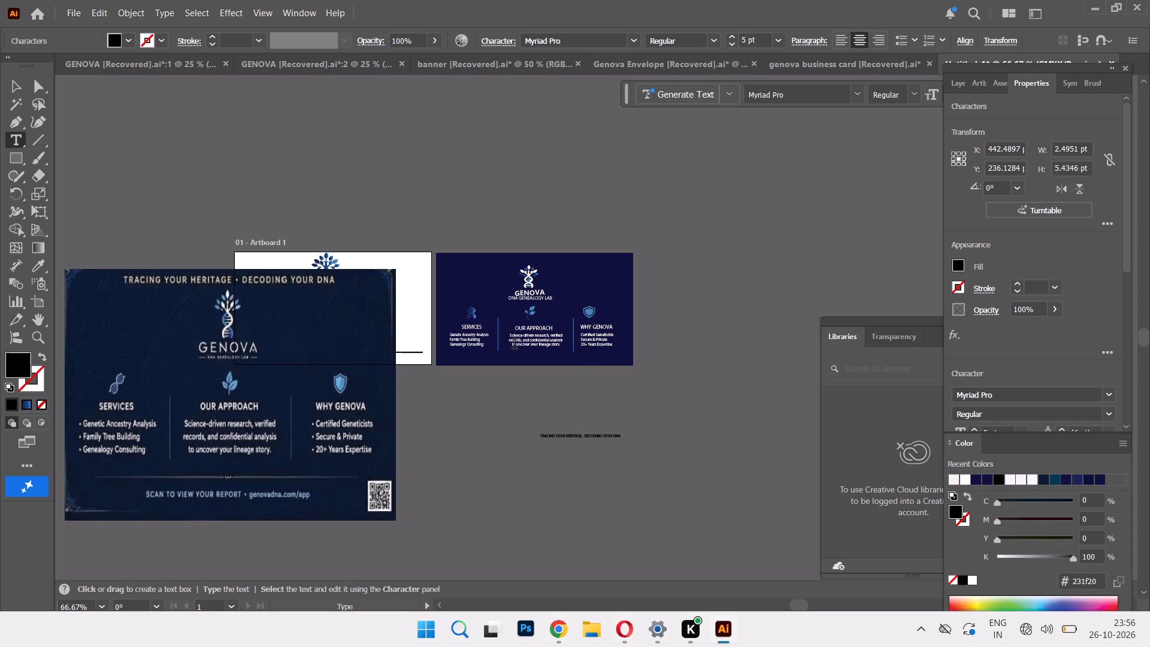
left_click(12, 87)
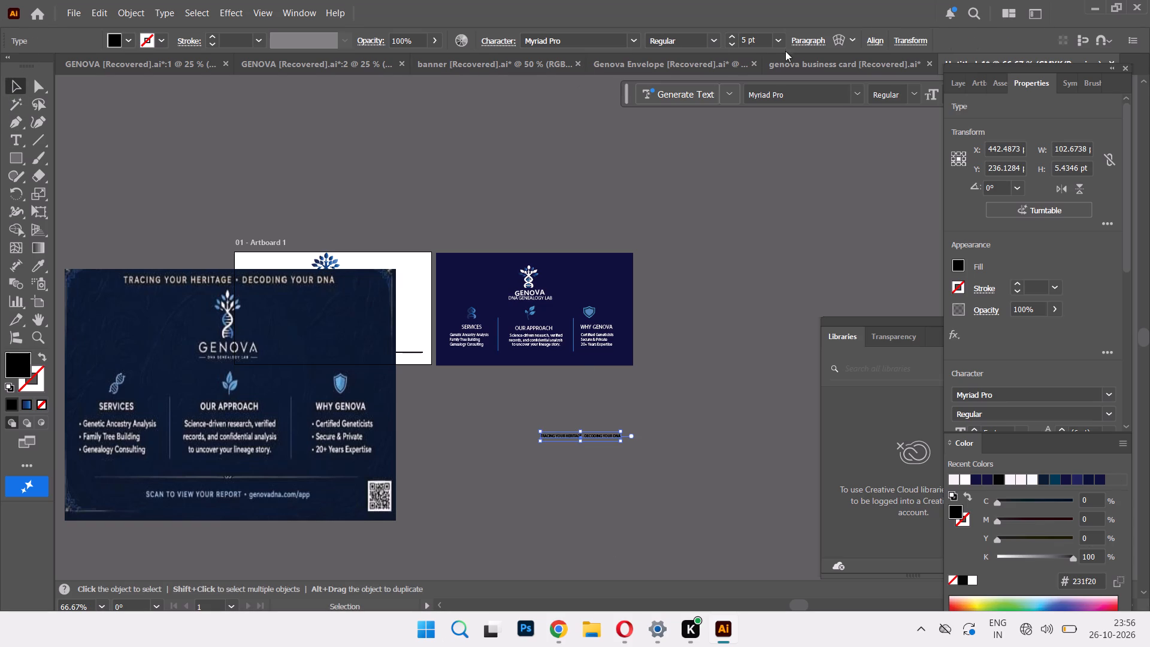
Set the tagline to 11 pt and fill it with off-white #f9f7f8, undoing any accidental distortion of the text.
left_click(782, 38)
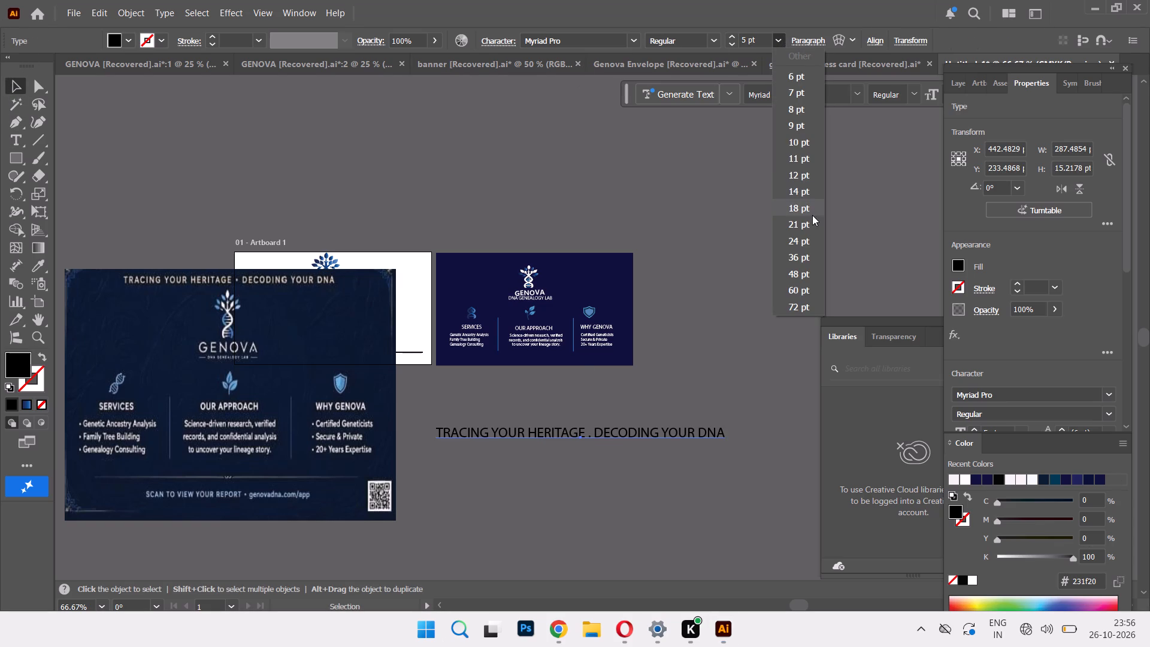
left_click(810, 164)
double_click(17, 359)
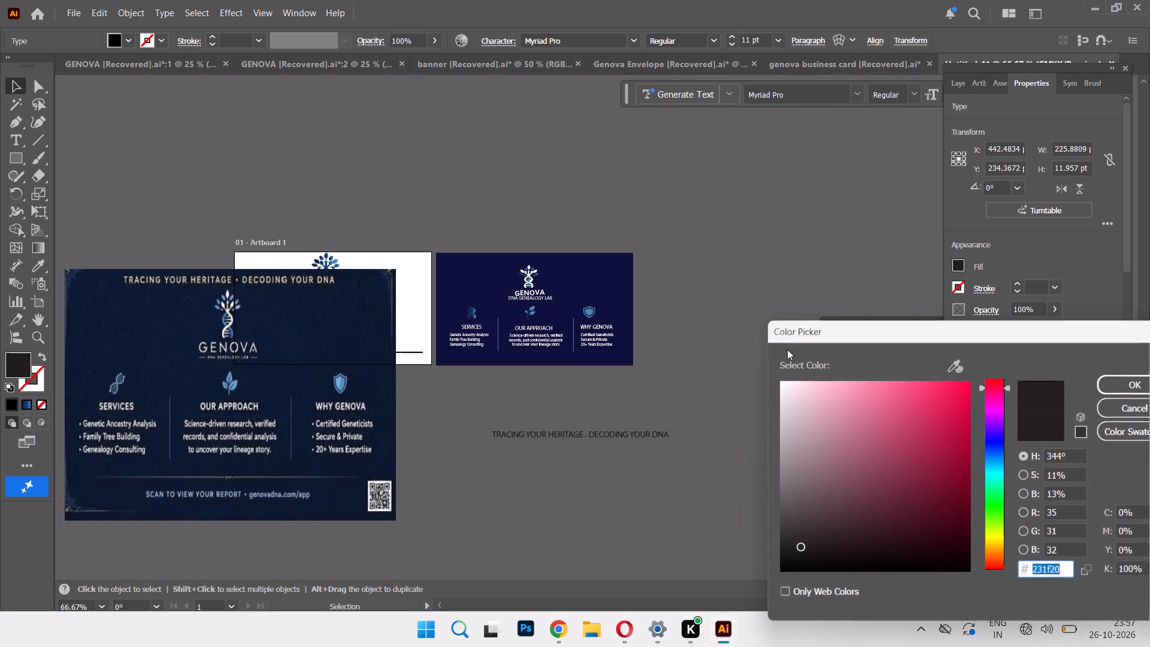
left_click(783, 384)
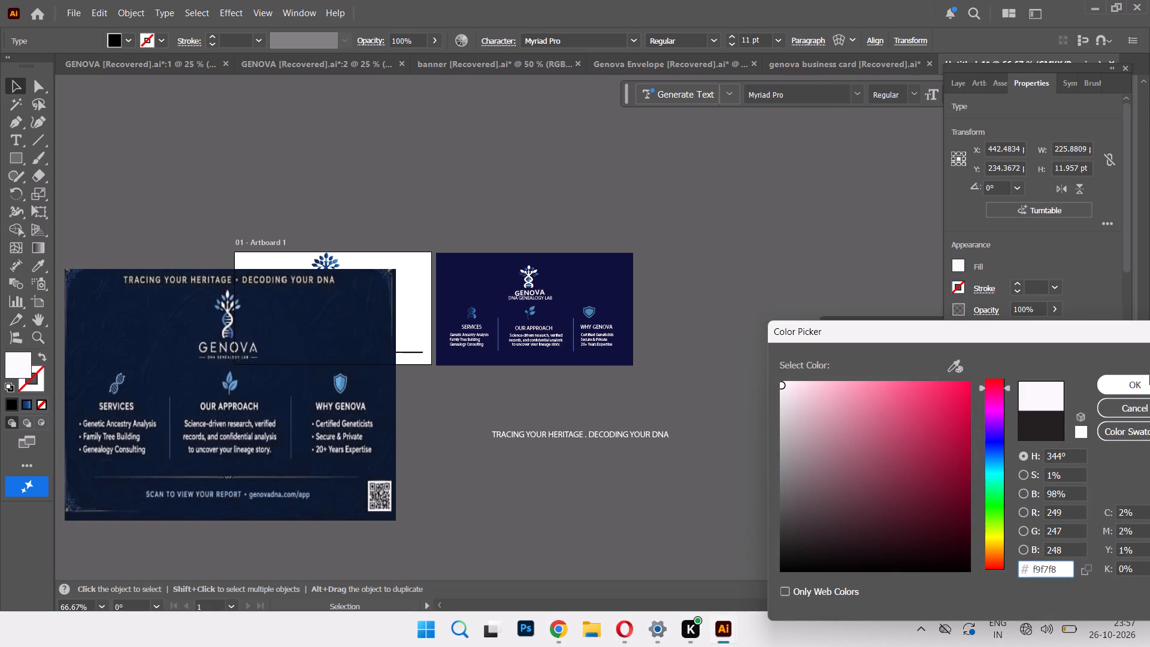
left_click(1149, 375)
left_click(577, 436)
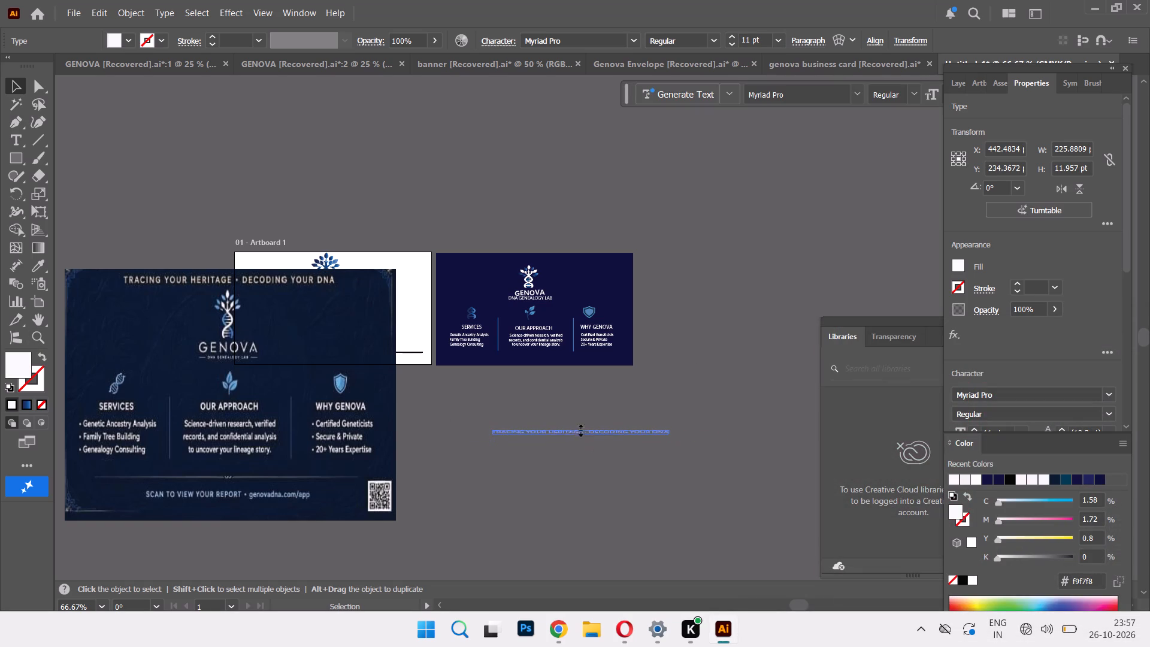
key("ctrl+z")
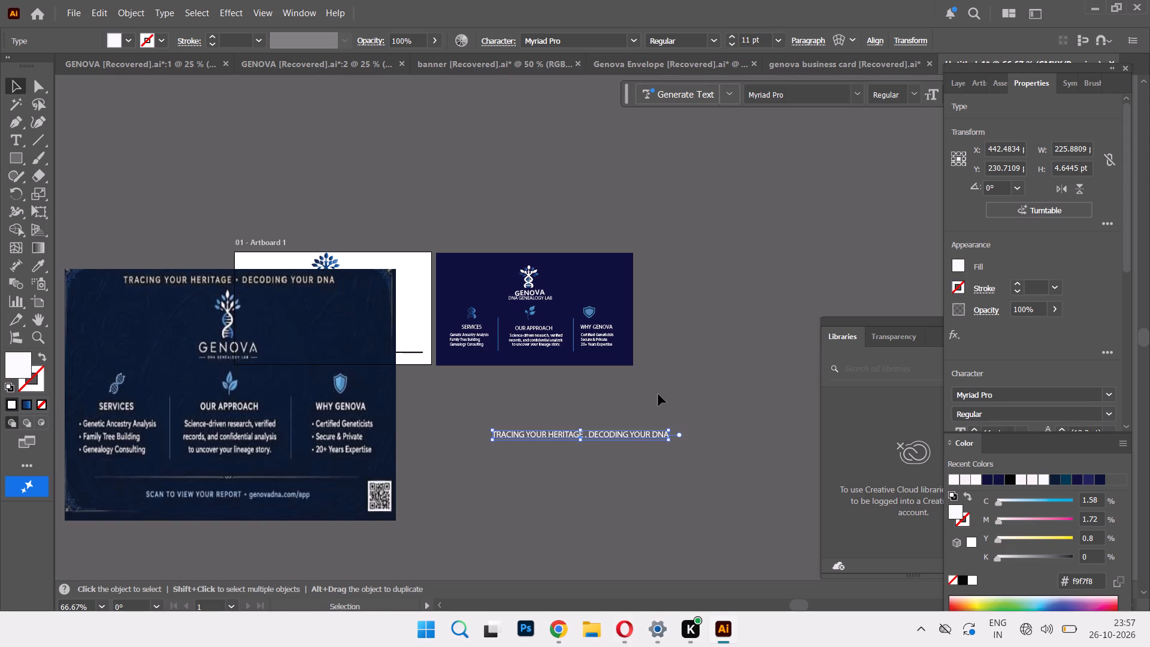
Move the tagline to the top of the navy card, reduce it to 8 pt and nudge it up clear of the logo.
left_click(652, 413)
left_click_drag(618, 435, 612, 407)
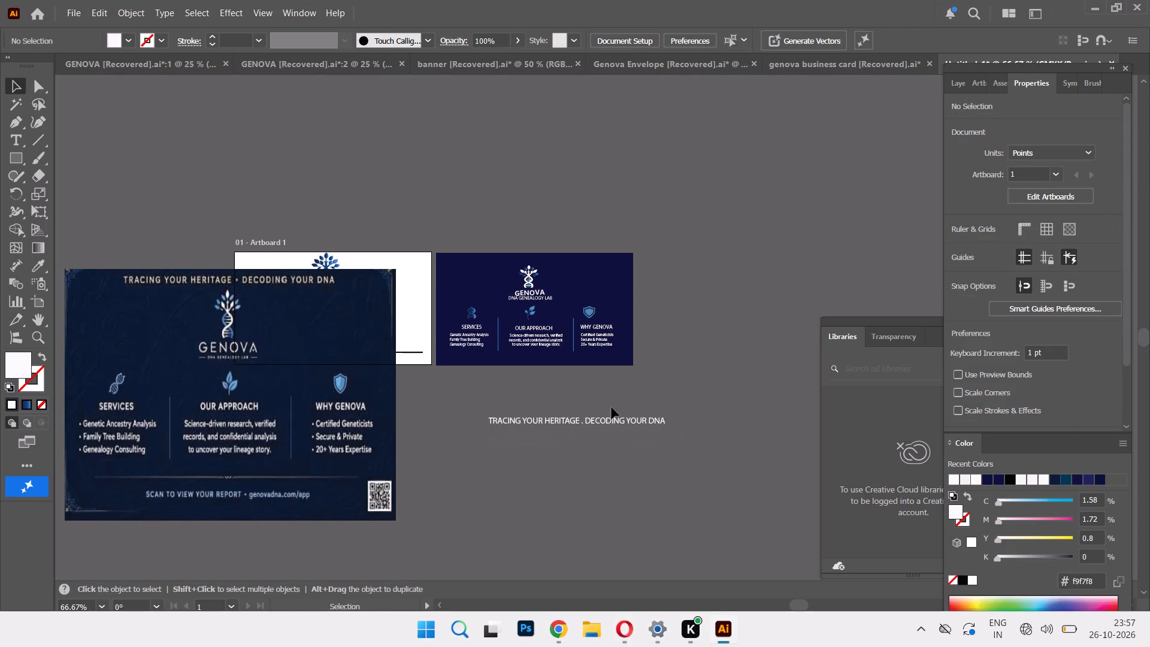
left_click_drag(612, 407, 574, 262)
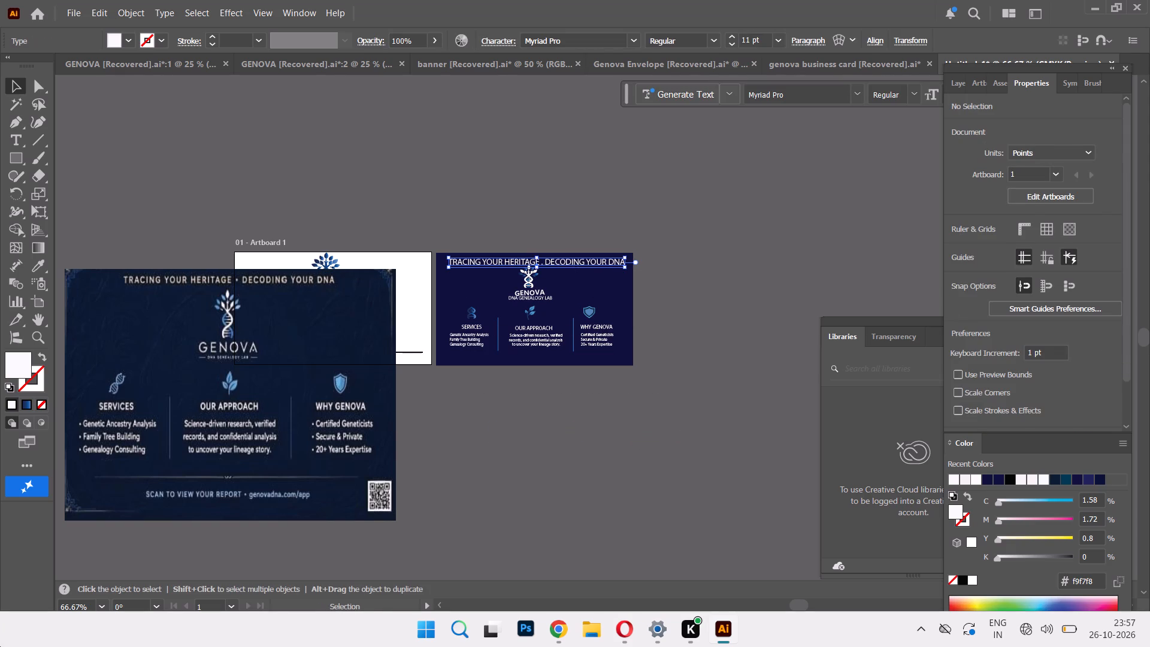
left_click(774, 38)
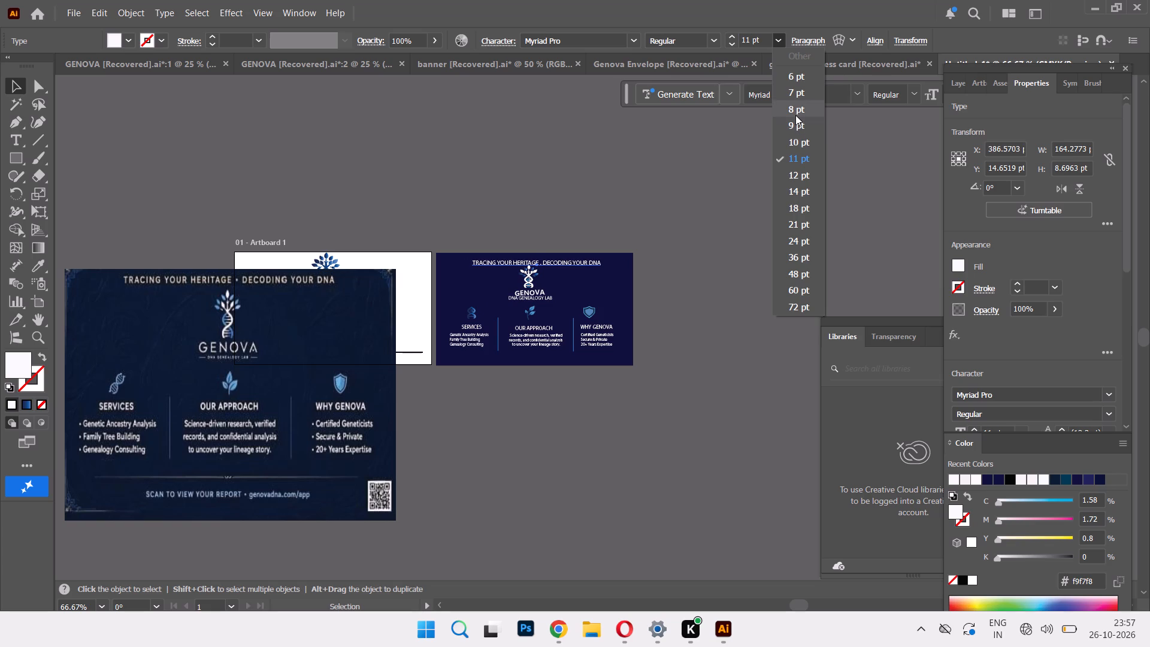
left_click(795, 115)
key("Up")
key("Up")
key("Up")
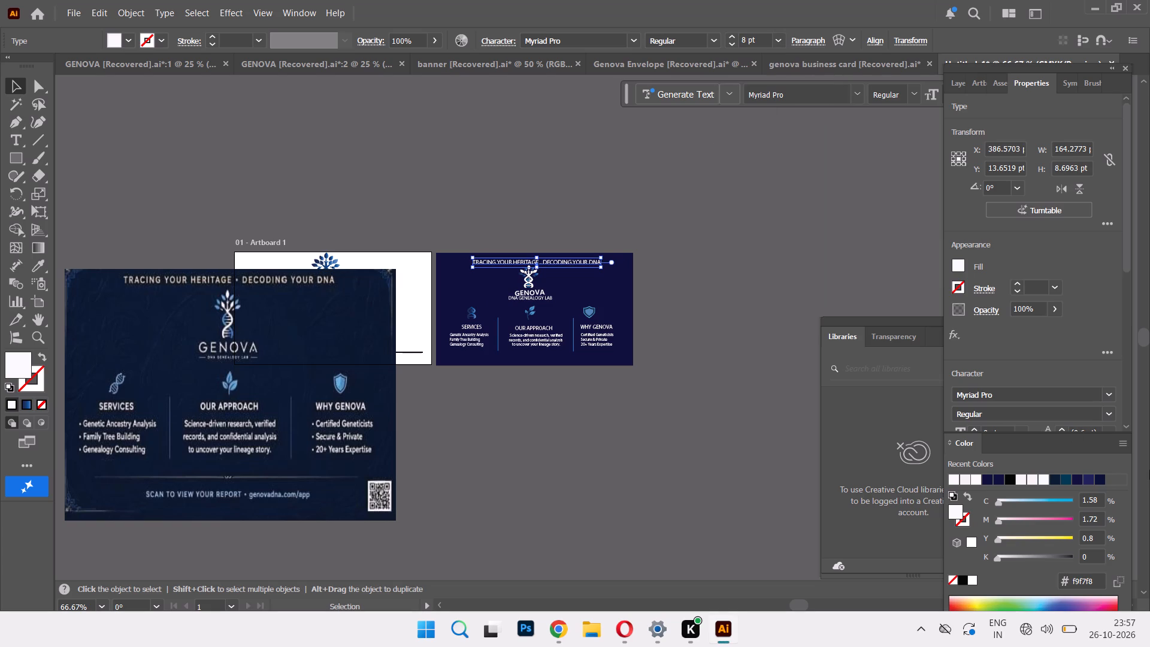
key("Up")
key("Up")
left_click(446, 140)
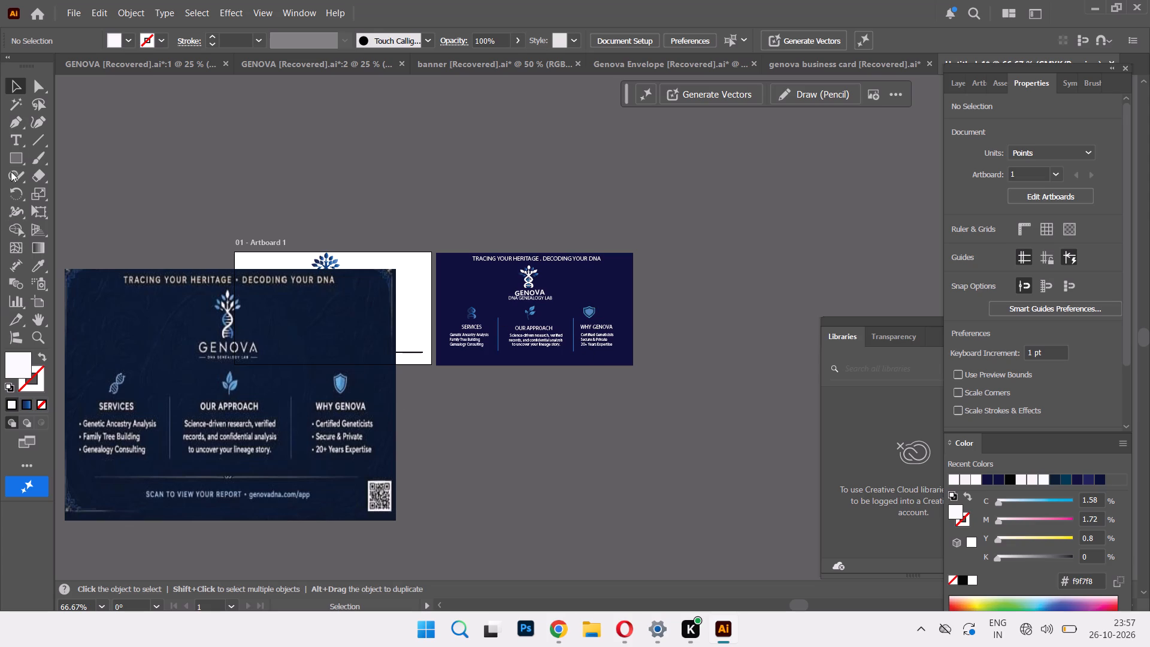
Add the footer text "SCAN TO VIEW YOUR REPORT . genovadna.com/app" on the canvas below the cards, beside the reference image.
left_click(12, 141)
left_click(414, 417)
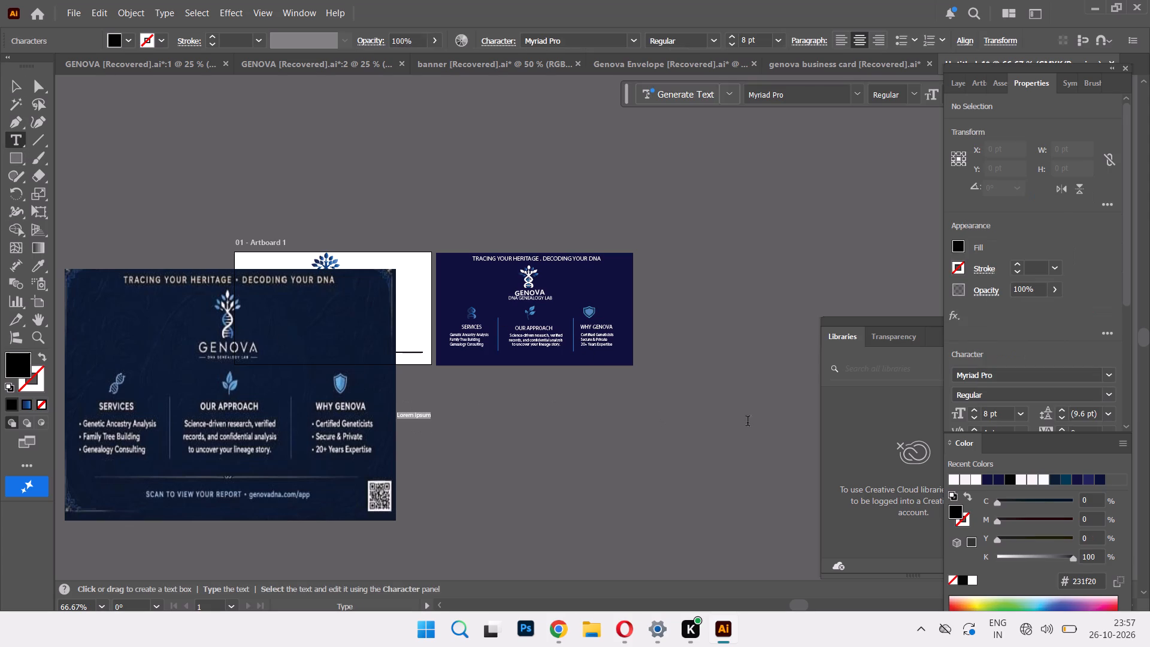
type("SCAN")
key("space")
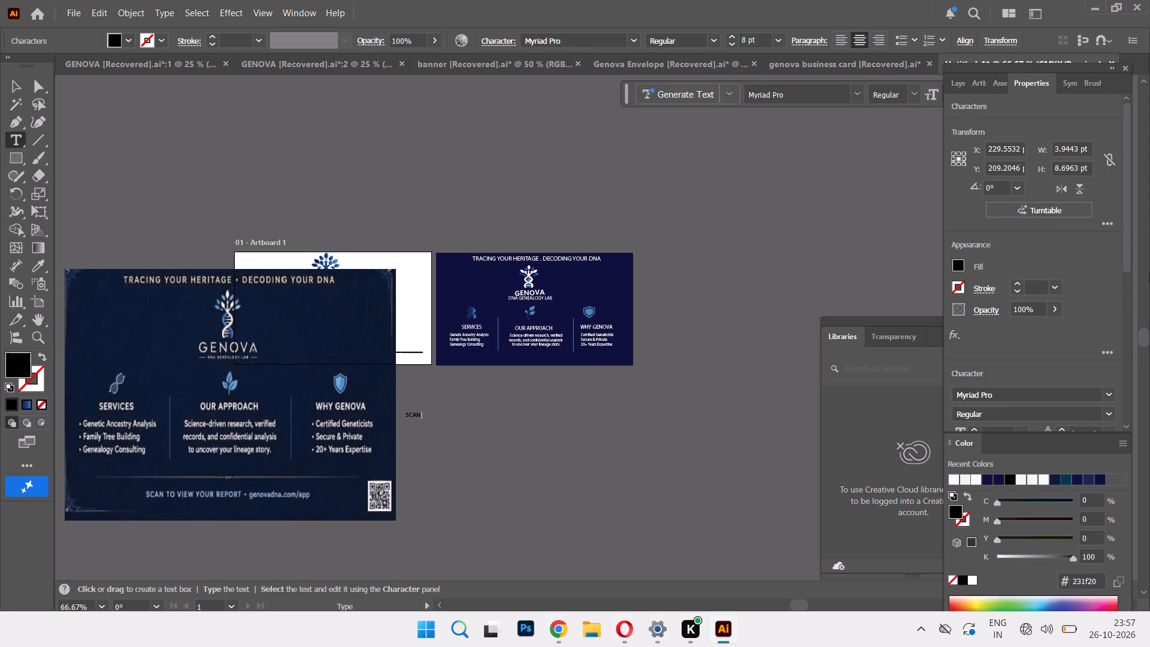
type("TO VIEW")
key("space")
key("y")
key("o")
type("UR REP")
type("ORT")
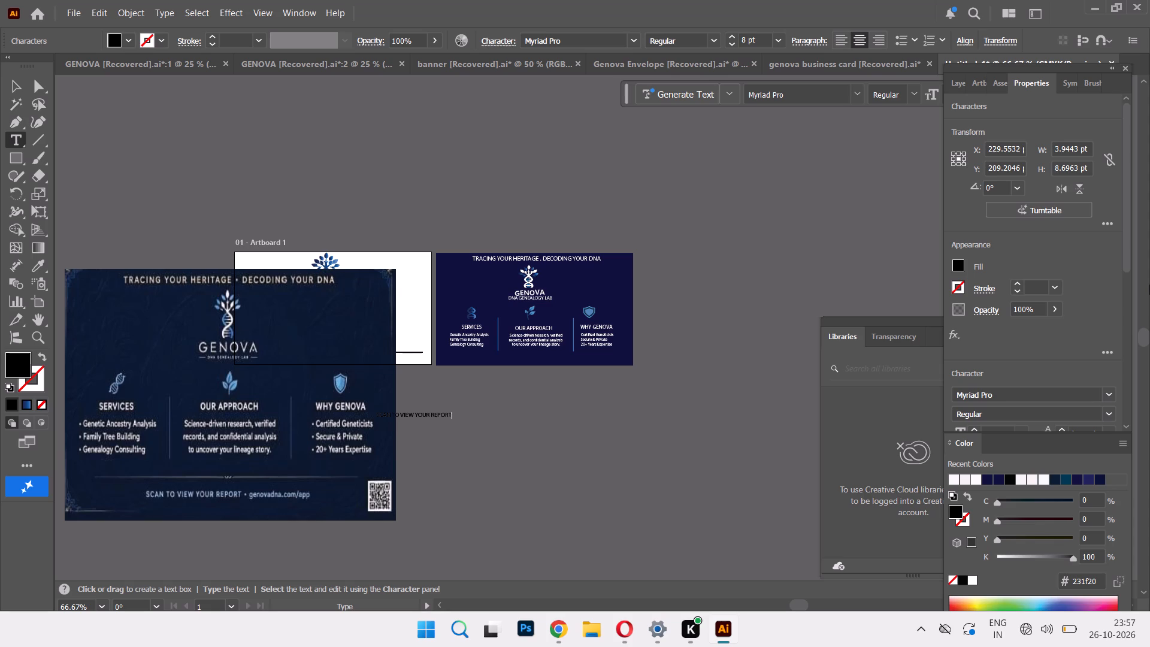
key("space")
type(".")
key("space")
key("g")
key("BackSpace")
type("genova")
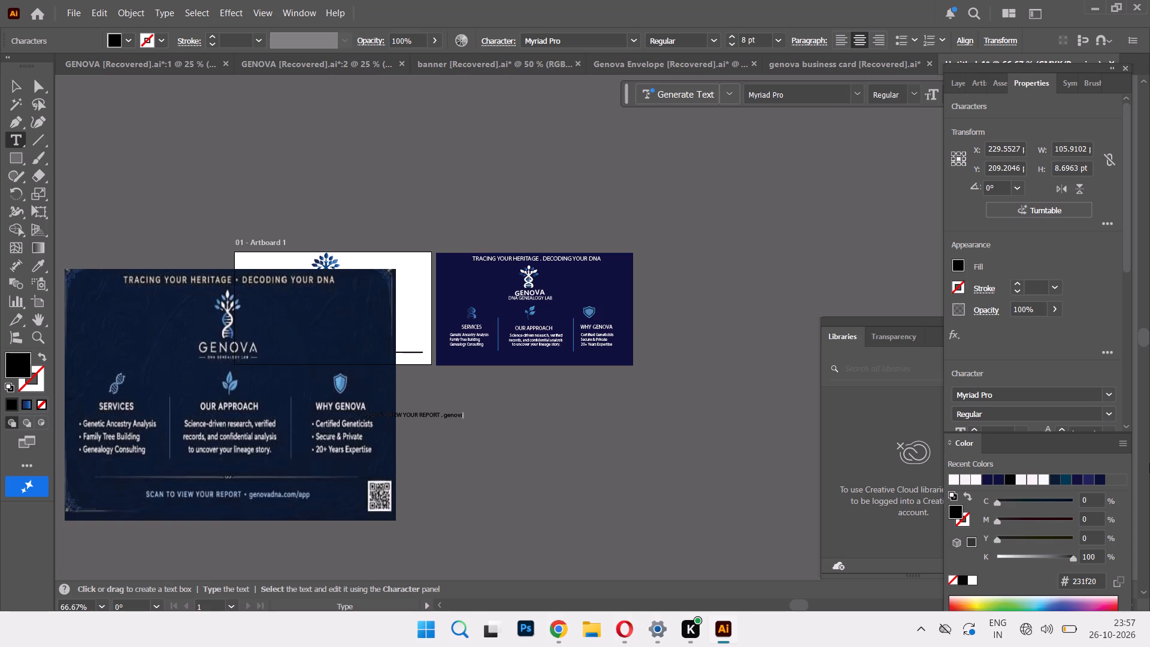
type("dna,")
key("BackSpace")
key("period")
type("com")
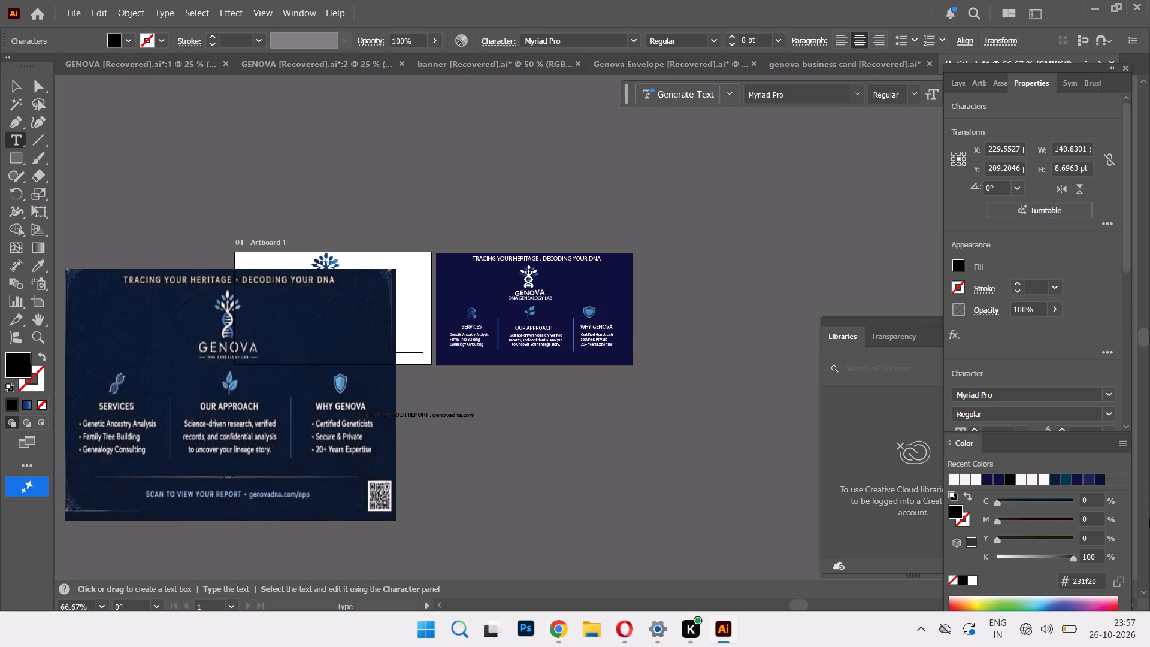
key("slash")
type("ap")
key("p")
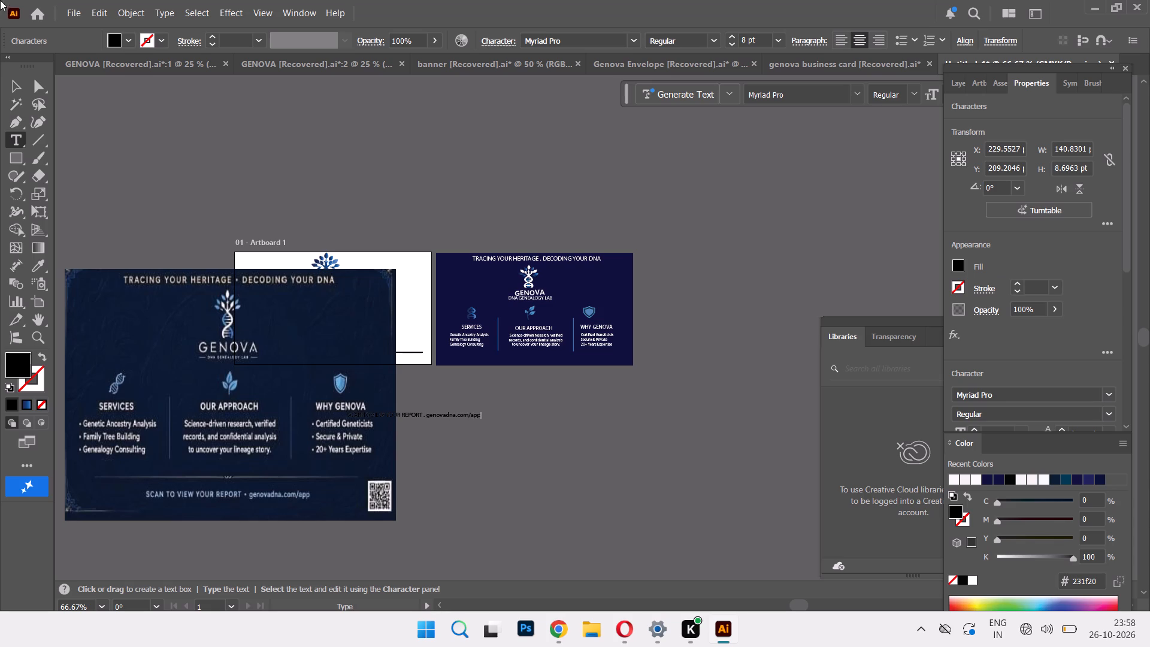
left_click(285, 103)
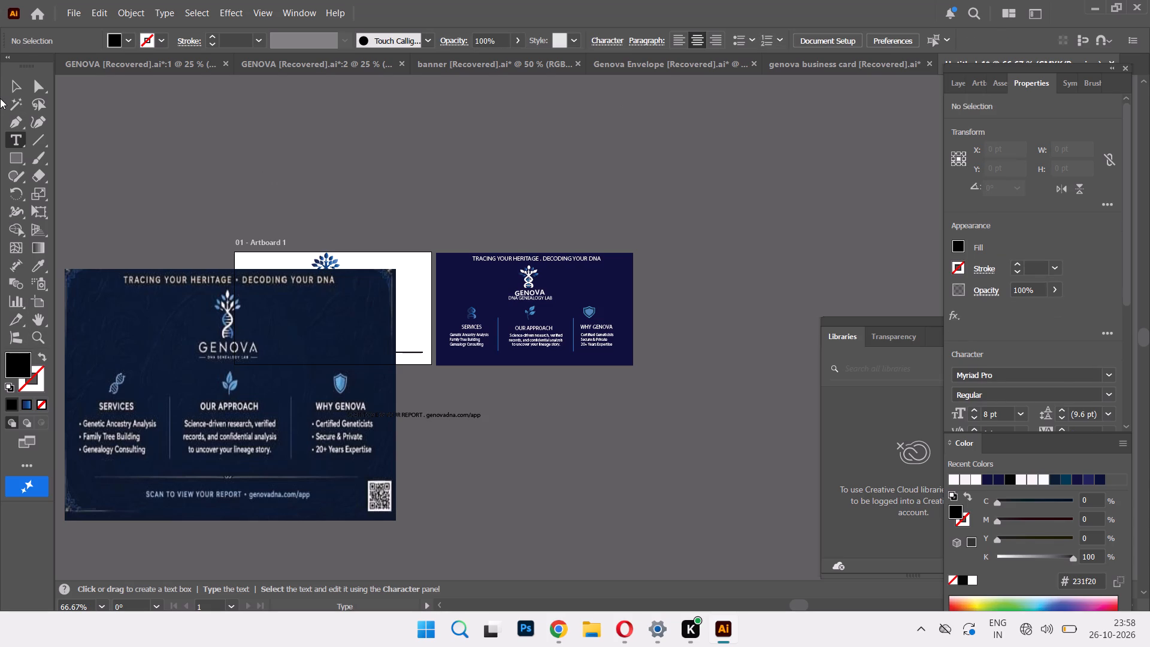
left_click(18, 76)
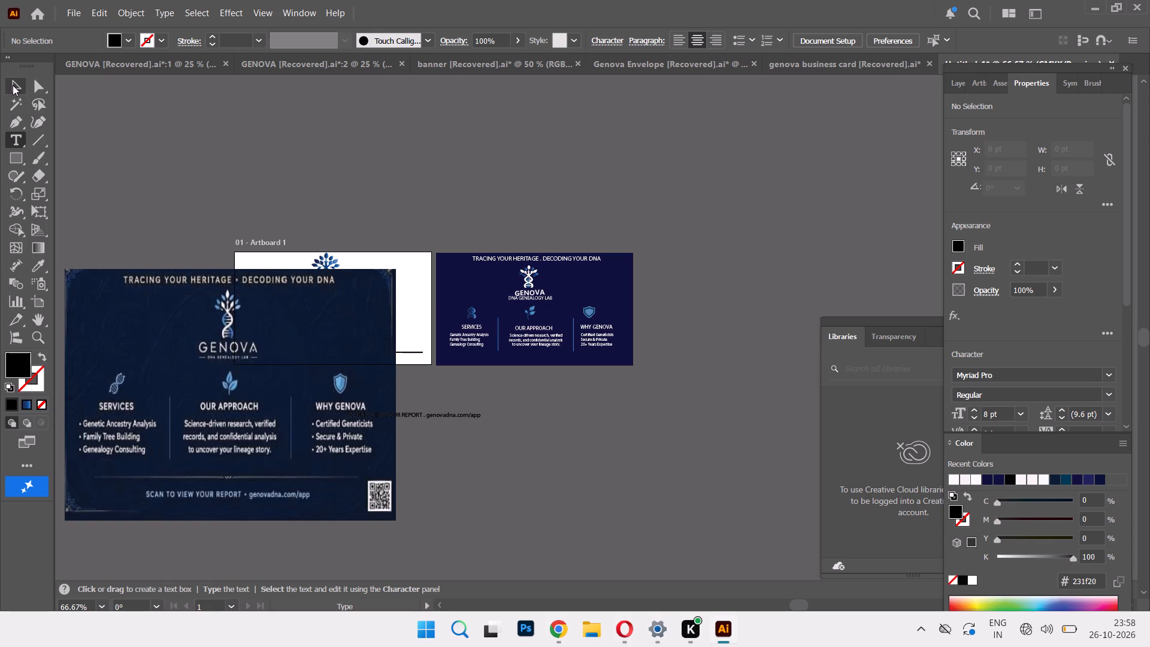
left_click(13, 85)
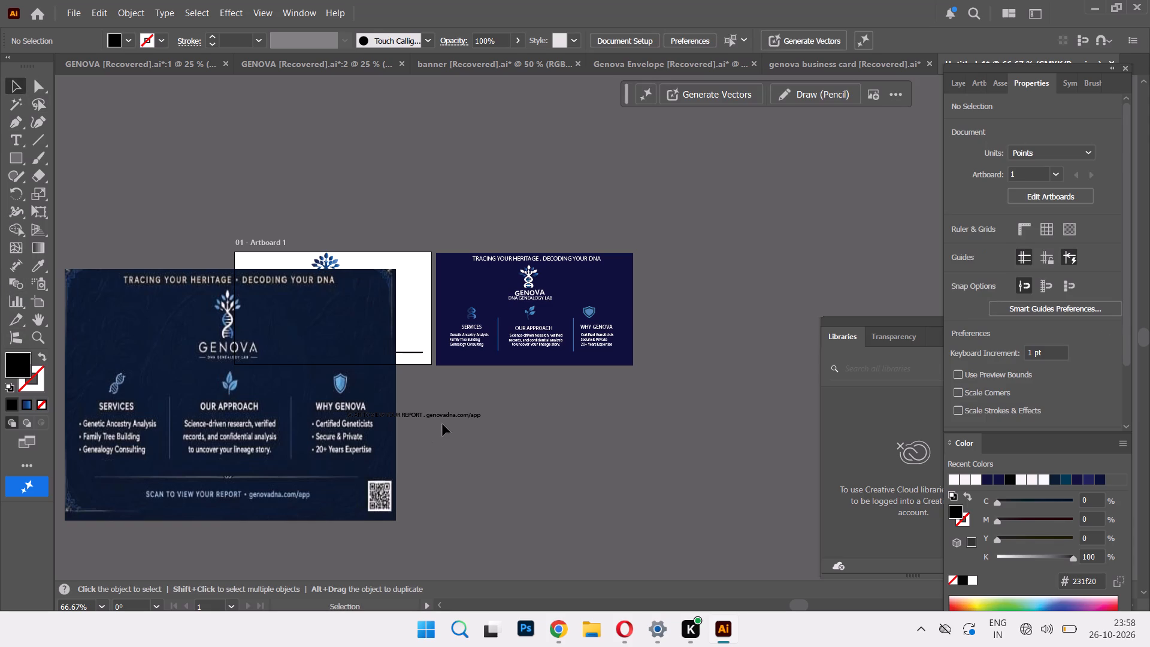
Fill the footer text with off-white #f7f7f7 and move it onto the bottom of the navy card.
left_click(447, 419)
left_click(450, 415)
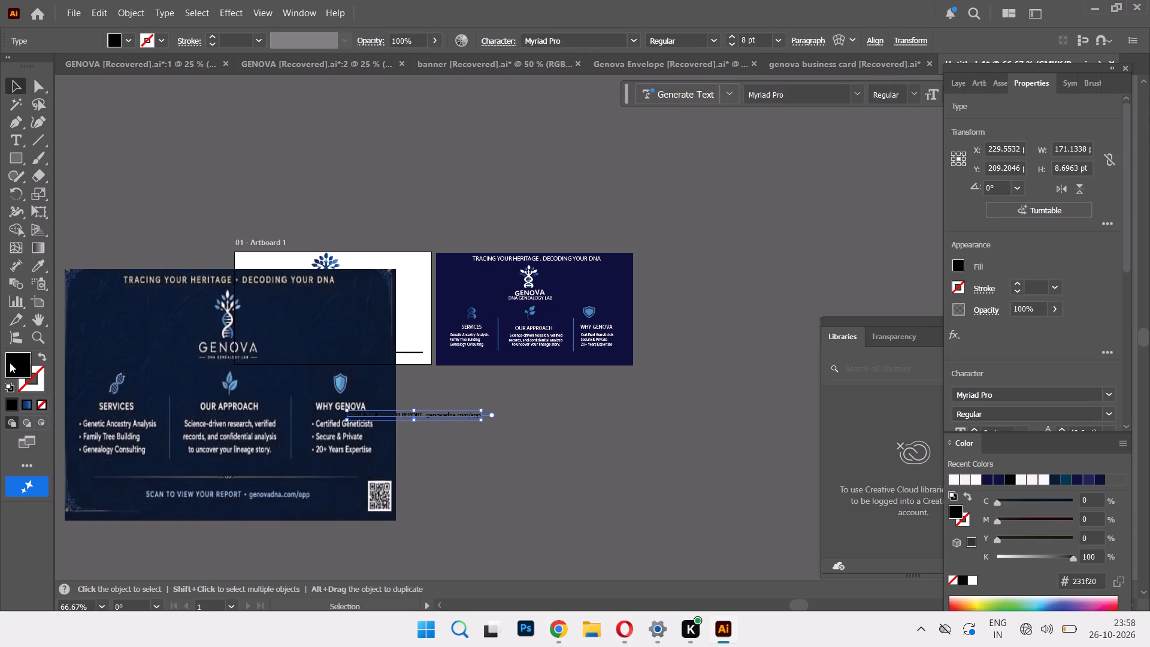
double_click(10, 362)
left_click(781, 386)
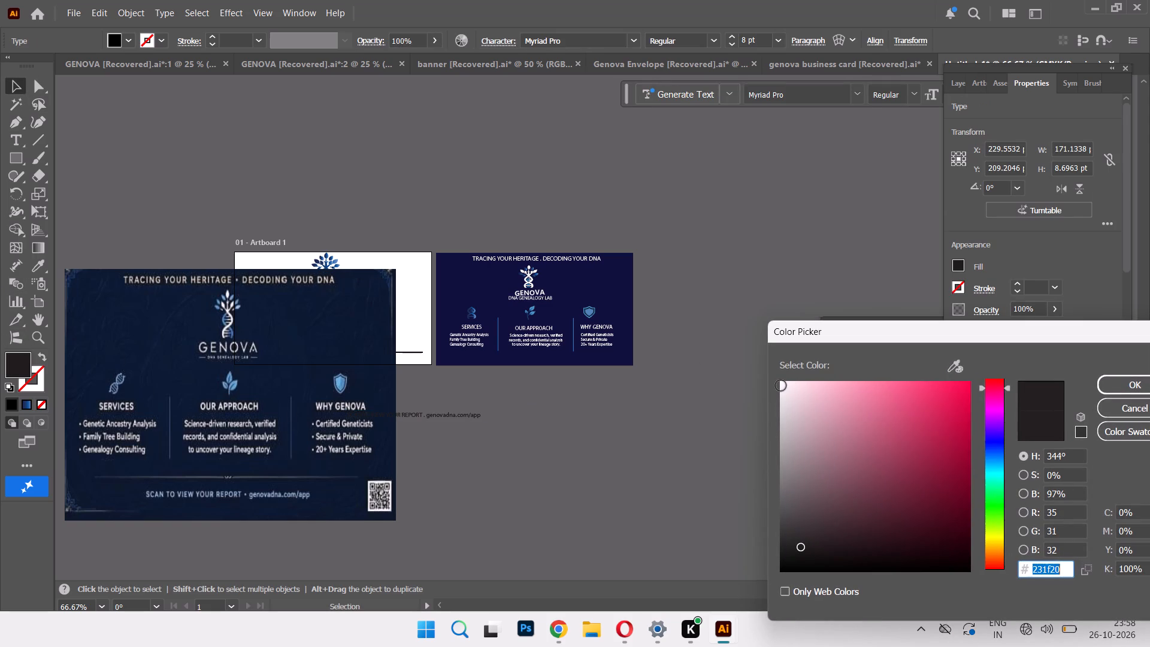
left_click(1117, 389)
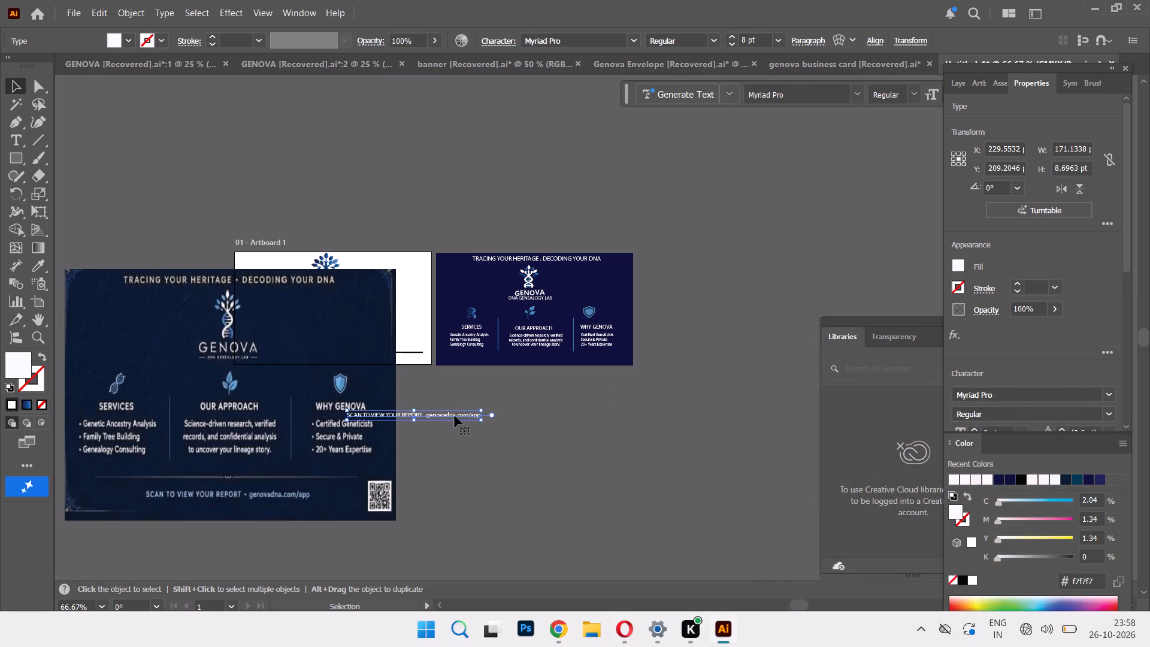
left_click_drag(454, 415, 571, 359)
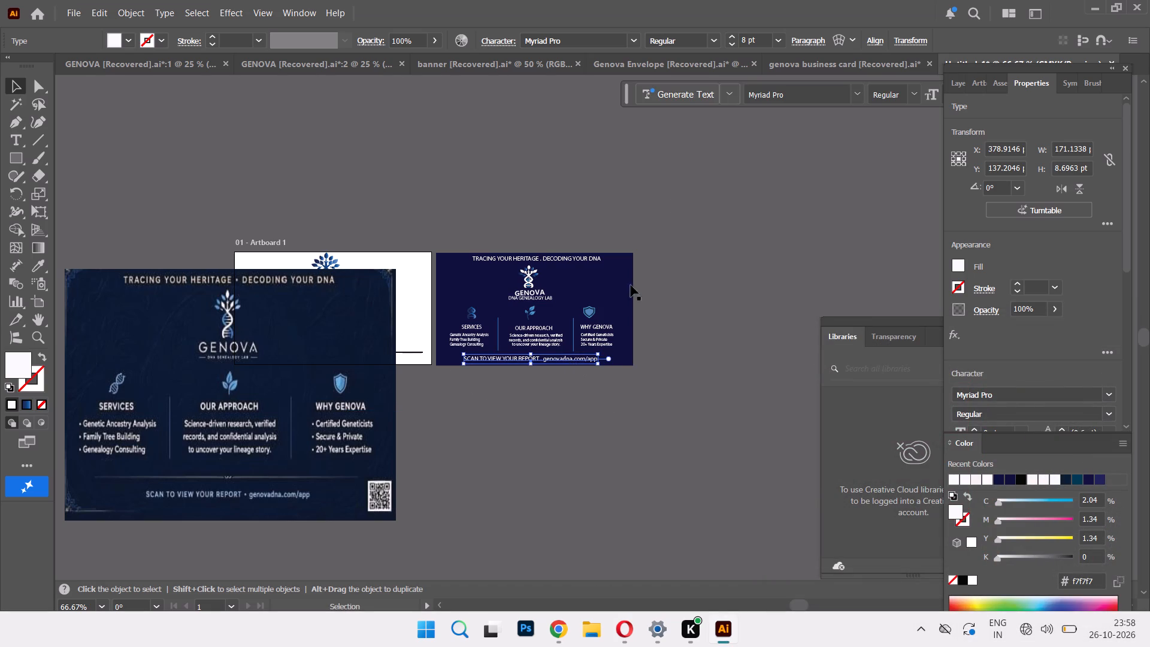
Scale the reference image down to about 259 by 140 pt and lay it over the navy card.
left_click_drag(287, 356, 473, 332)
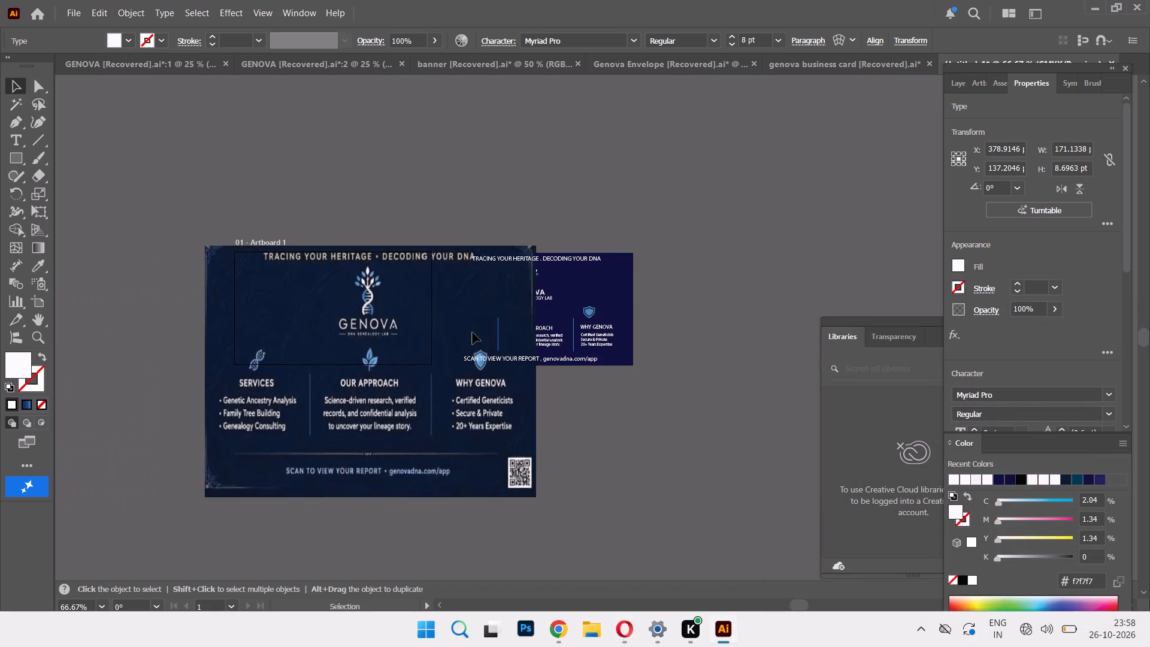
left_click_drag(473, 332, 497, 332)
left_click_drag(440, 243, 434, 296)
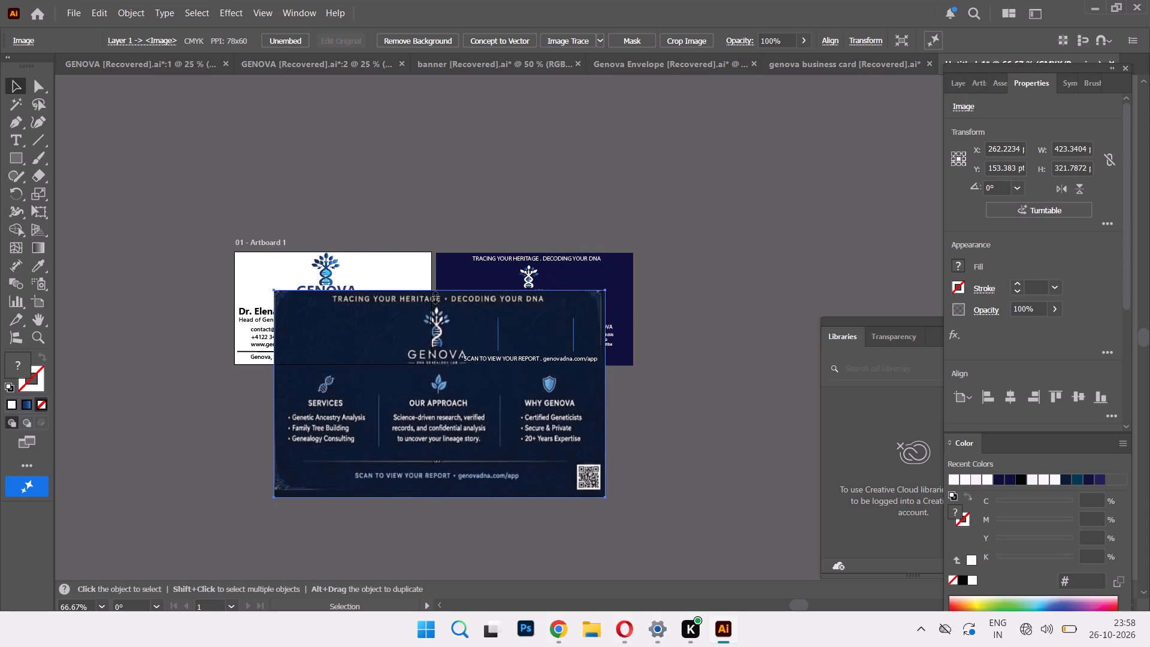
left_click_drag(434, 296, 431, 355)
left_click_drag(606, 355, 493, 354)
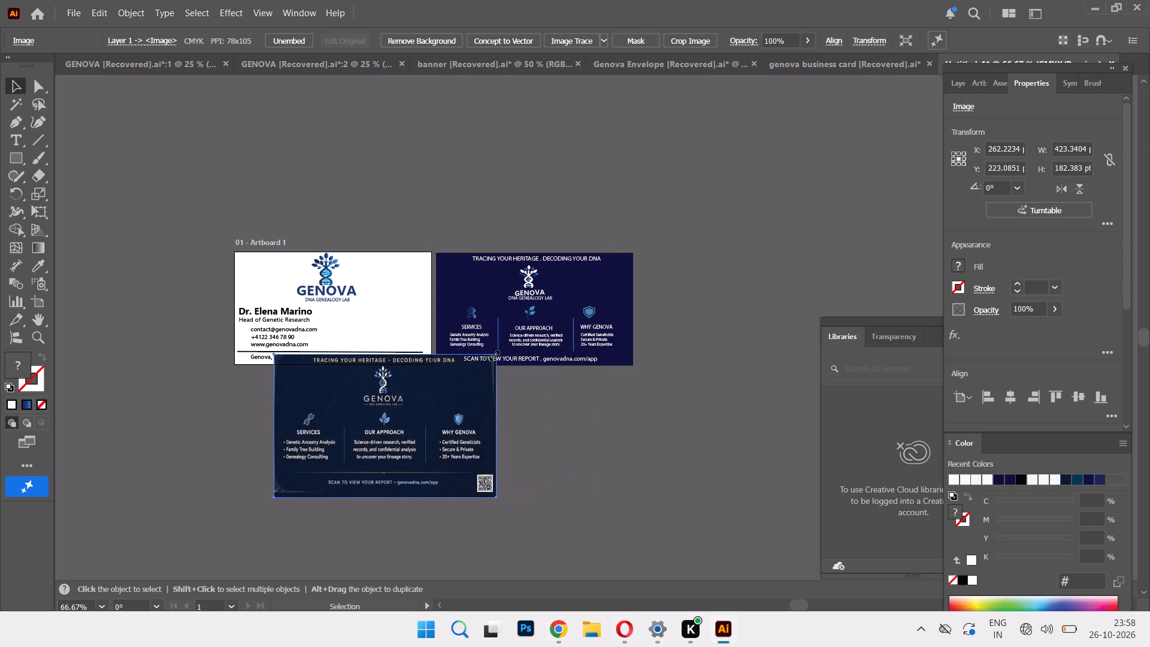
left_click_drag(493, 354, 492, 354)
left_click_drag(414, 398, 574, 300)
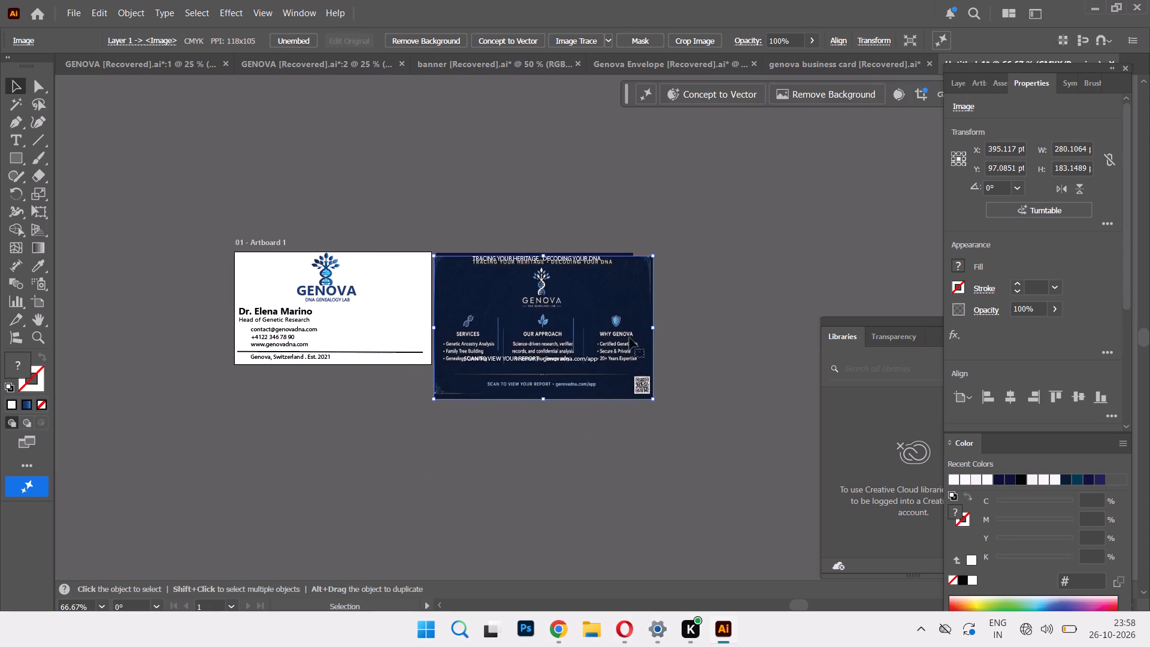
left_click_drag(651, 398, 630, 359)
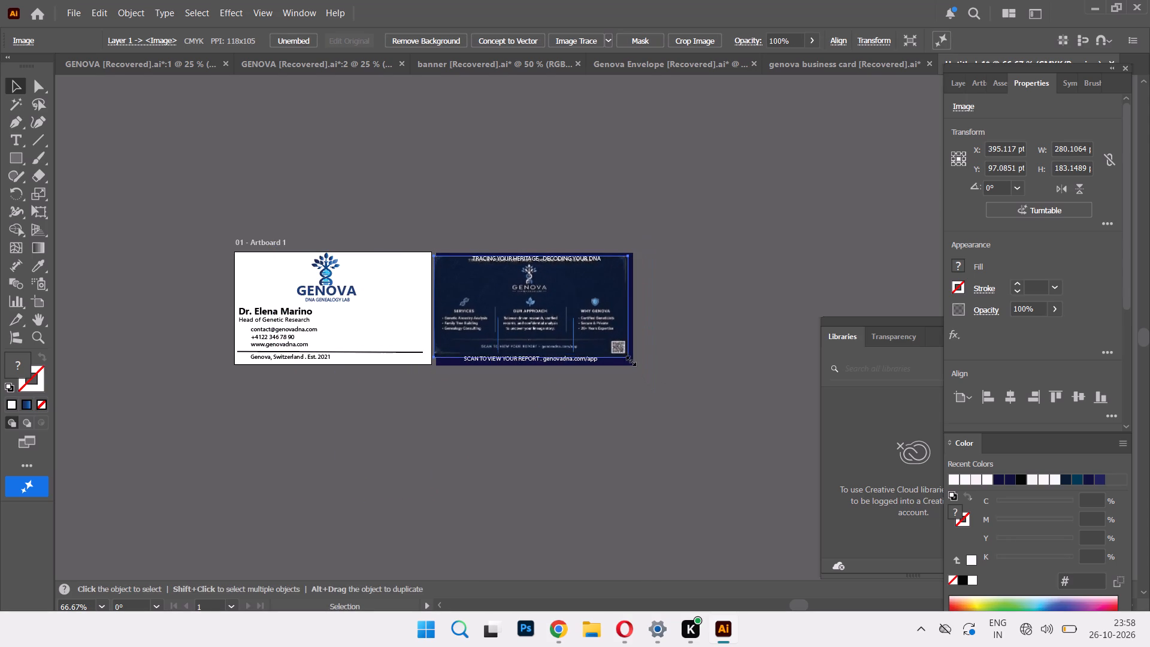
left_click_drag(630, 359, 636, 365)
left_click(725, 306)
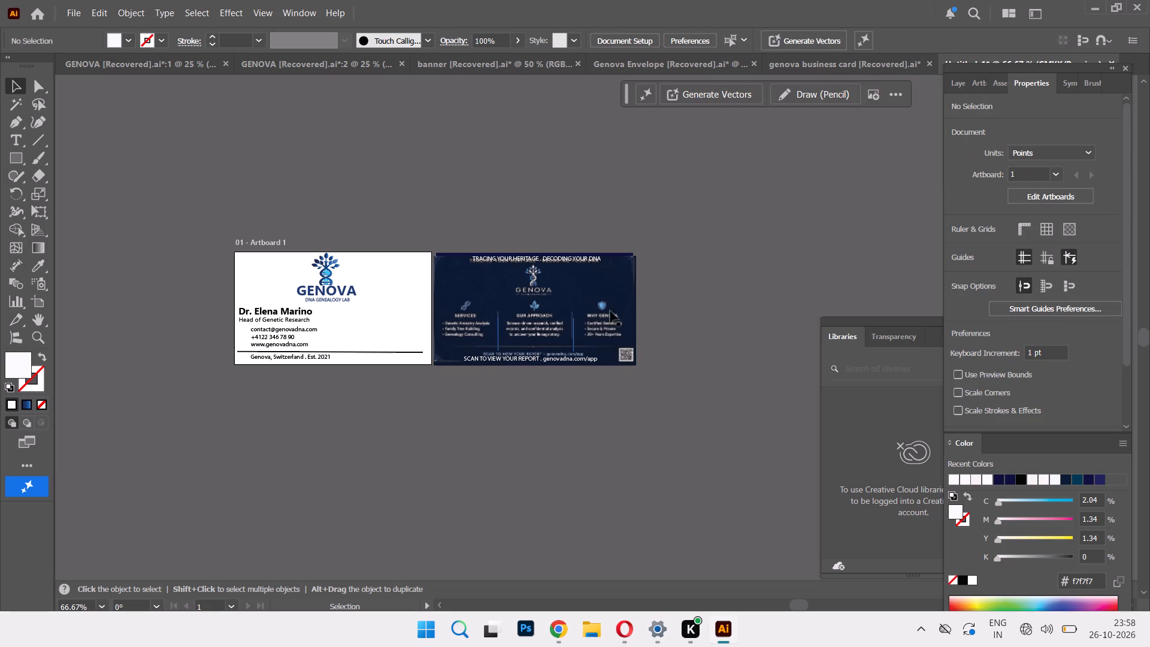
Reduce the footer text "SCAN TO VIEW YOUR REPORT . genovadna.com/app" to 6 pt.
key("ctrl+equal")
key("ctrl+equal")
key("ctrl+equal")
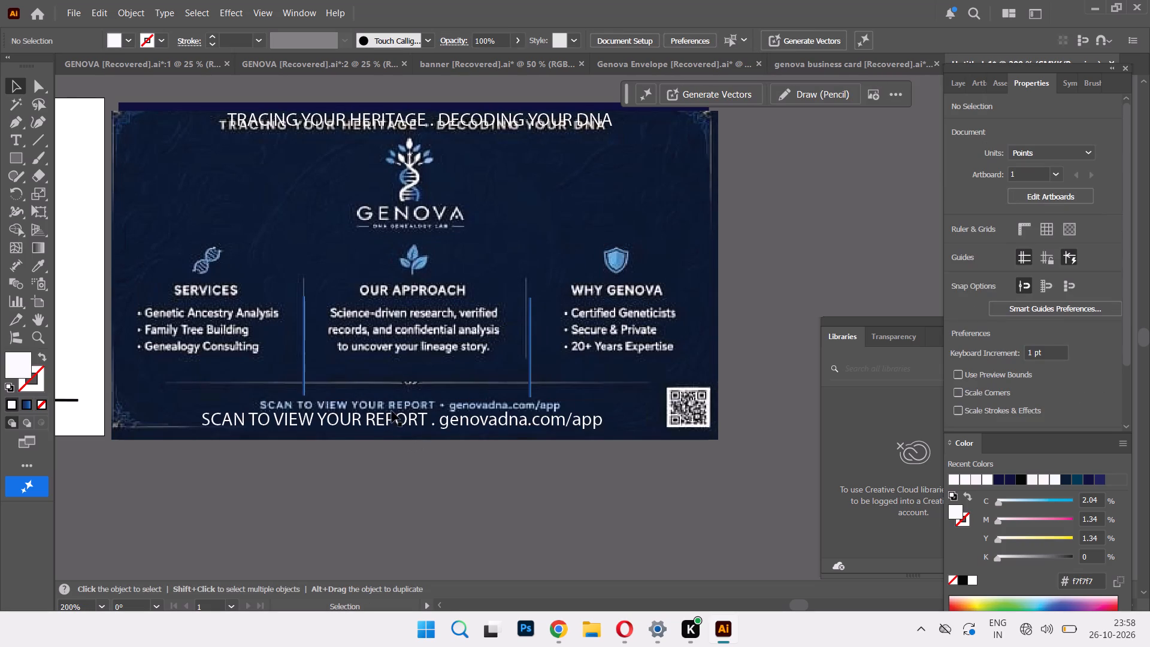
left_click(377, 418)
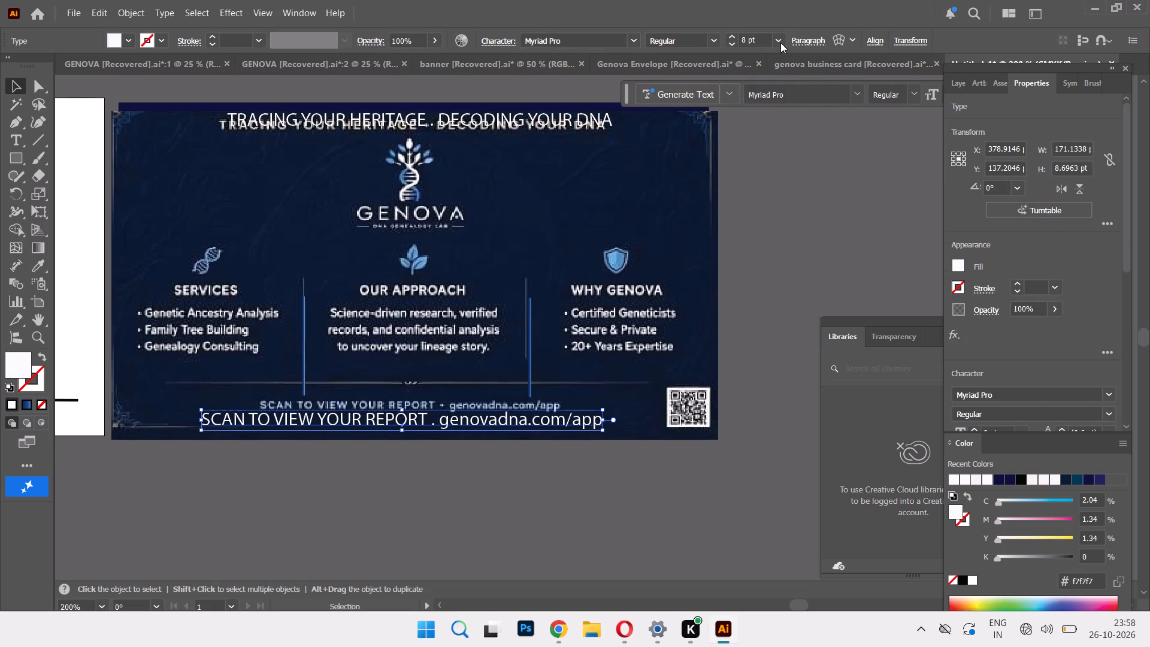
left_click(780, 43)
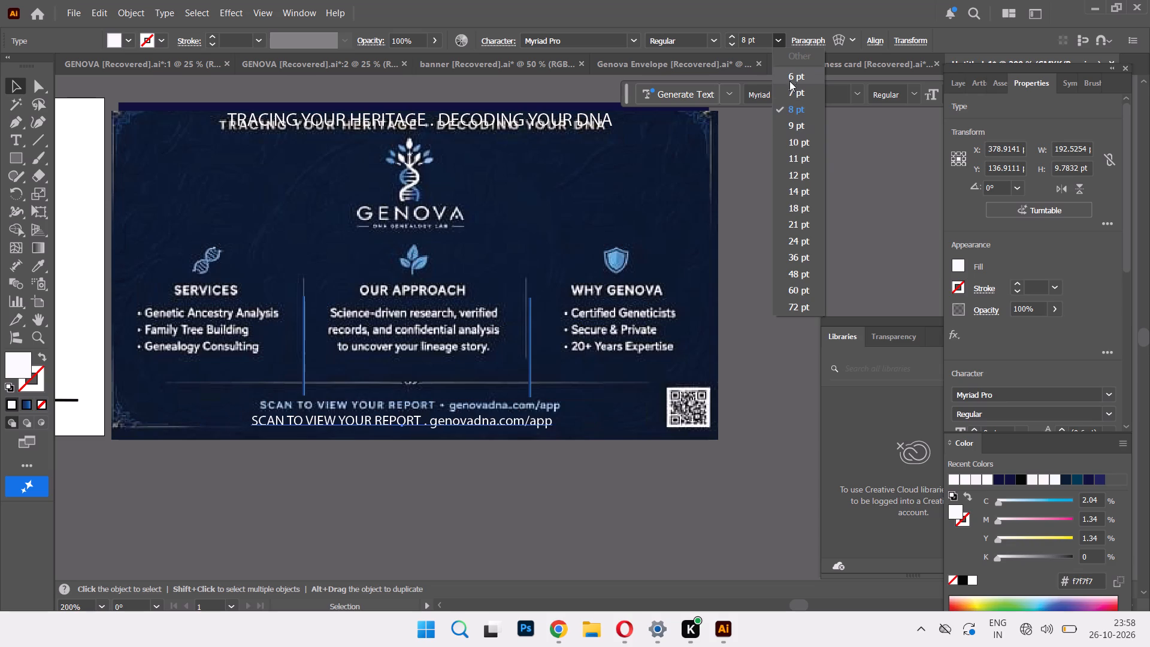
left_click(789, 77)
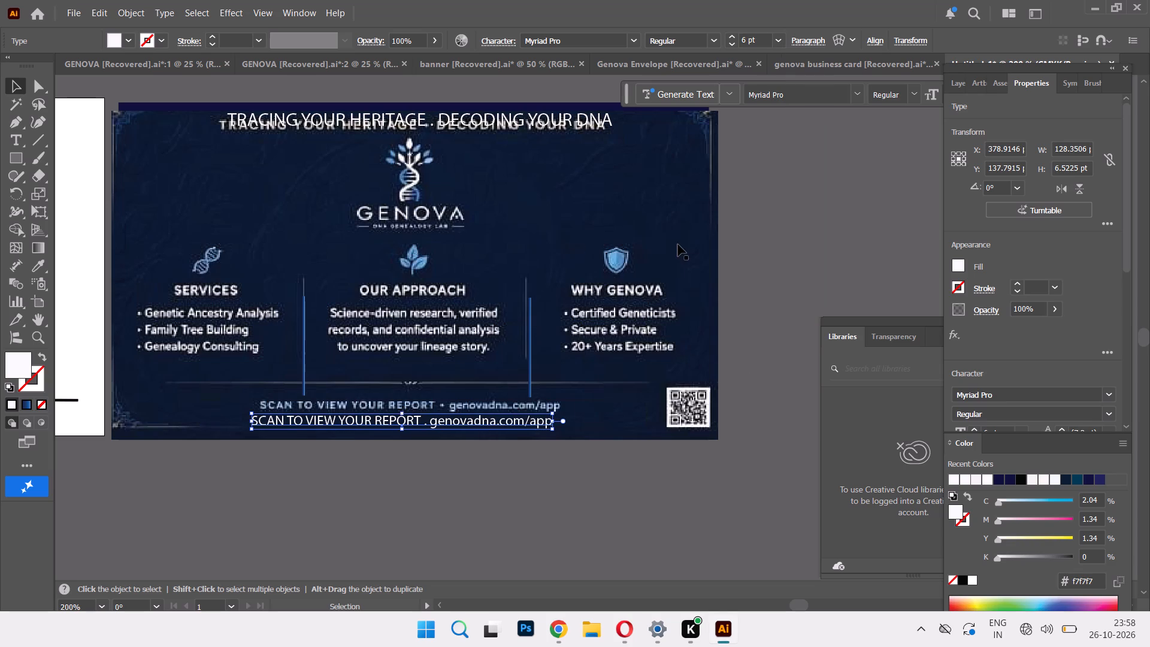
Compare the navy card with the reference image by overlaying it, leaving the image beside the card with the footer uncovered.
left_click_drag(679, 245, 887, 262)
left_click_drag(494, 201, 728, 220)
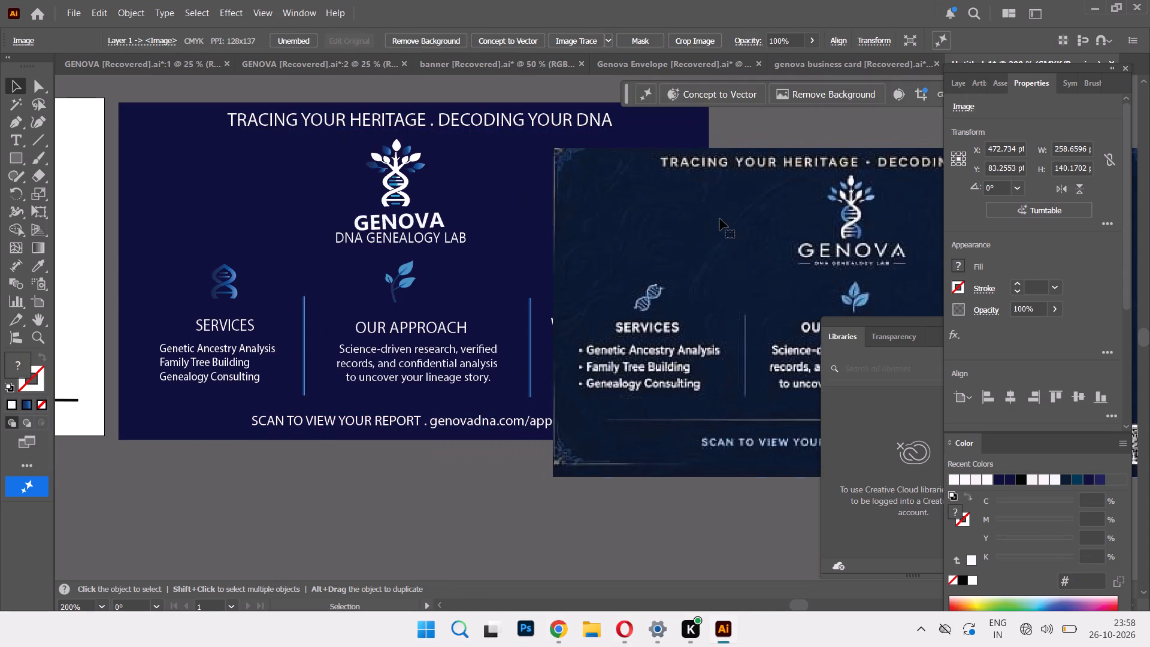
left_click_drag(664, 236, 253, 222)
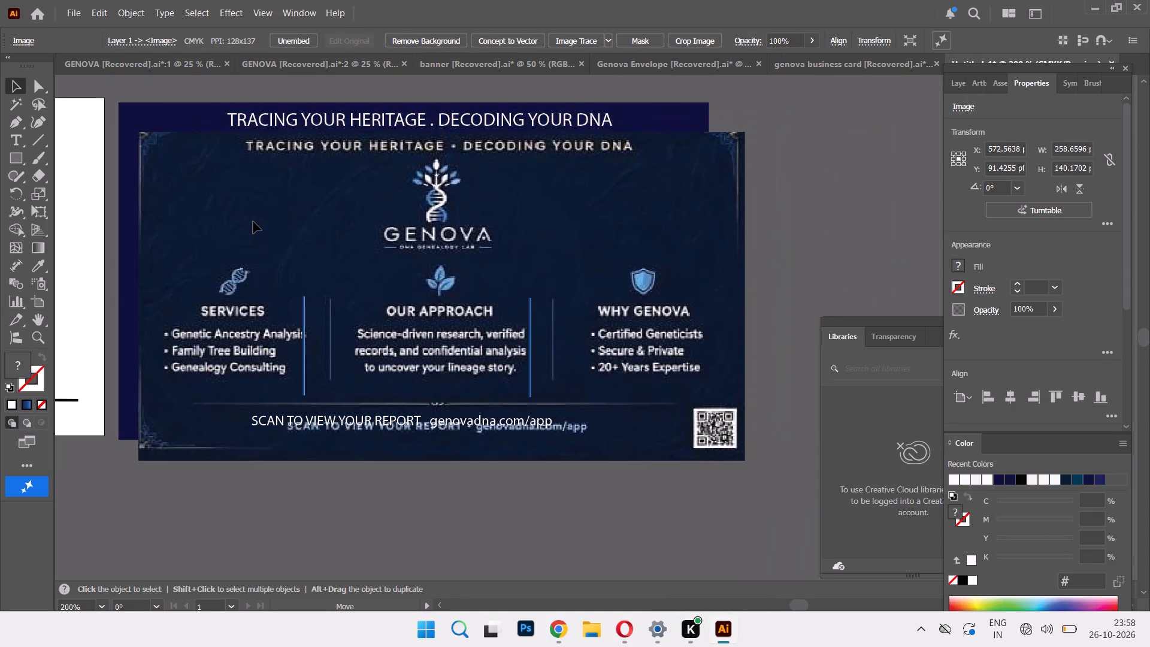
left_click_drag(253, 222, 229, 194)
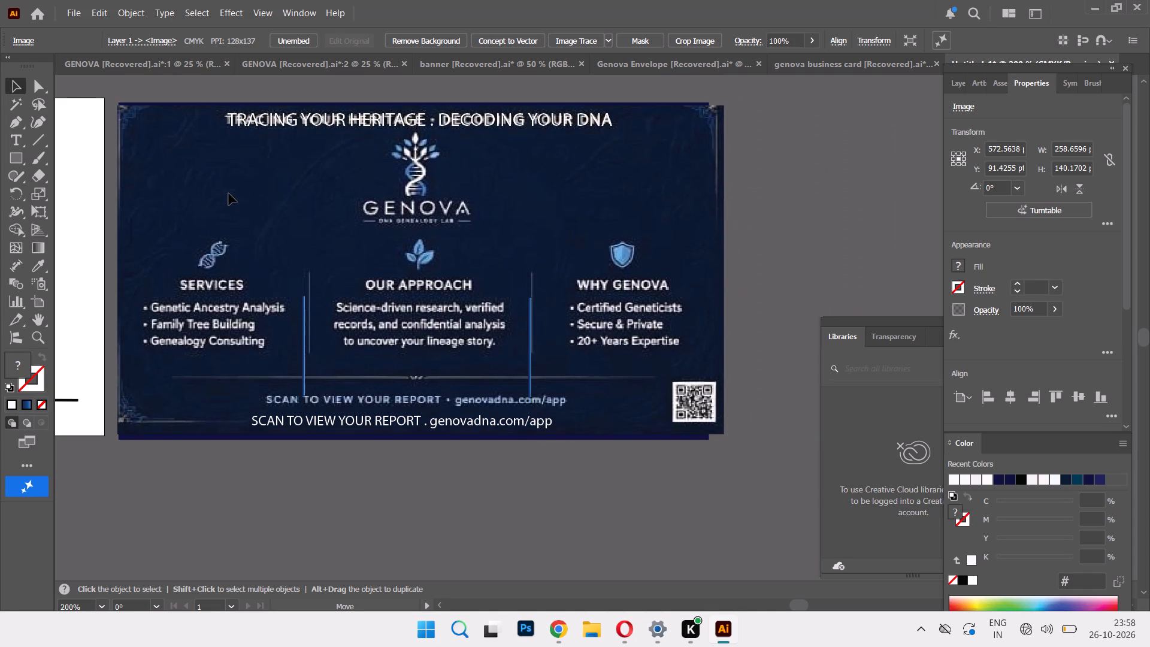
left_click_drag(229, 194, 229, 199)
left_click_drag(266, 205, 266, 195)
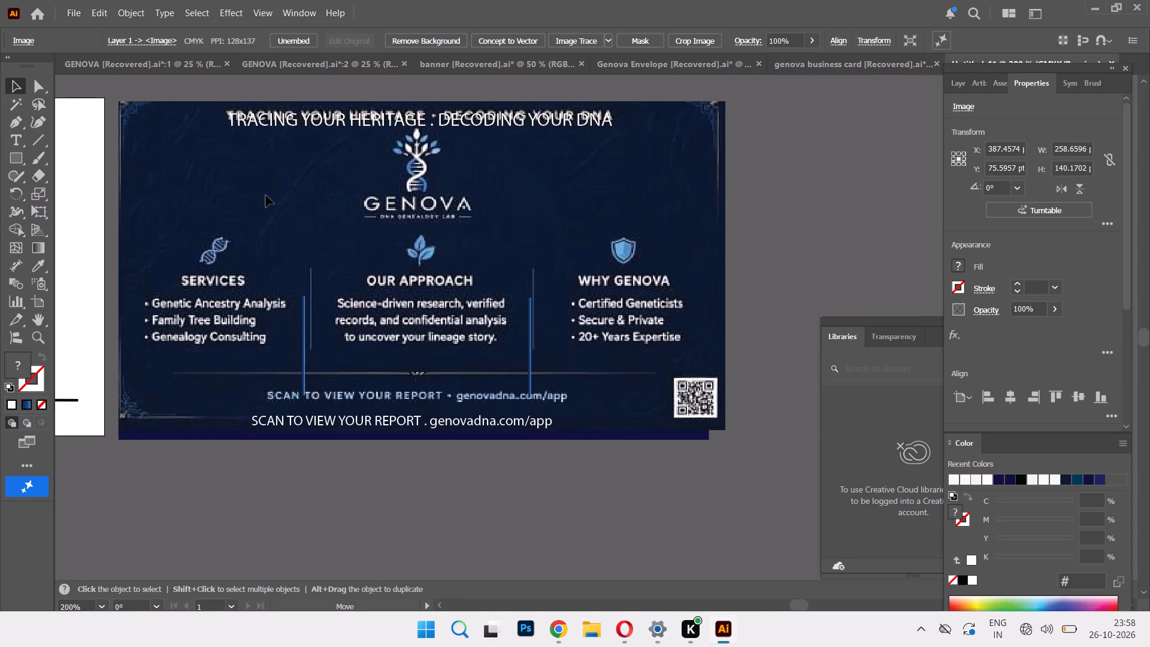
left_click_drag(266, 195, 720, 251)
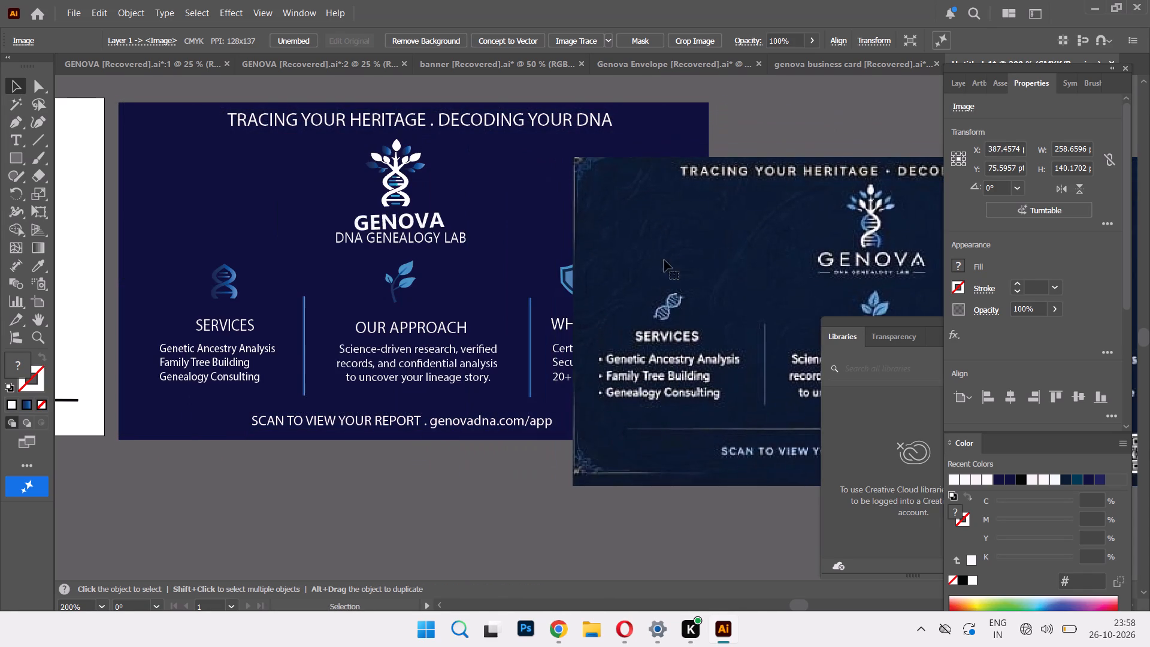
left_click_drag(627, 296, 689, 283)
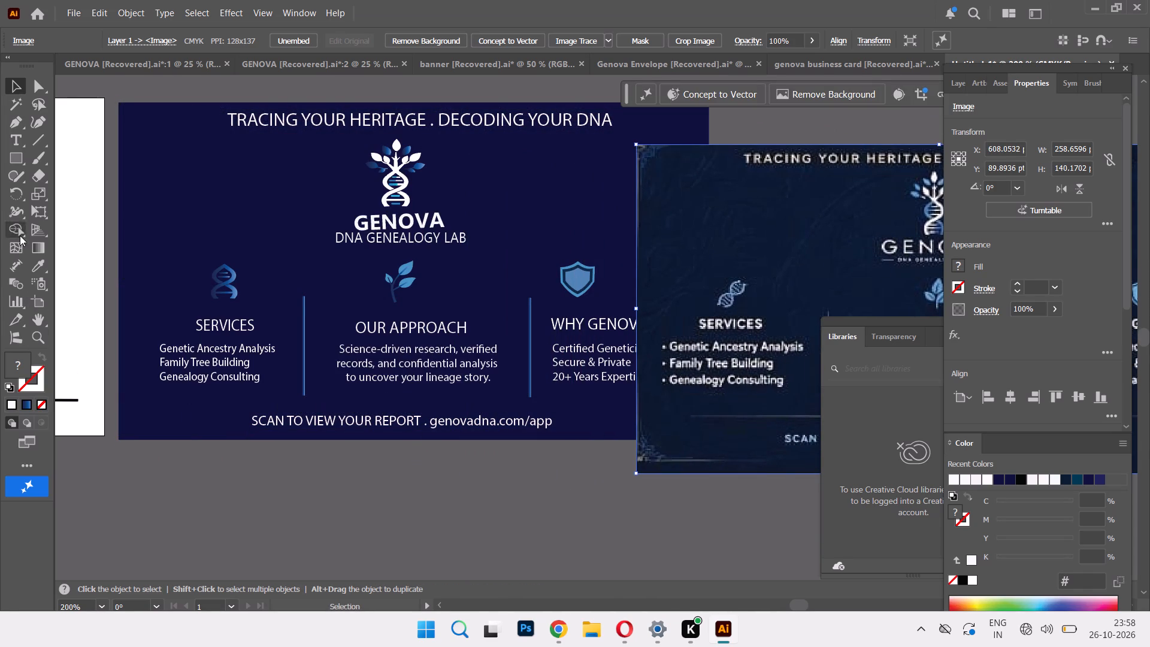
Nudge the footer text down about 2 pt, closer to the navy card's bottom edge.
left_click(473, 419)
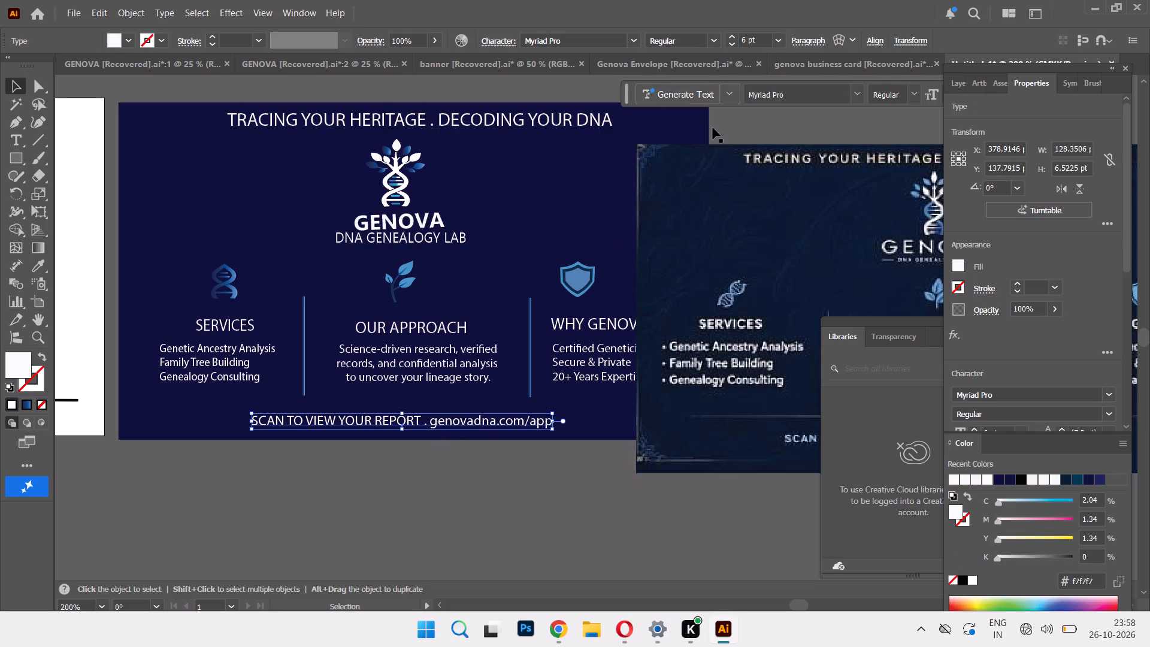
left_click(384, 422)
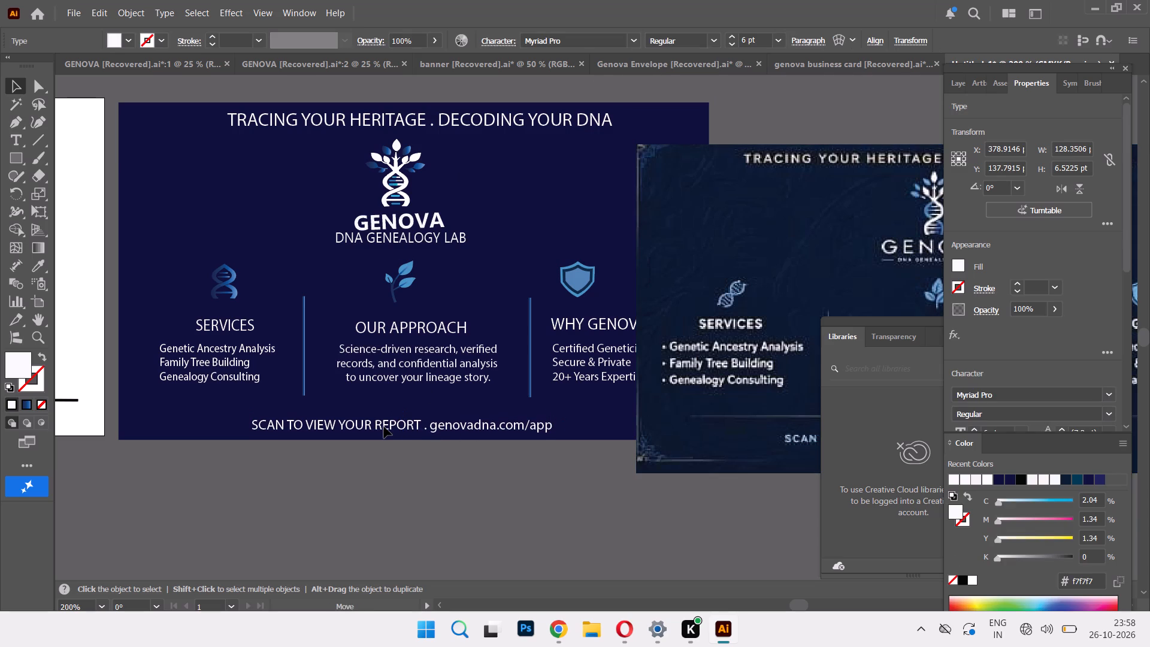
Draw a horizontal line about 62 pt long above the footer's start and give it the blue gradient as its stroke.
left_click(34, 140)
left_click_drag(228, 405, 360, 412)
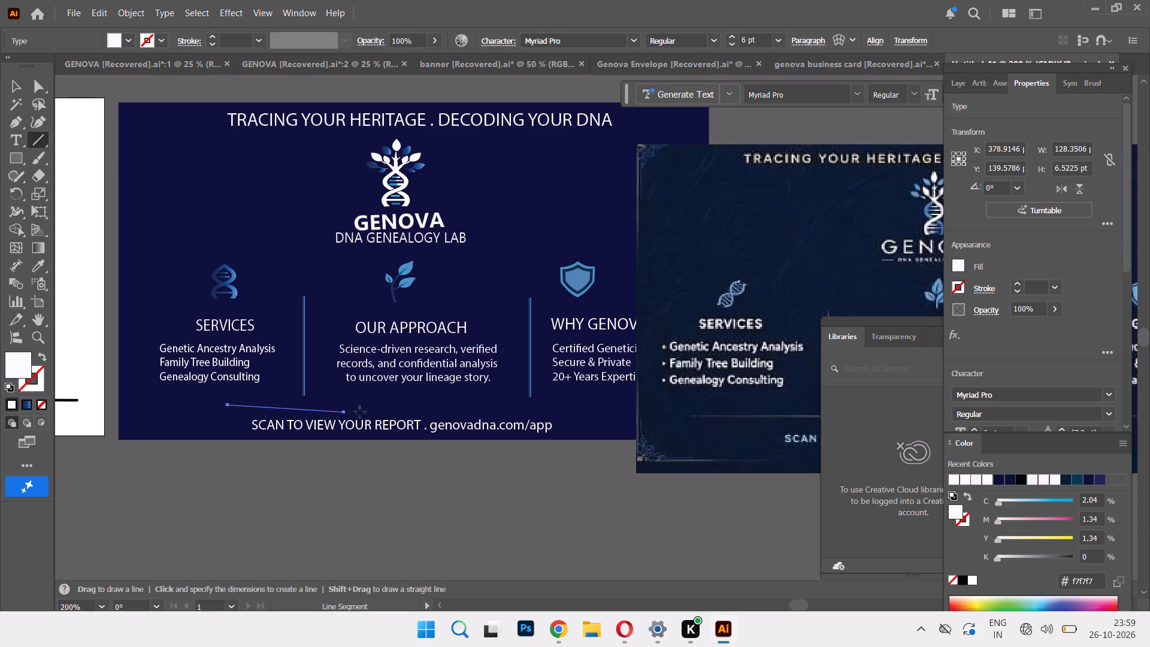
left_click_drag(360, 412, 372, 405)
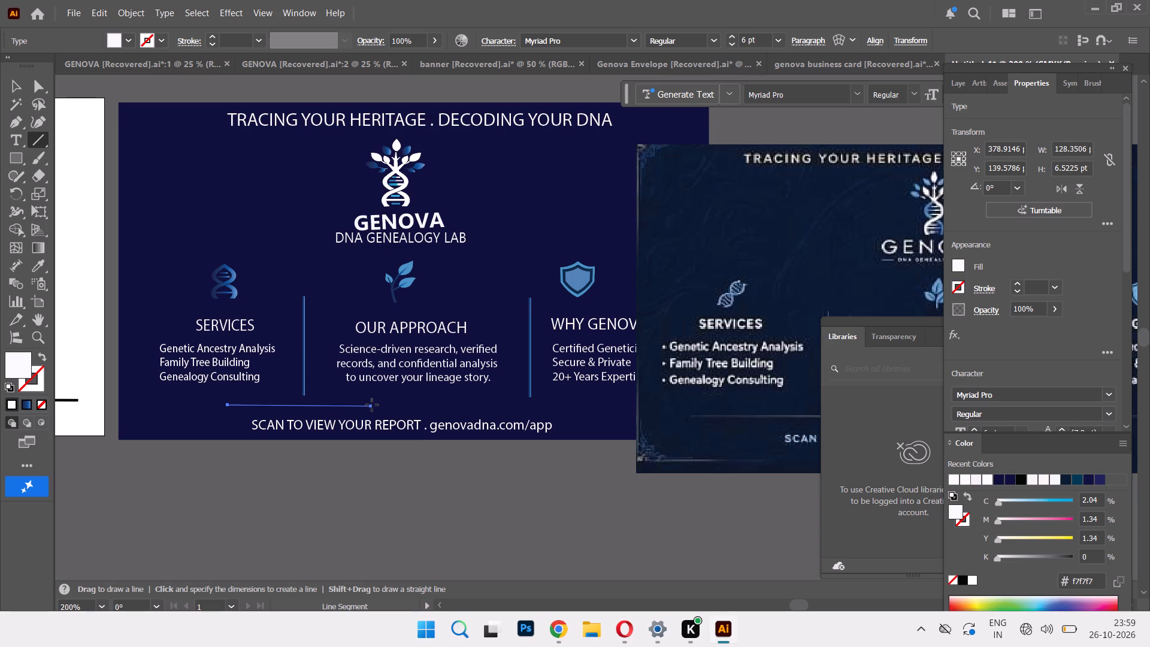
left_click_drag(372, 405, 372, 406)
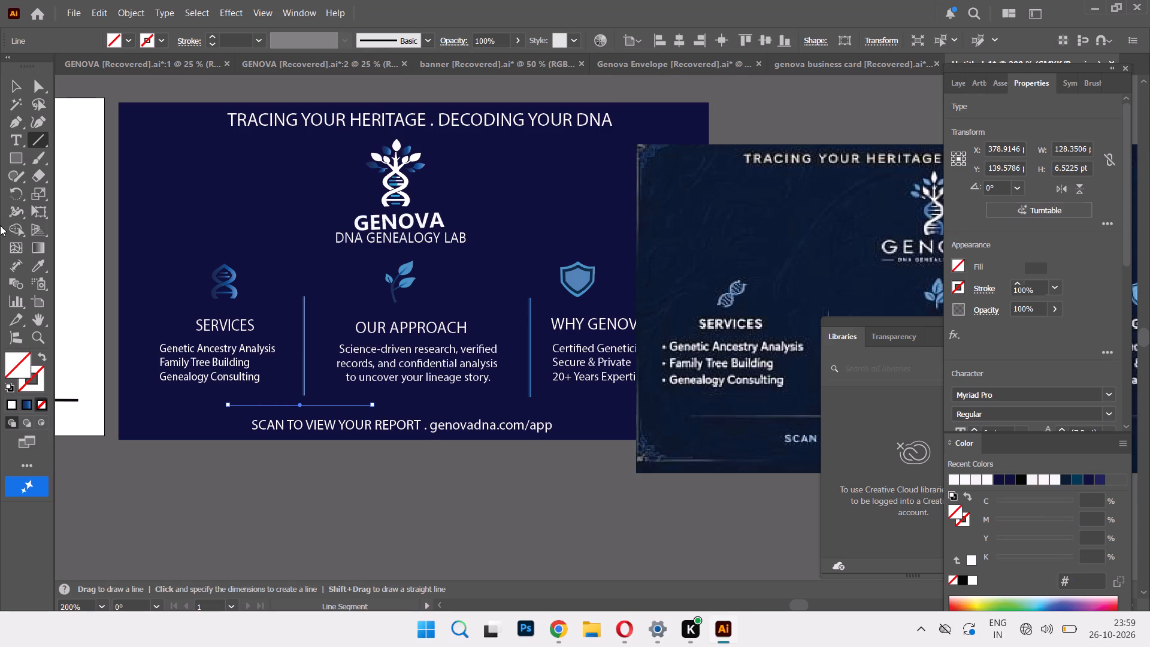
left_click(23, 87)
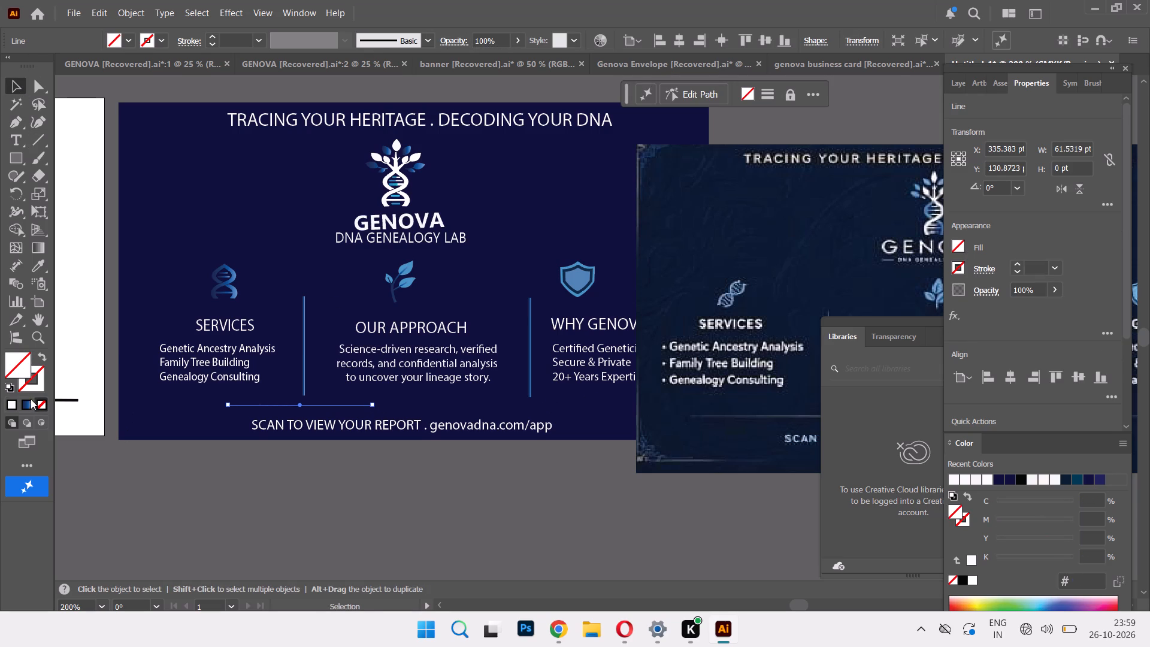
left_click(31, 400)
left_click(44, 358)
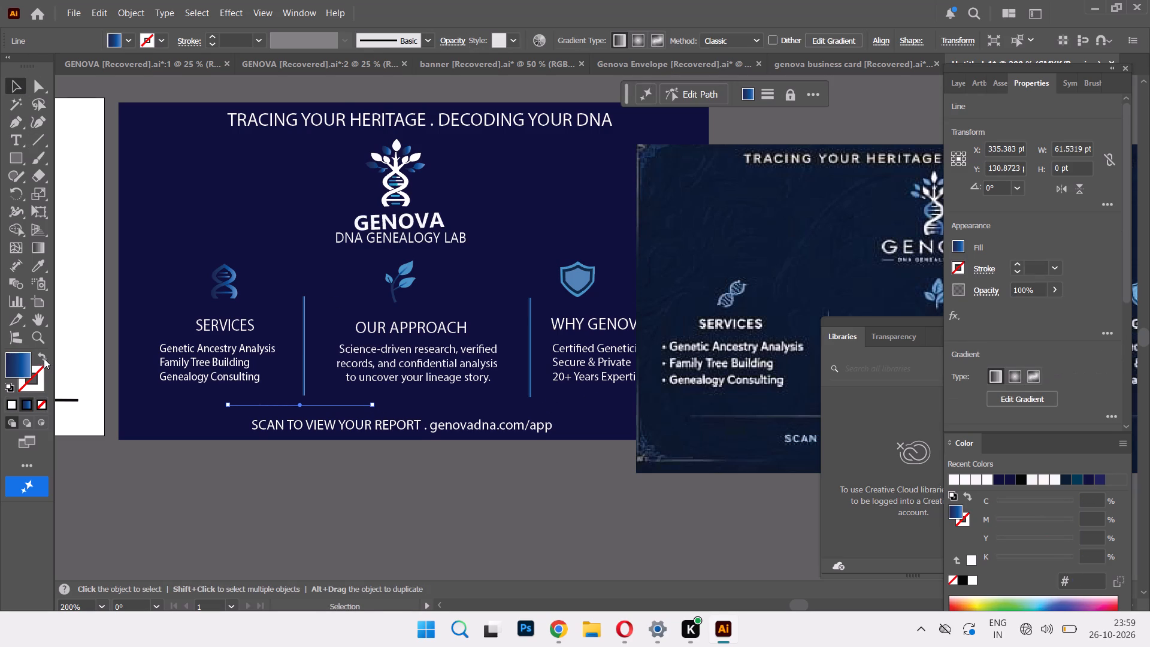
left_click(133, 527)
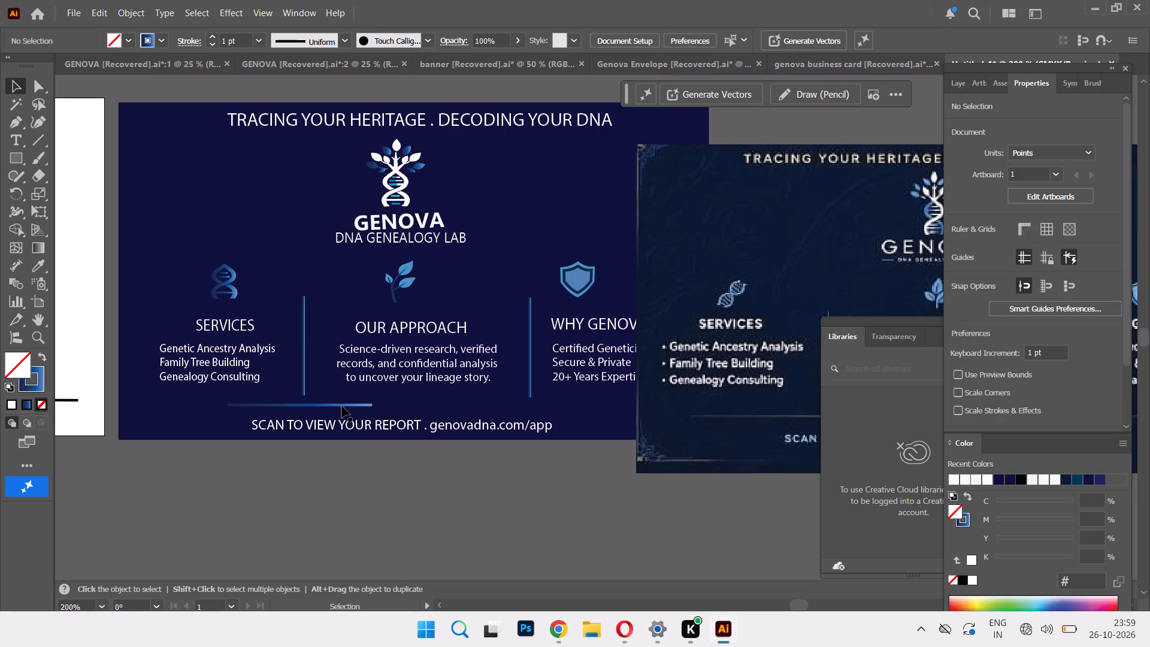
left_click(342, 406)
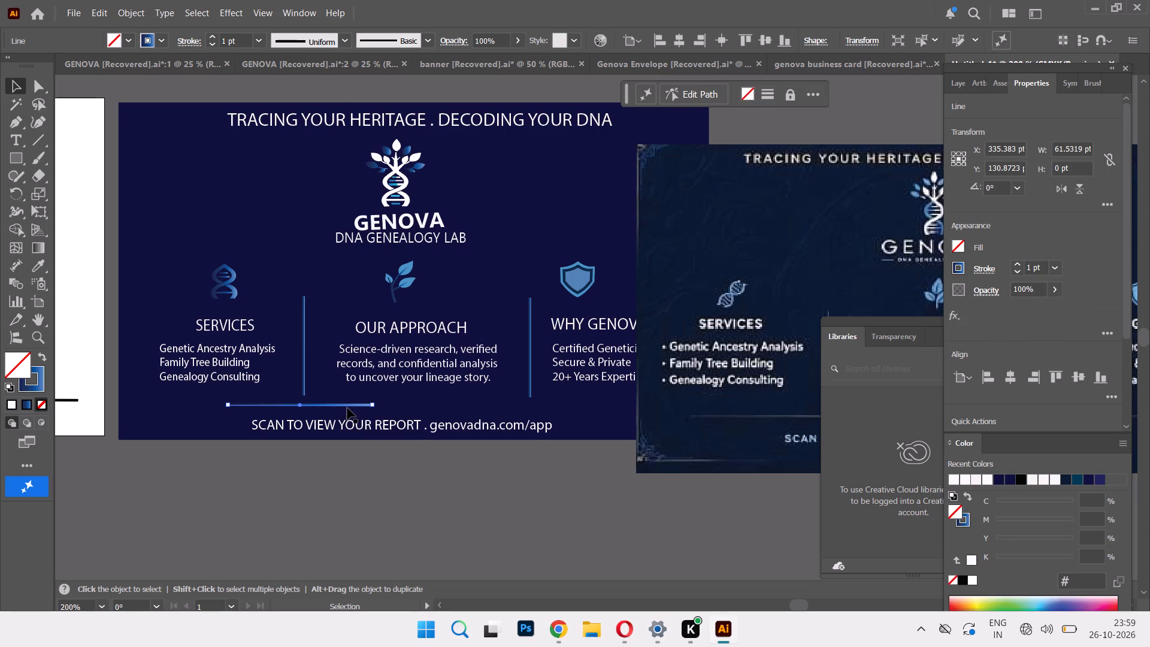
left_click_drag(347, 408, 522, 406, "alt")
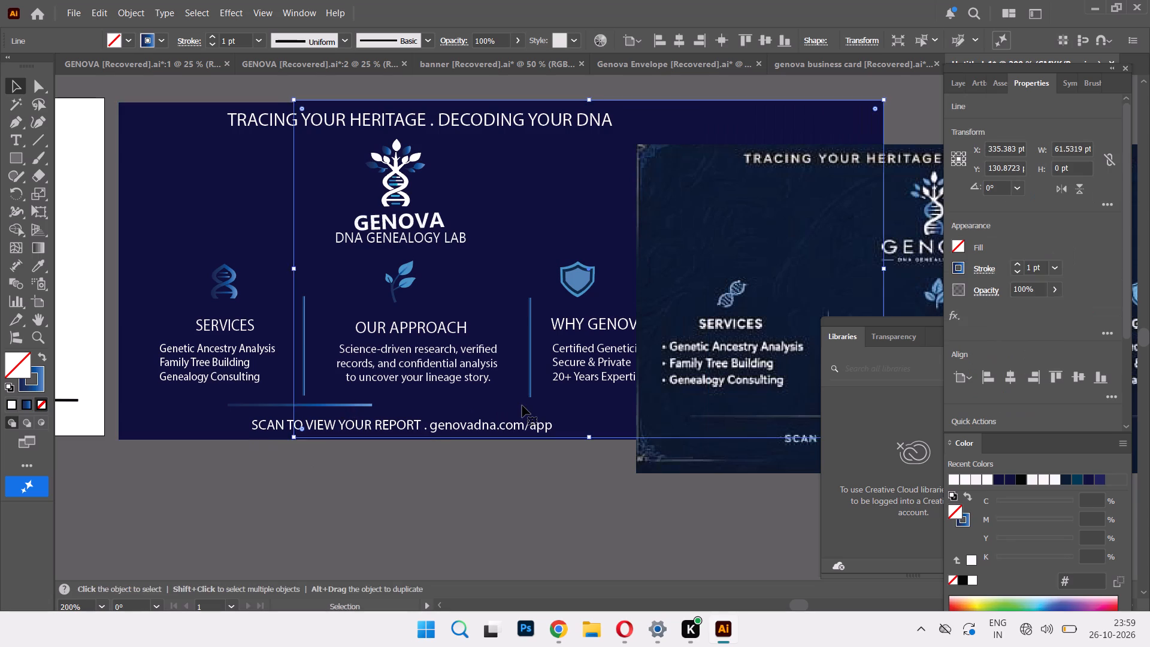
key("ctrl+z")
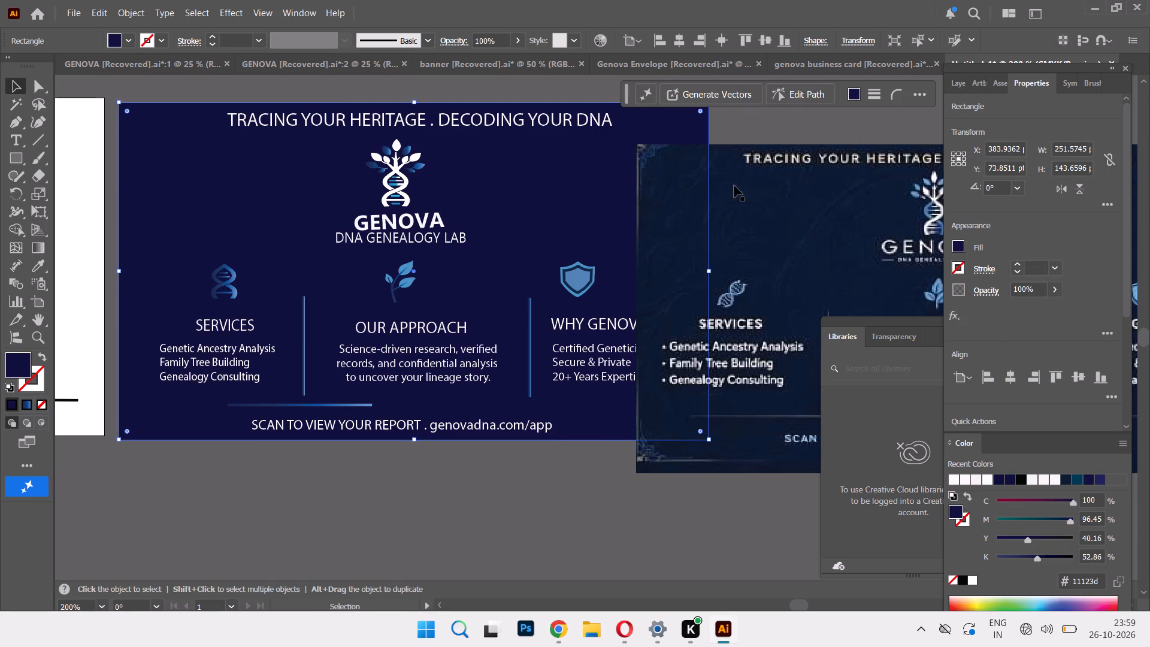
Copy the gradient line to above the footer's web address and flip the copy horizontally so it mirrors the first line.
left_click(359, 406)
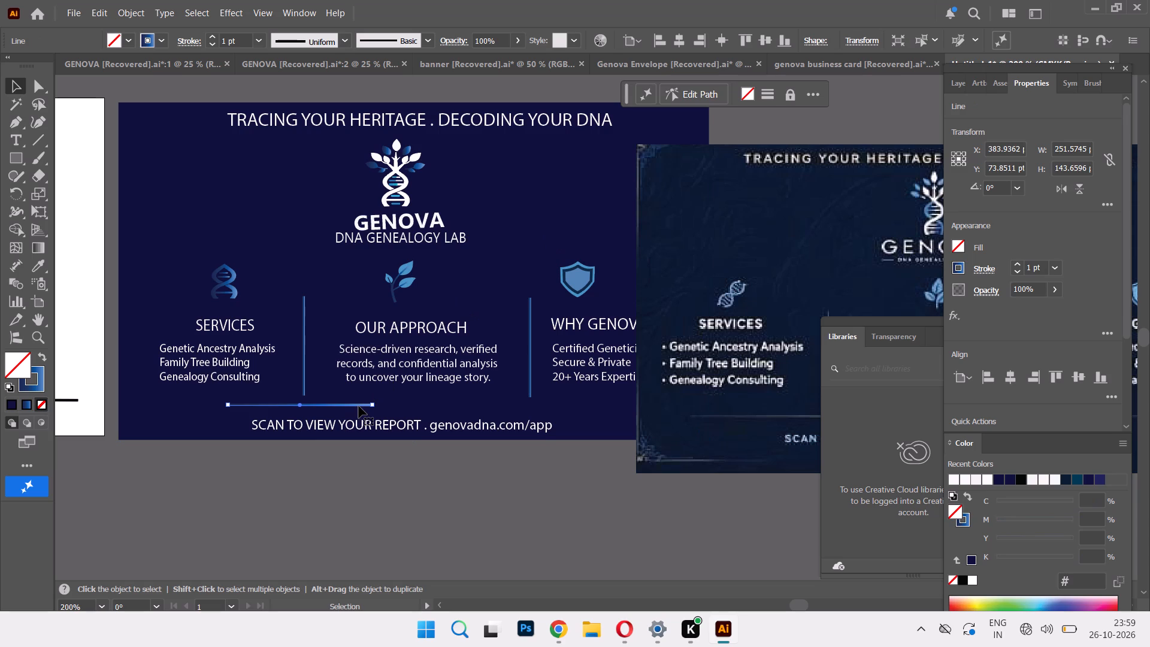
left_click_drag(359, 406, 576, 407, "alt")
left_click_drag(597, 410, 416, 405)
left_click(302, 530)
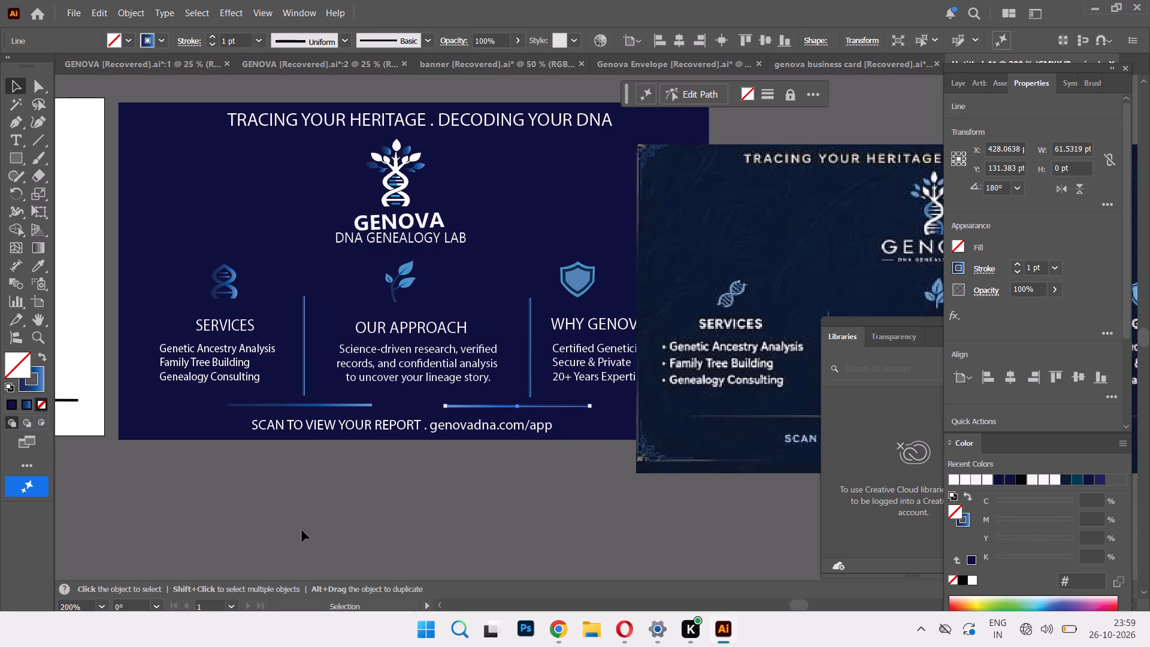
Save the new document in Downloads over the existing Illustrator file "genova business card [Recovered]", keeping the Illustrator 2020 version and default options.
left_click(83, 12)
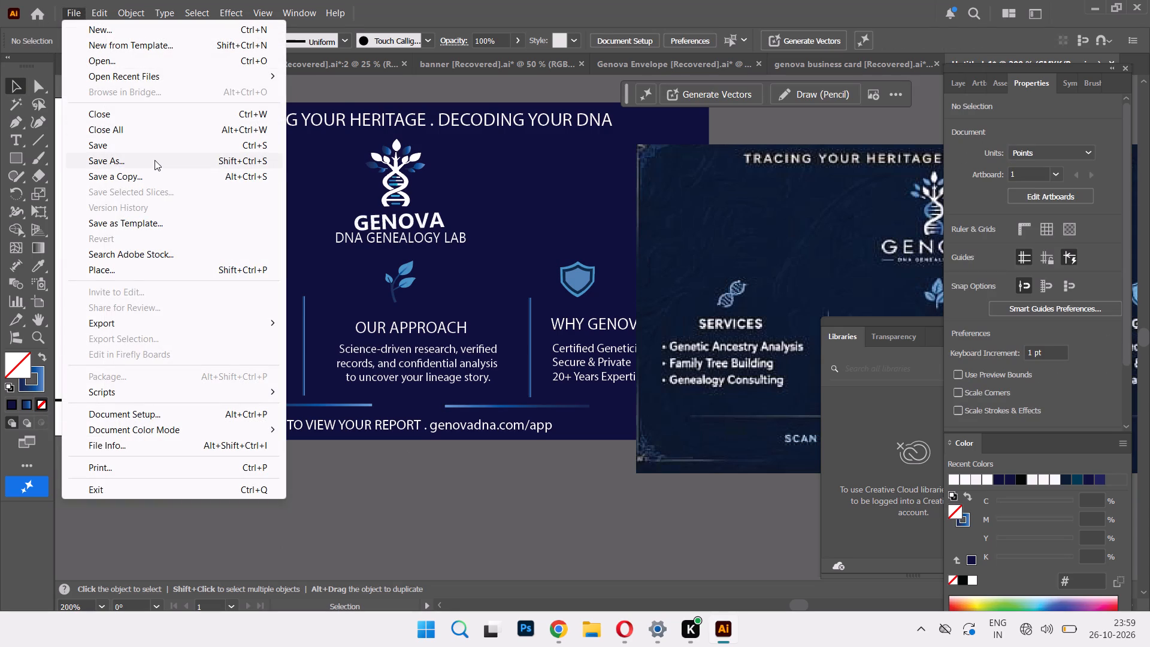
left_click(155, 160)
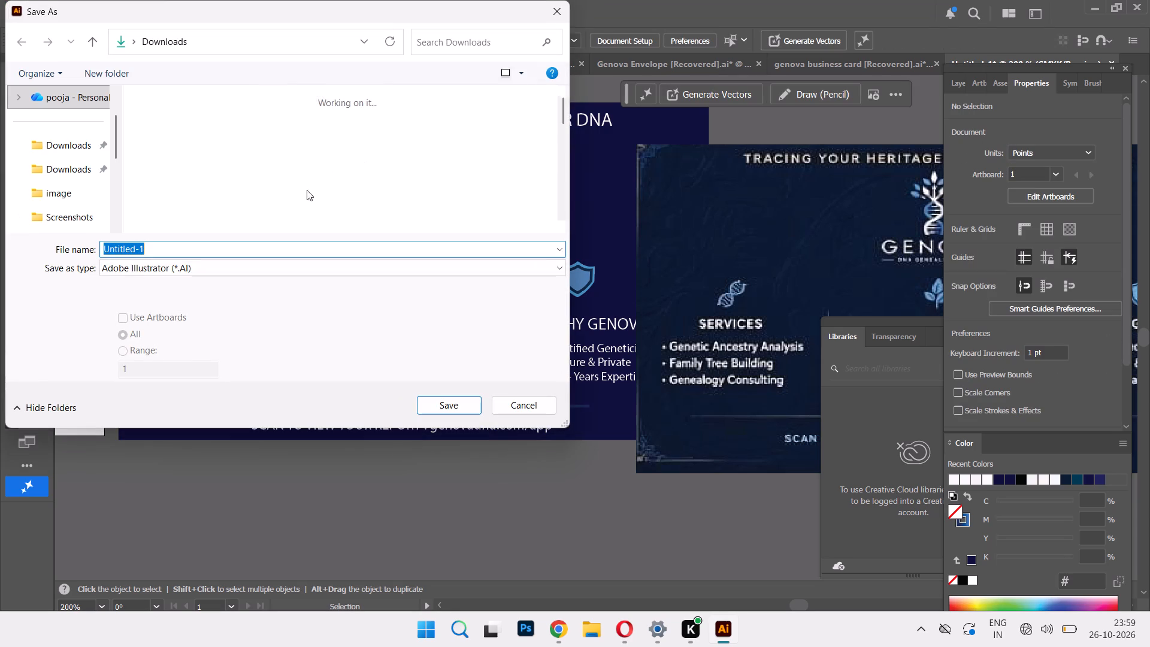
left_click(192, 177)
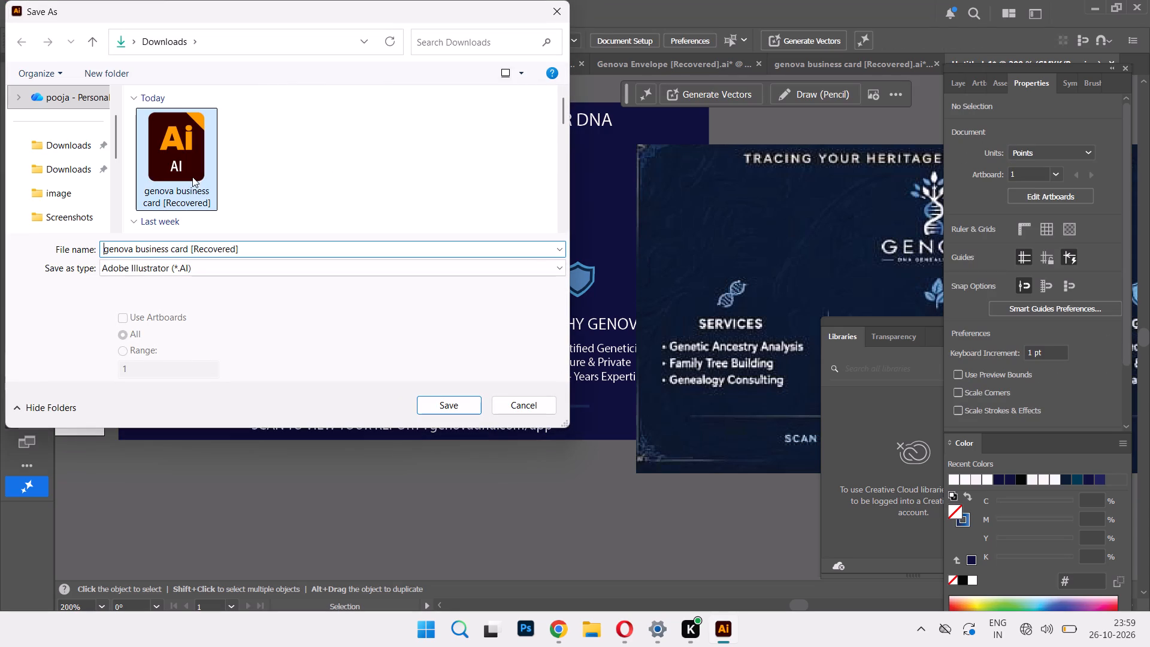
left_click(439, 400)
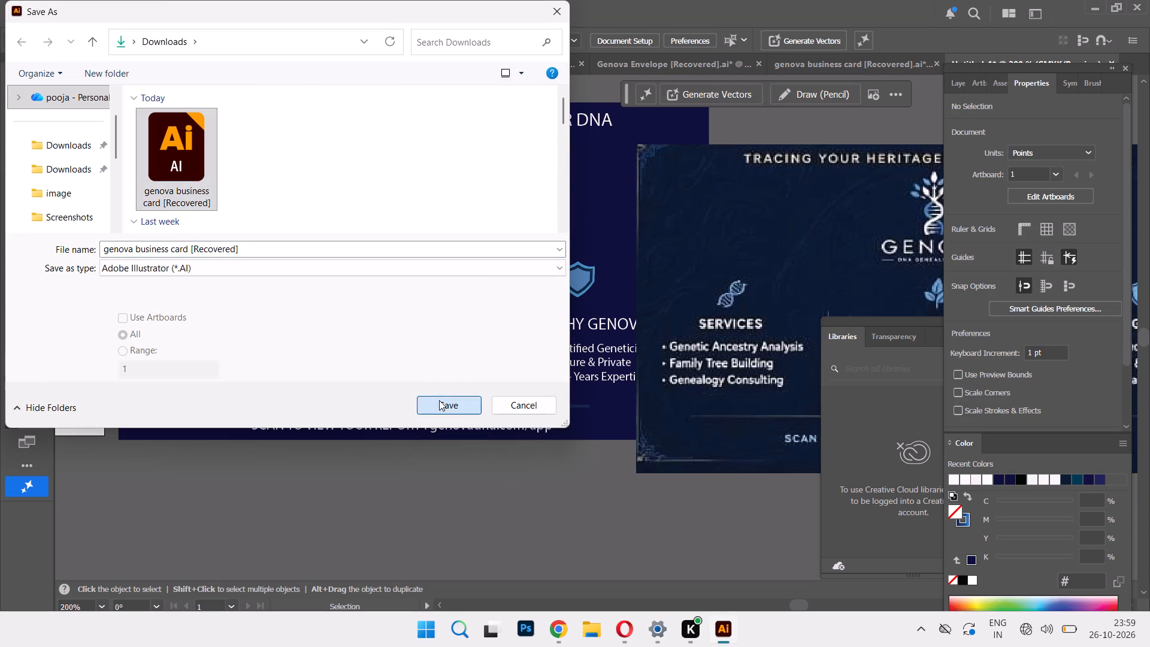
left_click(603, 374)
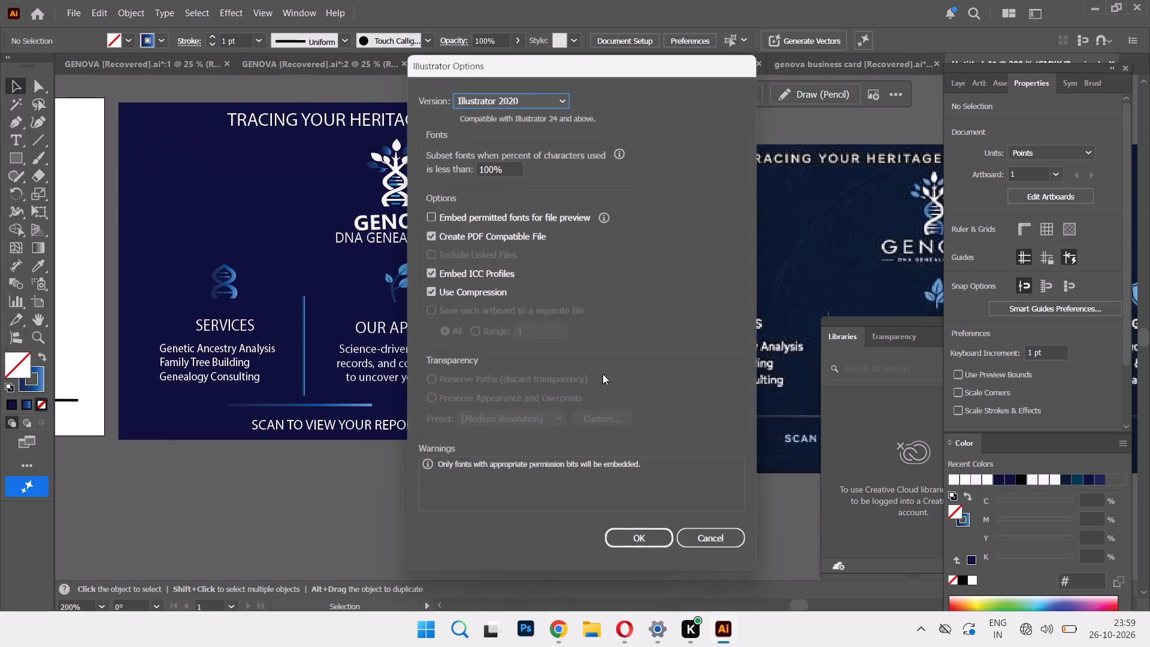
left_click(622, 537)
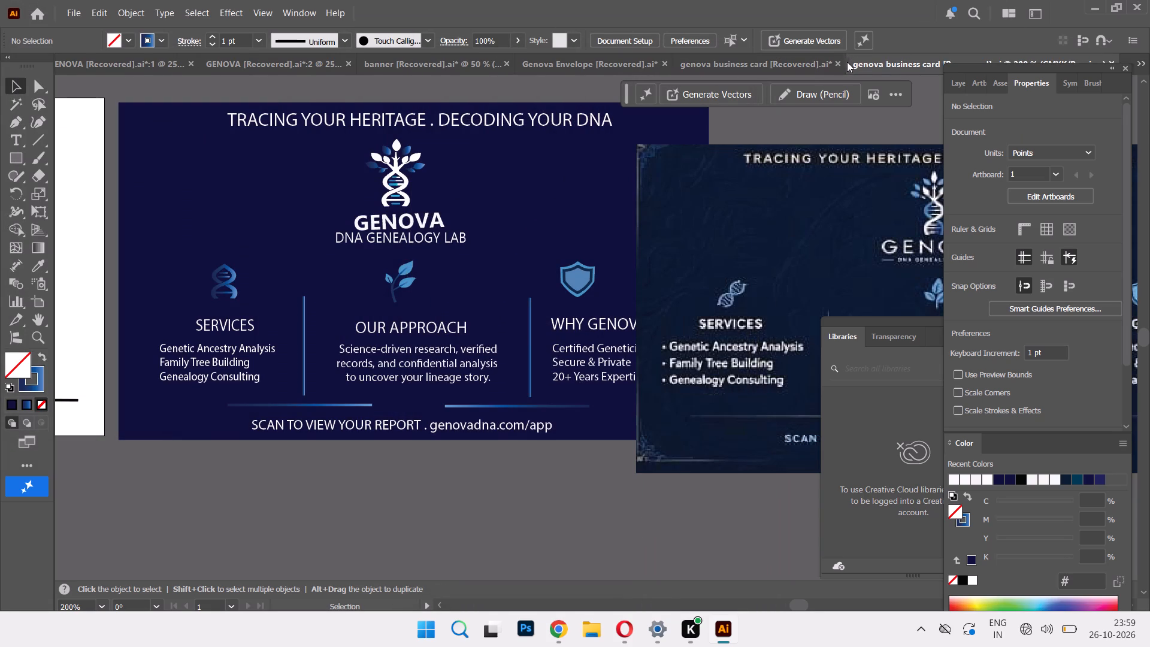
Close the older genova business card document without saving its changes.
left_click(792, 59)
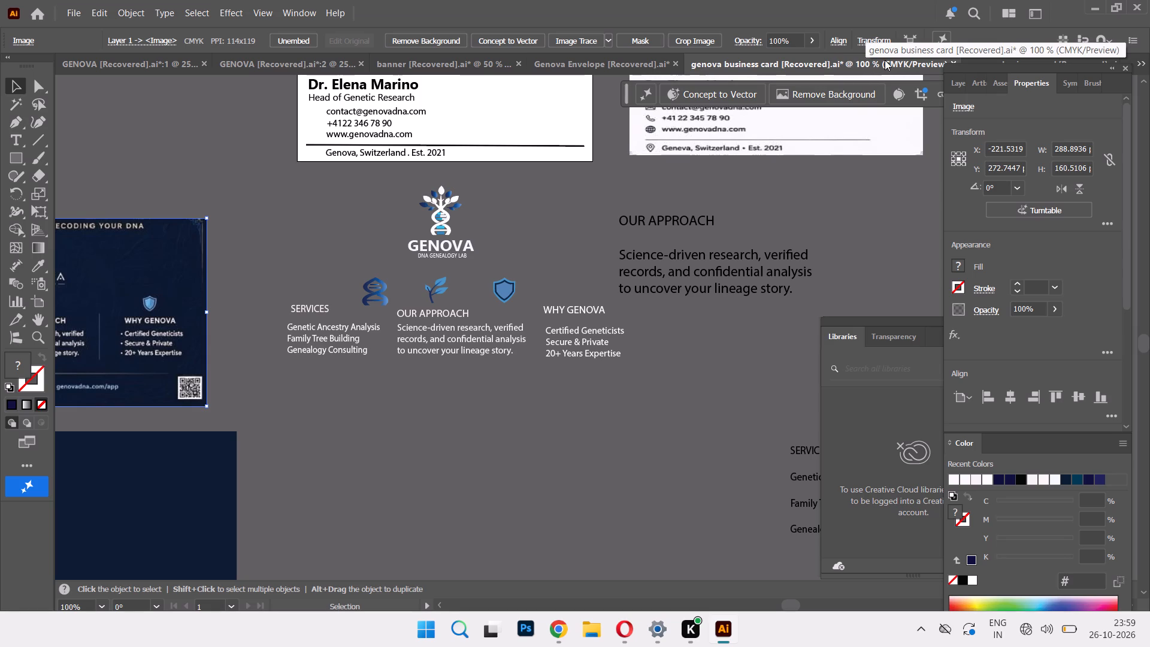
left_click(954, 59)
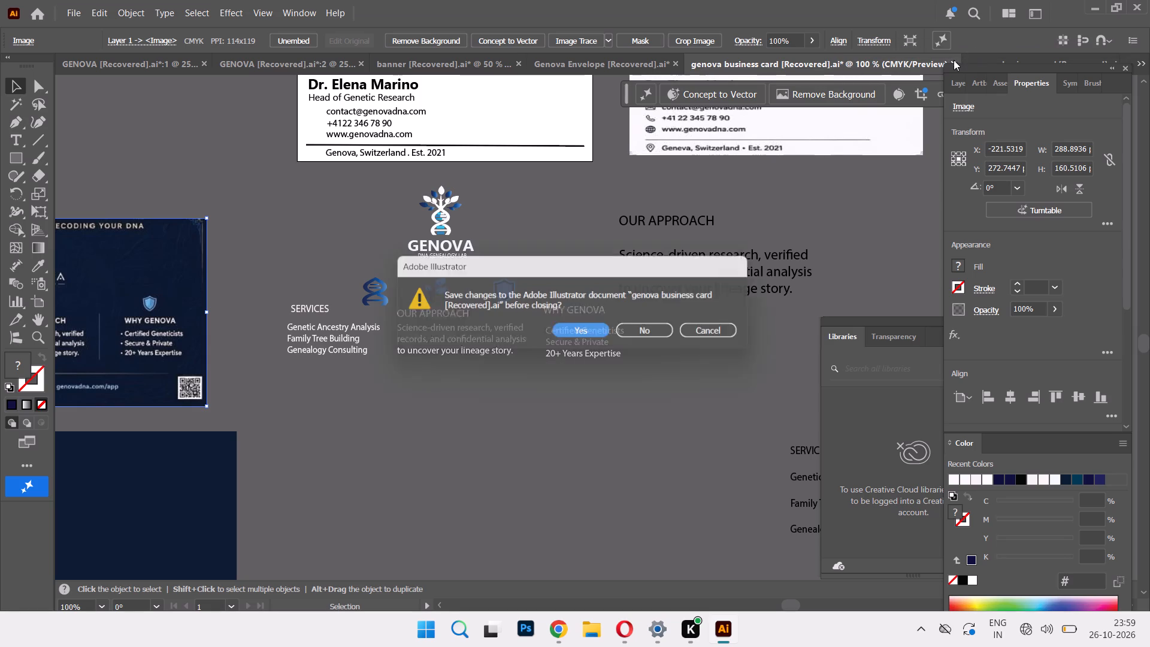
left_click(650, 332)
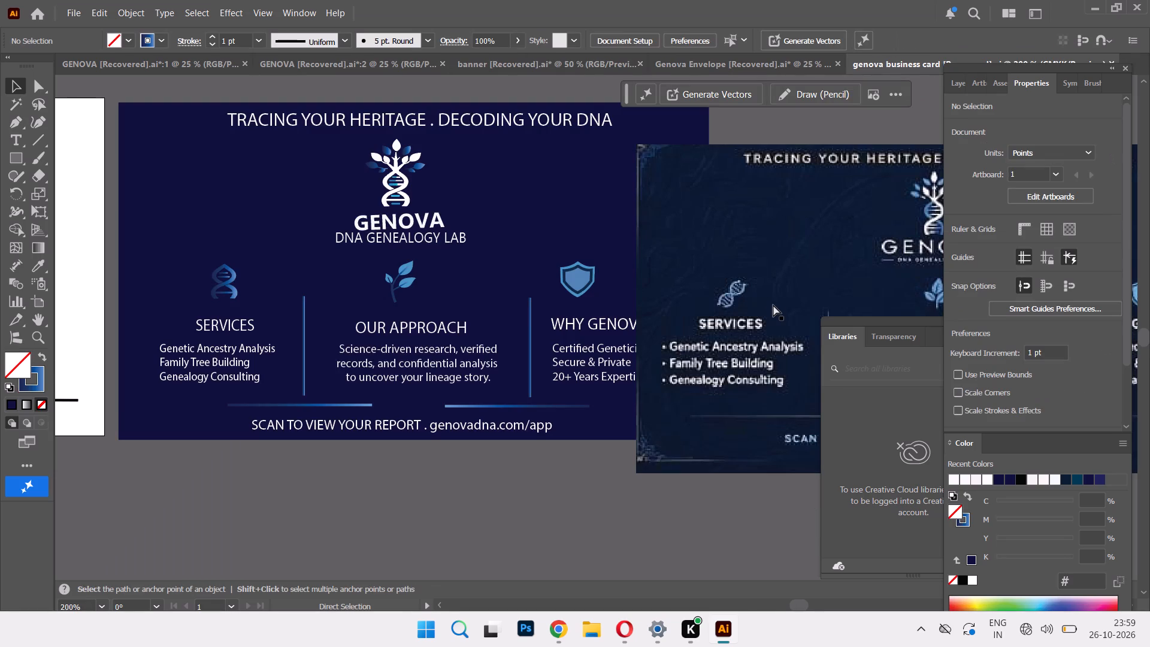
Move the reference image off the navy card to the empty canvas below the white front card.
key("ctrl+minus")
key("ctrl+minus")
key("ctrl+minus")
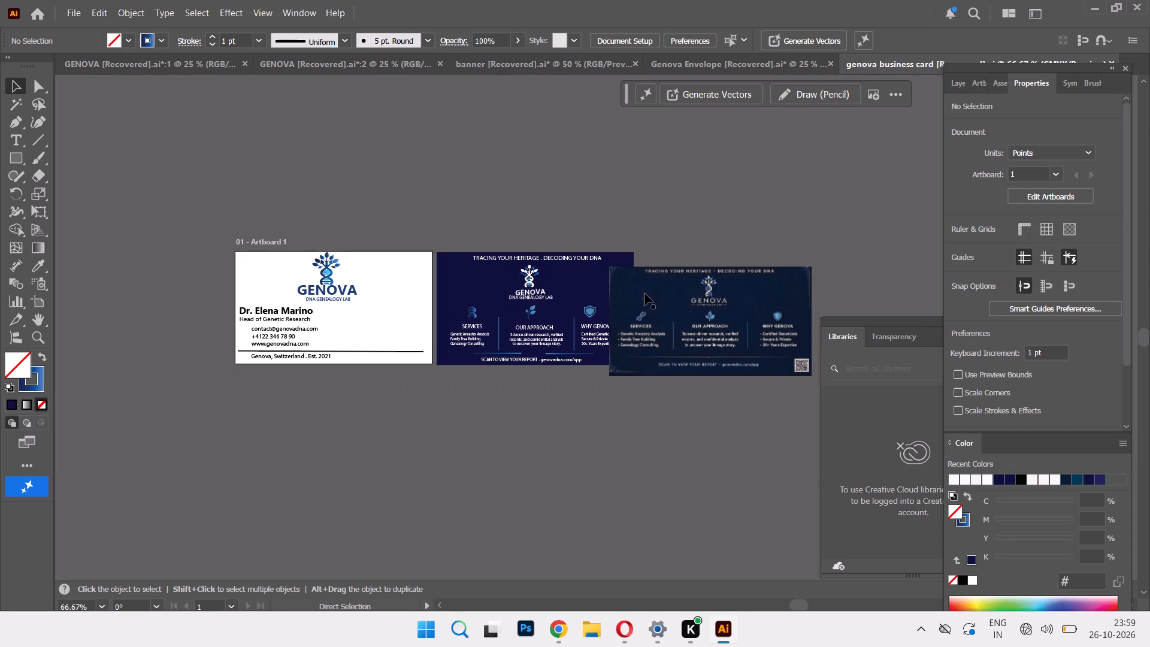
left_click_drag(712, 315, 271, 507)
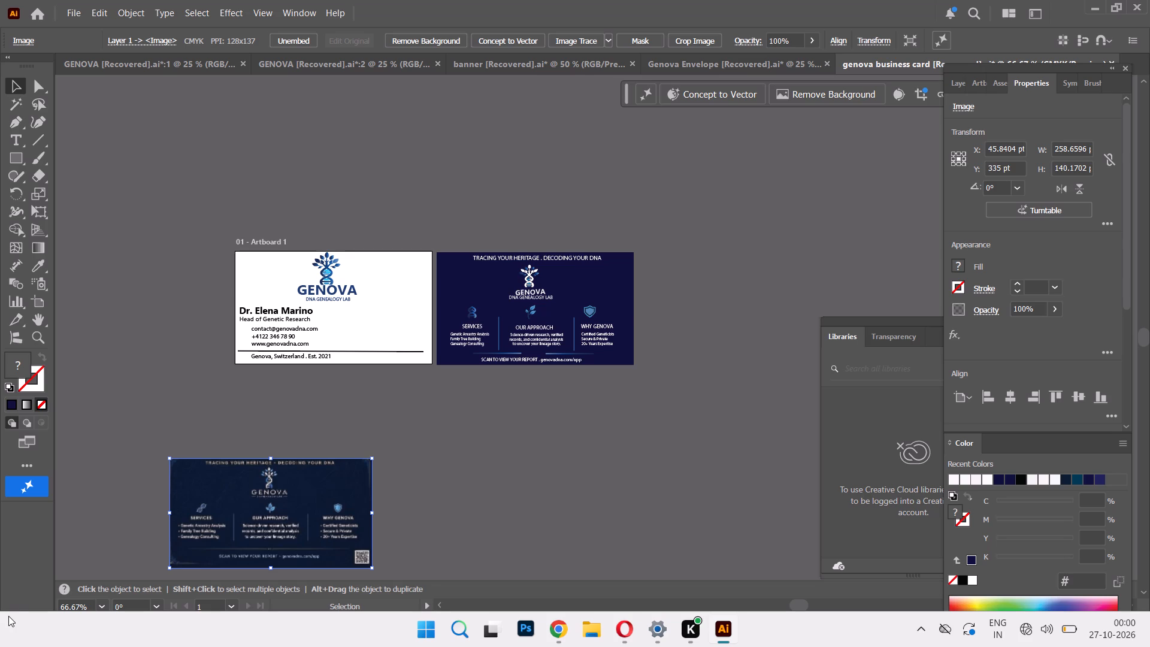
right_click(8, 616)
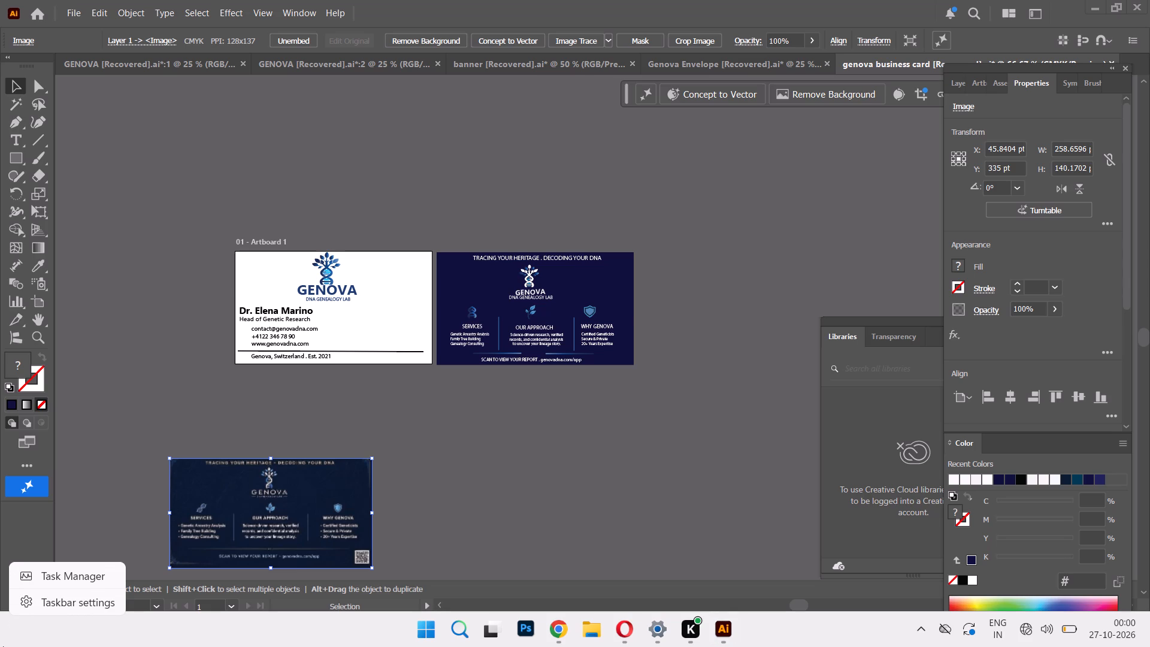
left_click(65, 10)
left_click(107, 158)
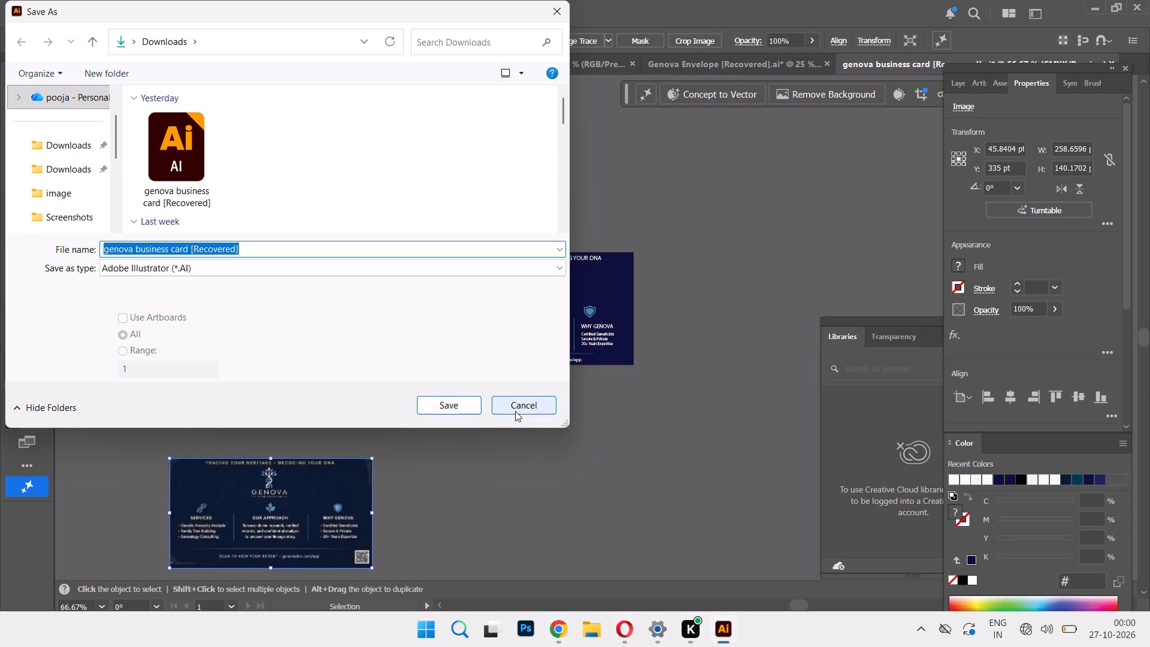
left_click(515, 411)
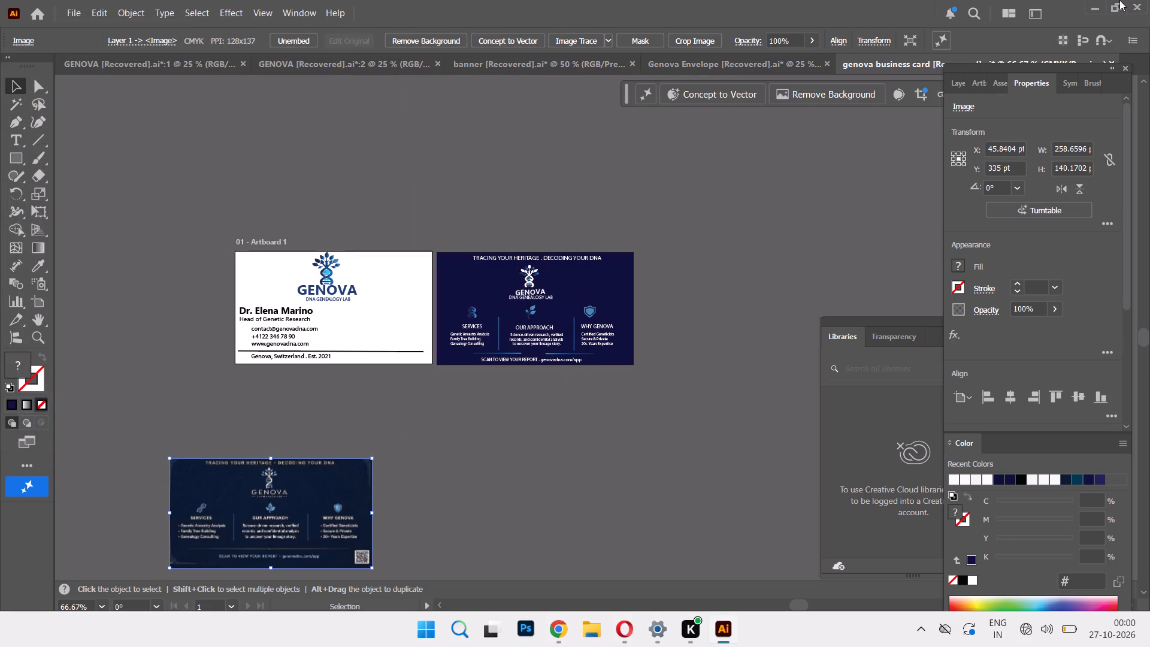